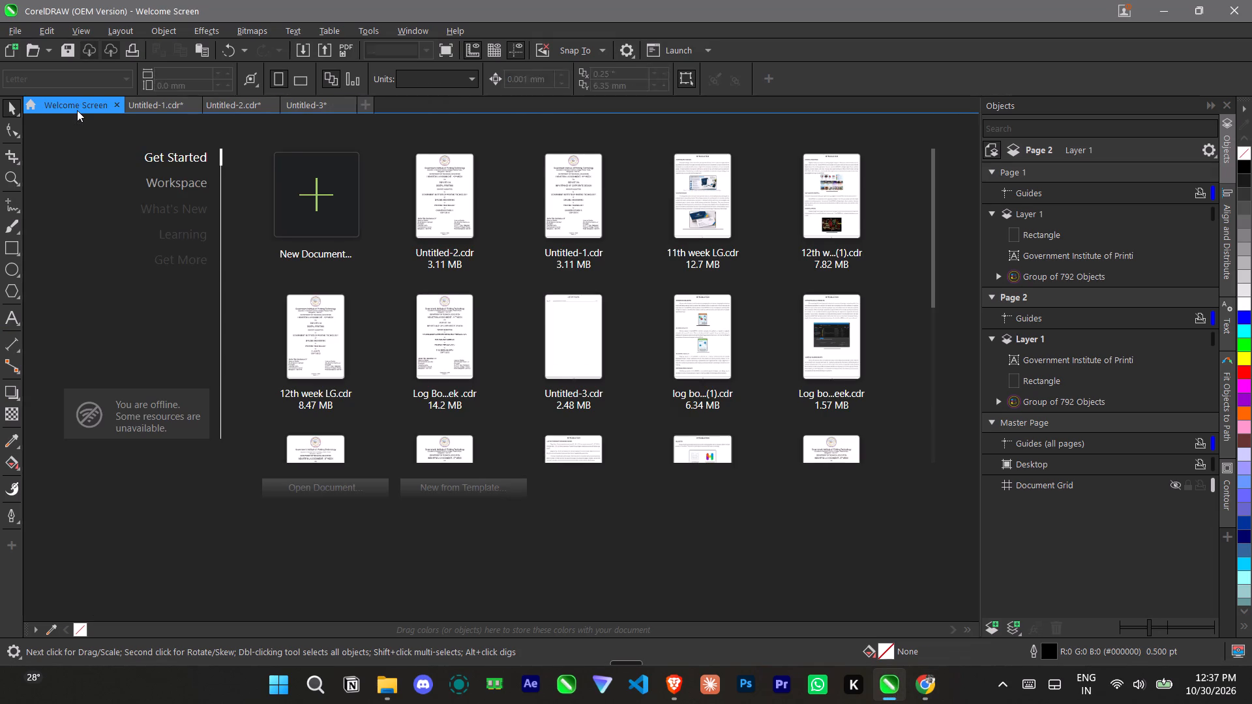
Detach the Welcome Screen and dock it back as the last document tab, after Untitled-3.
left_click_drag(77, 110, 371, 188)
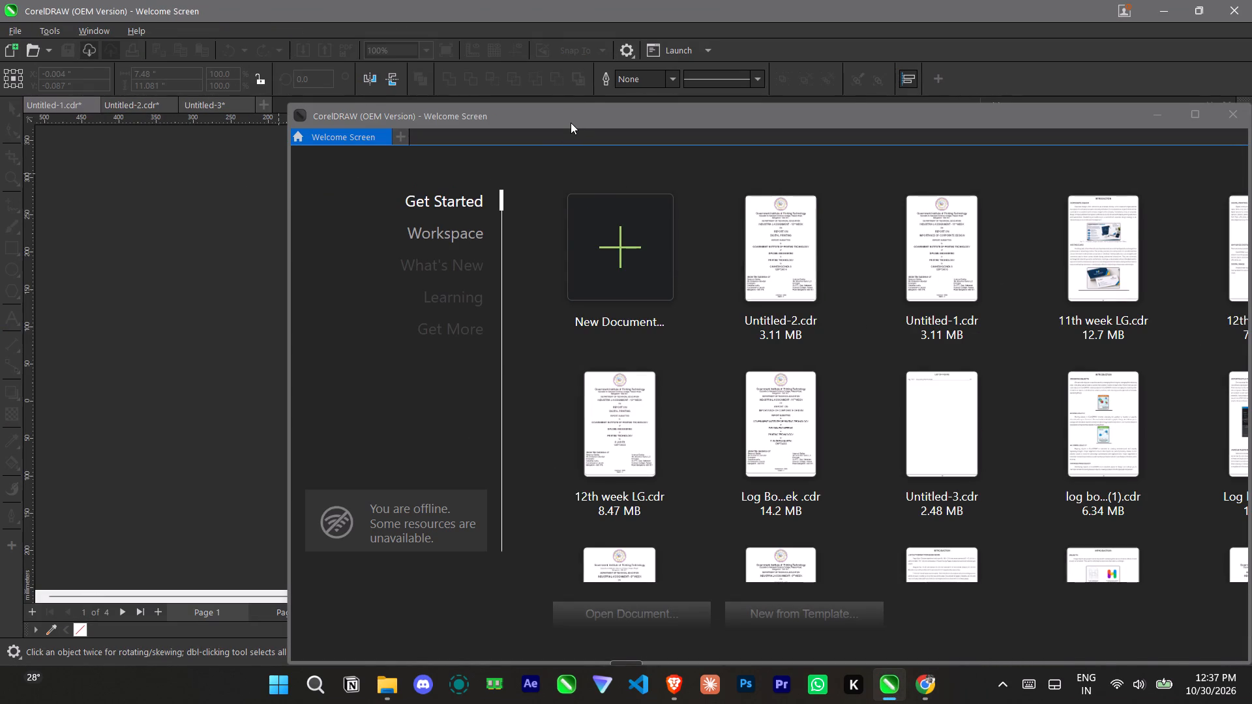
left_click_drag(924, 118, 912, 138)
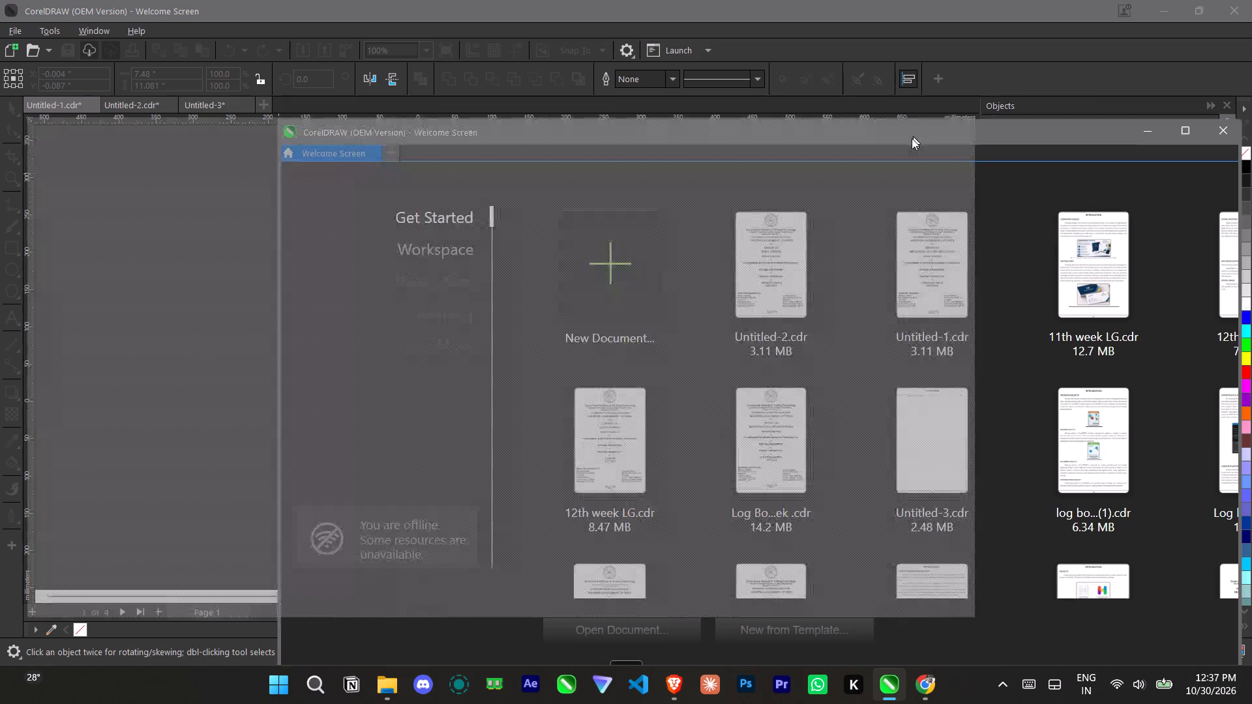
left_click_drag(912, 138, 678, 125)
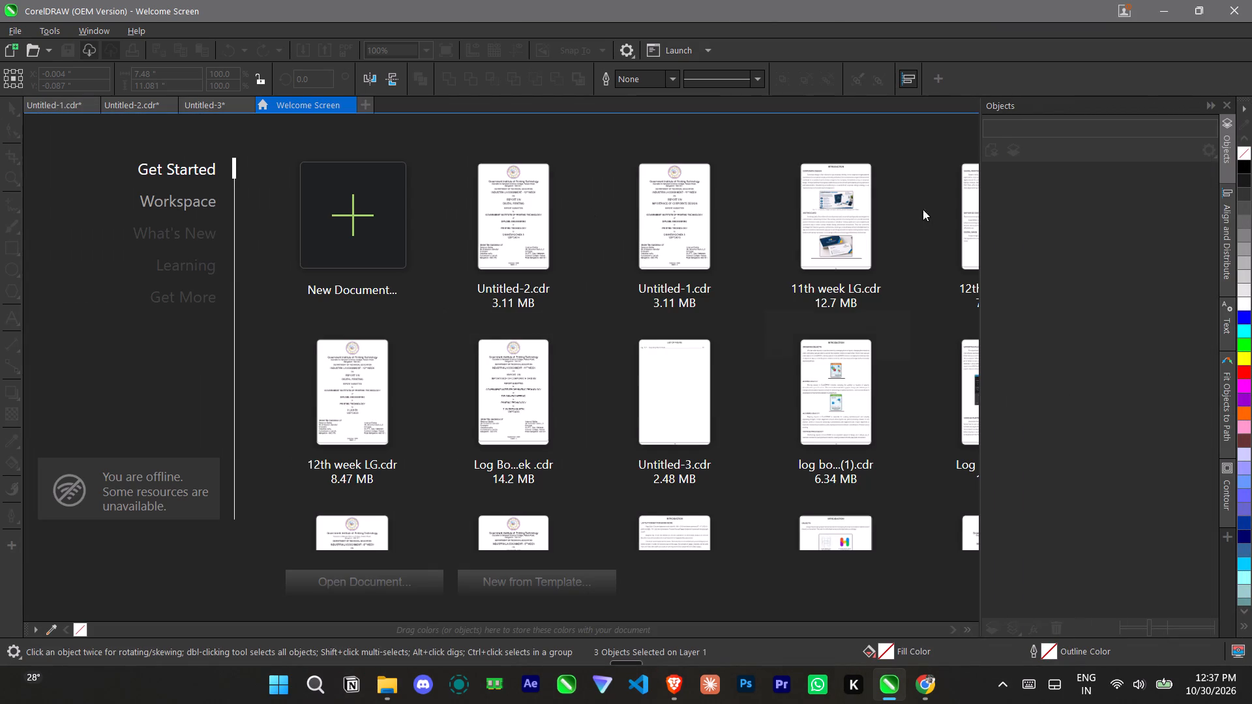
Close the Objects docker to give the Welcome Screen more room.
scroll(966, 214, "down", 4)
scroll(582, 362, "down", 1)
scroll(913, 323, "up", 3)
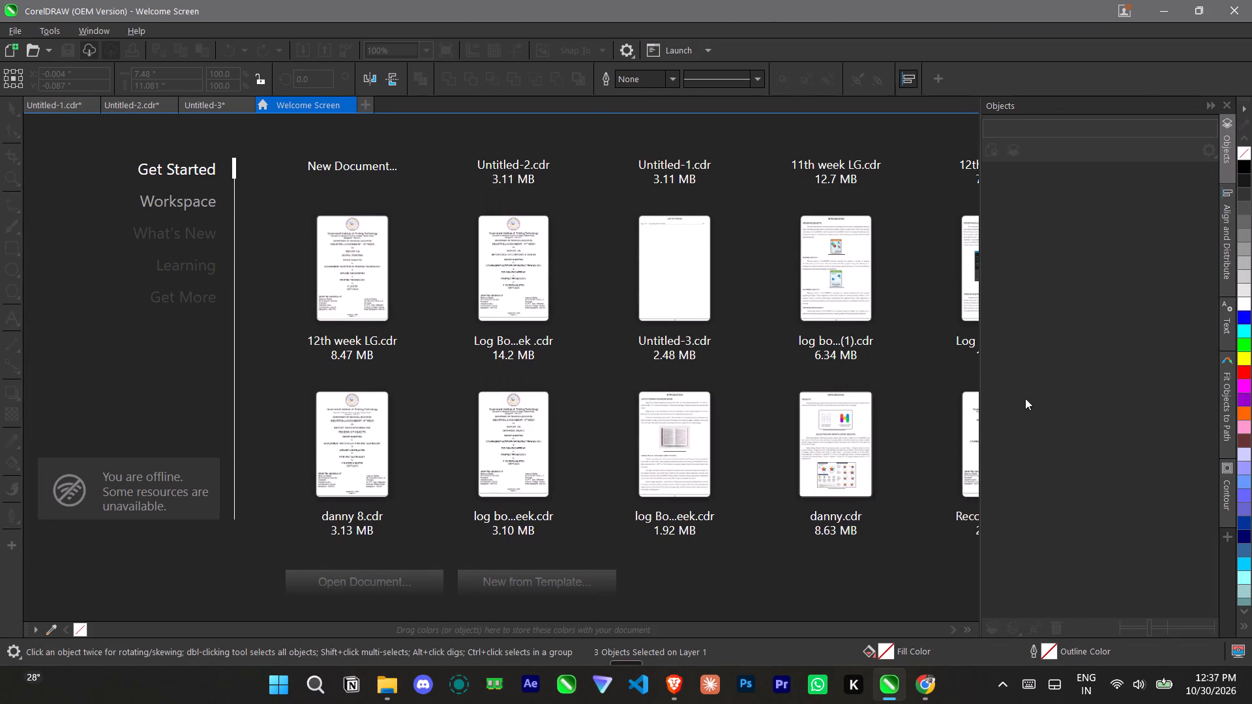
left_click(1228, 103)
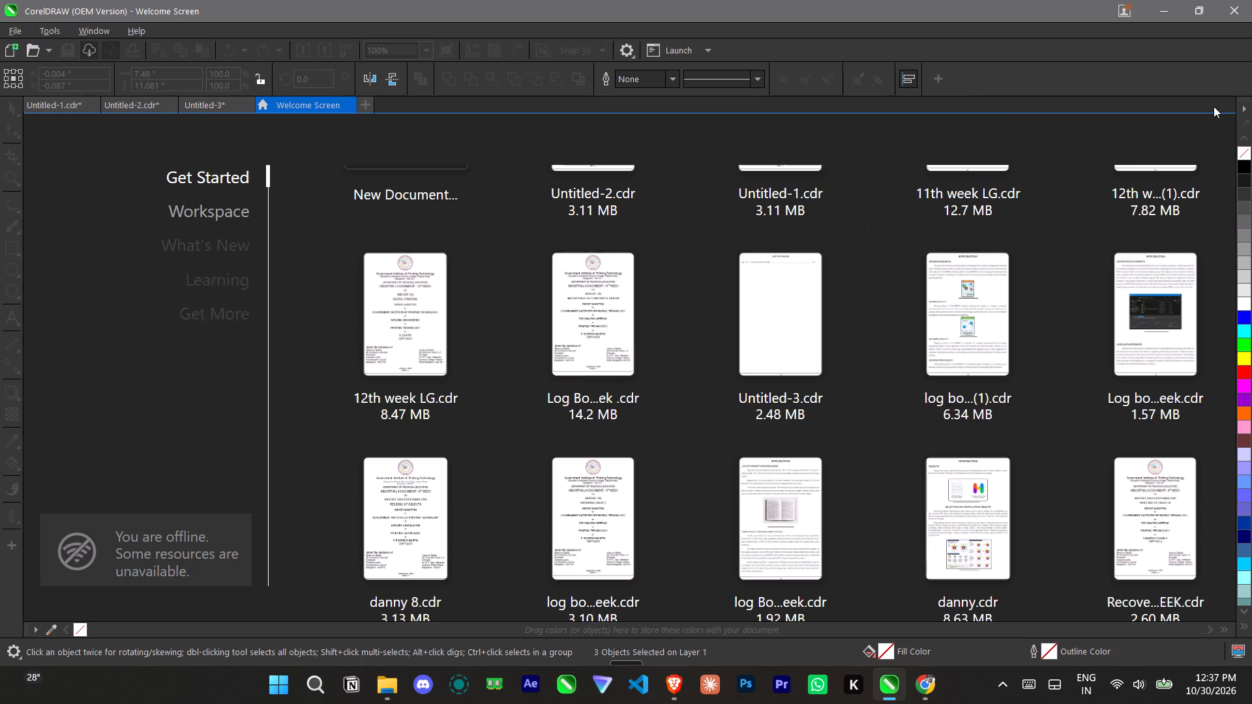
Look through the recent document thumbnails on the Welcome Screen.
scroll(998, 312, "down", 2)
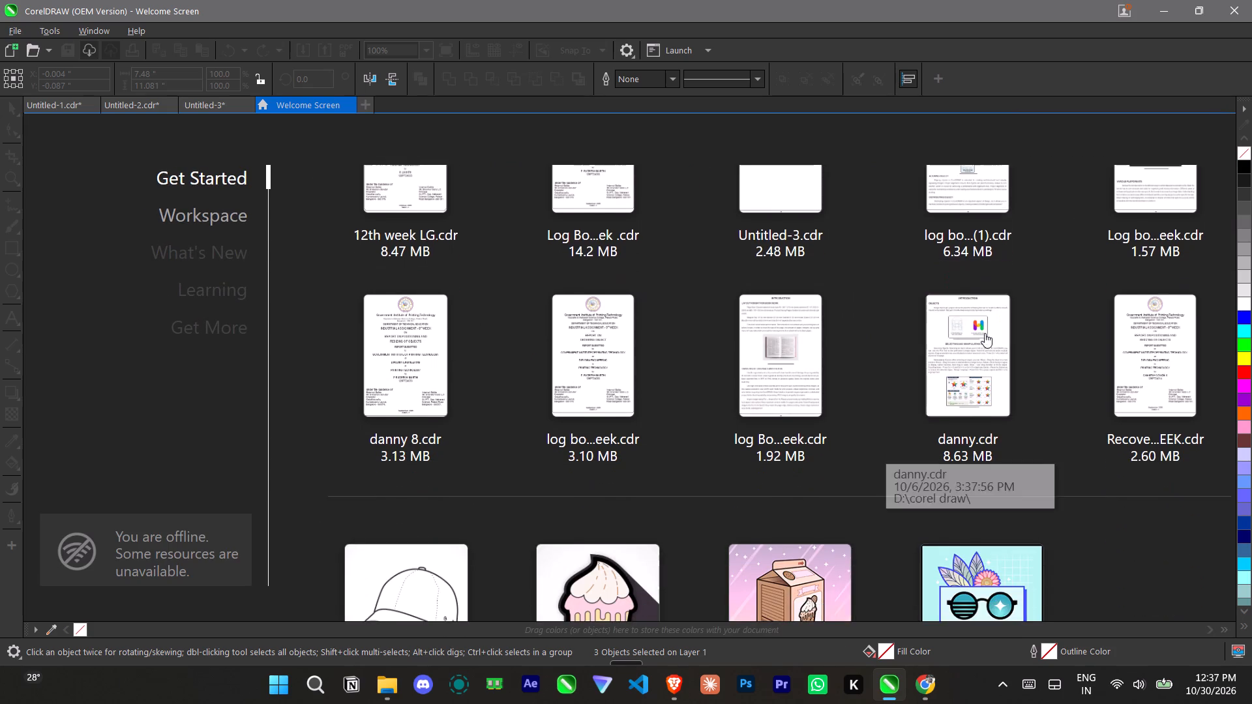
scroll(932, 321, "down", 2)
scroll(854, 242, "up", 2)
scroll(490, 252, "up", 4)
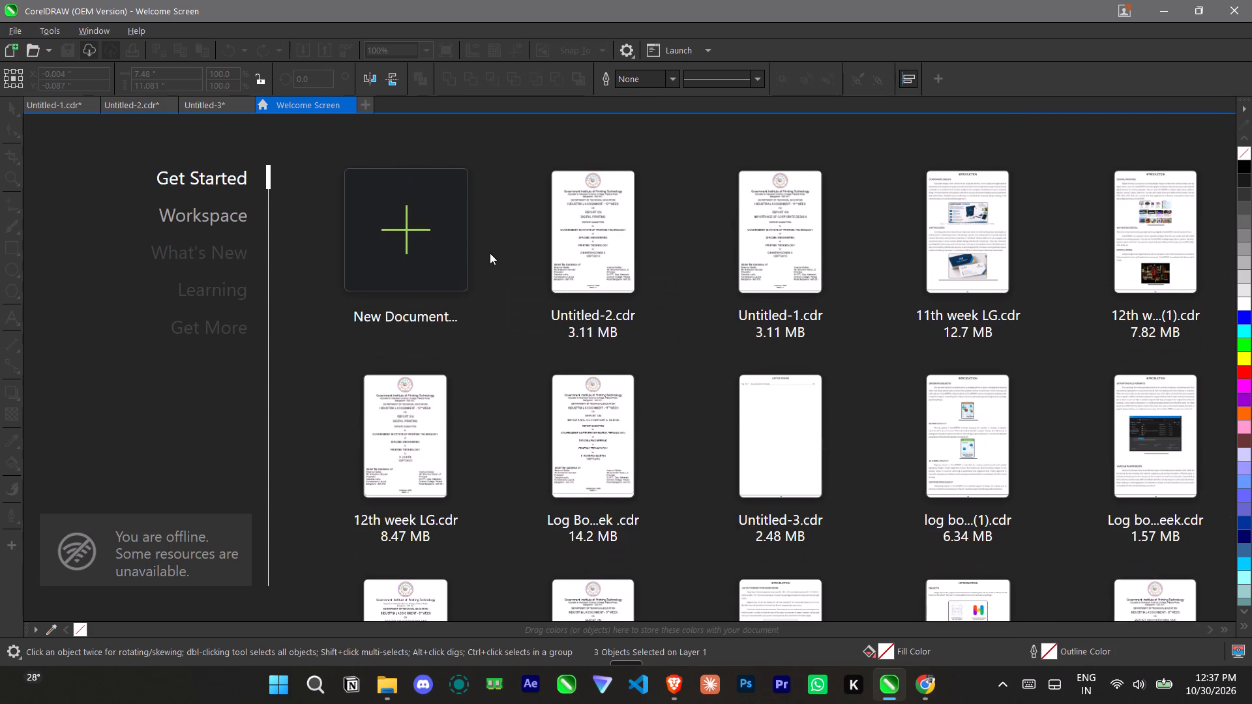
scroll(490, 261, "up", 3)
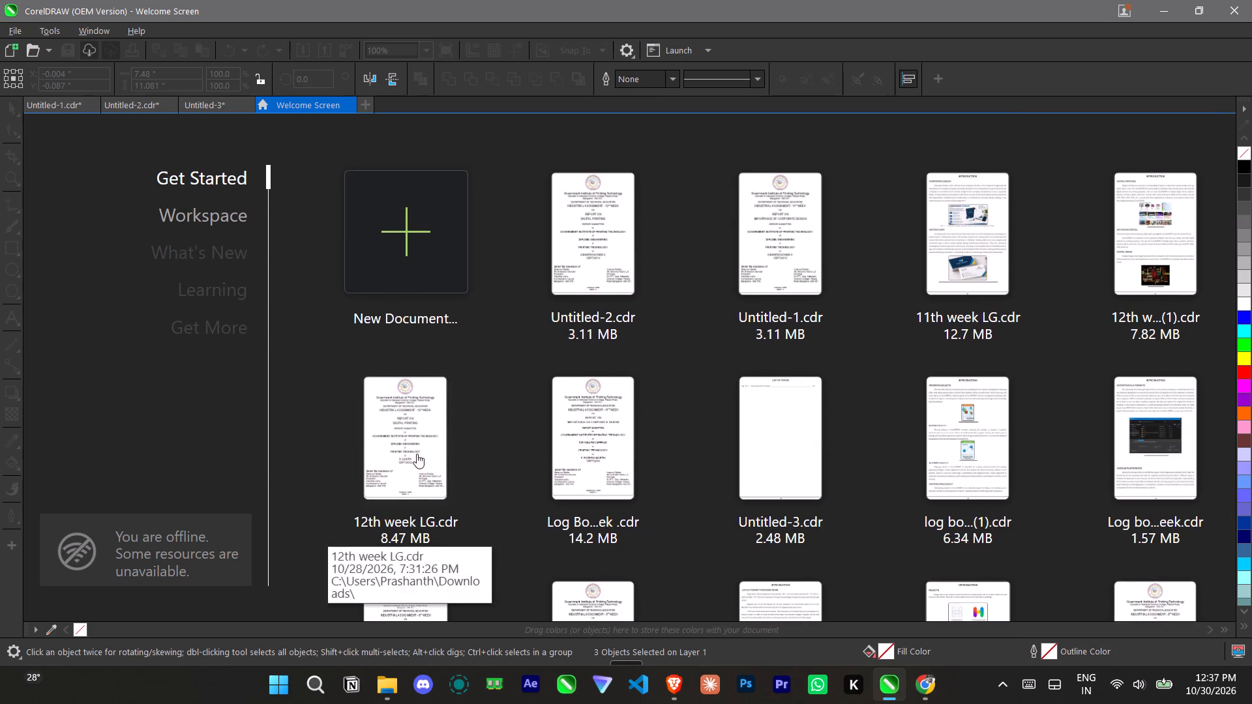
Switch to File Explorer and look through the CorelDRAW and PDF files in the corel draw folder.
left_click(672, 703)
left_click(389, 694)
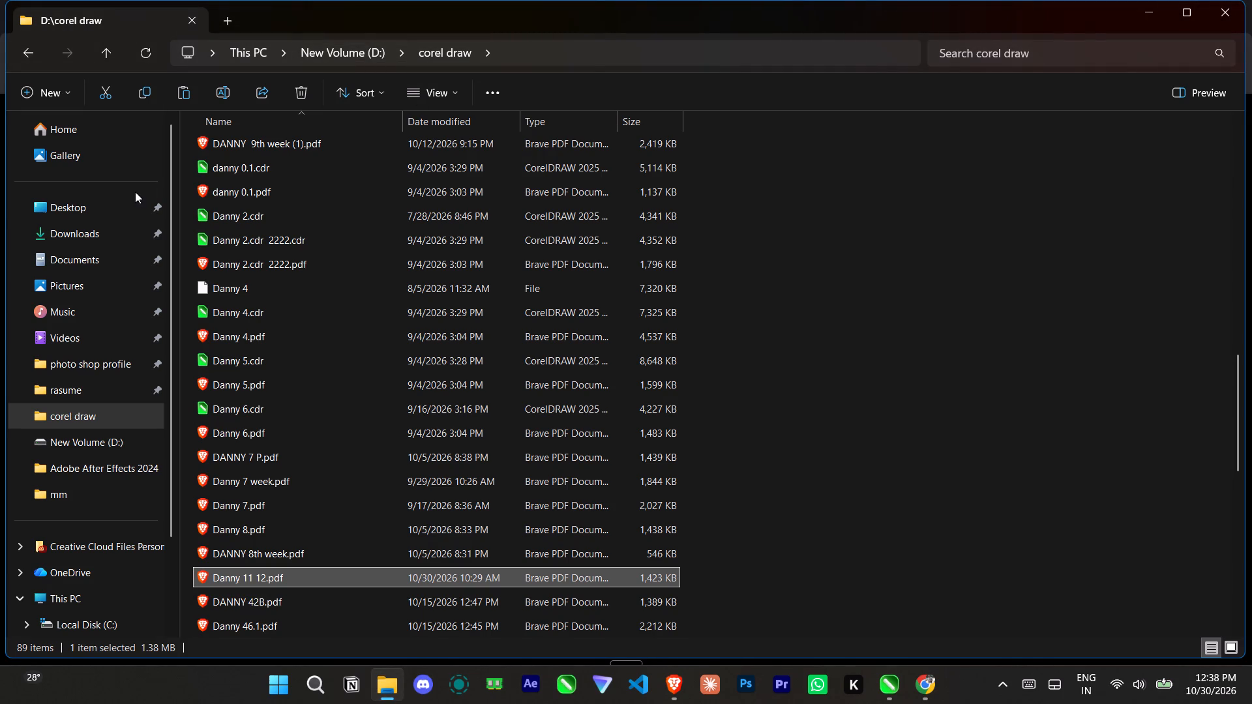
scroll(243, 336, "down", 4)
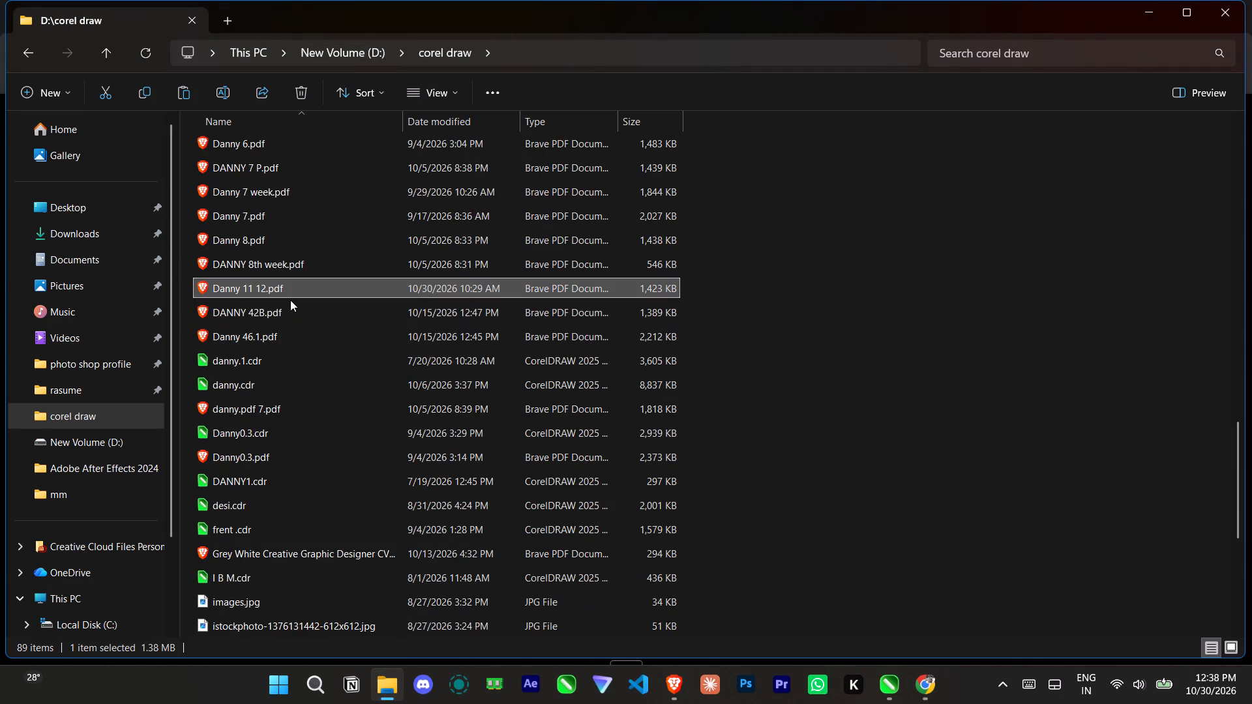
scroll(238, 400, "down", 4)
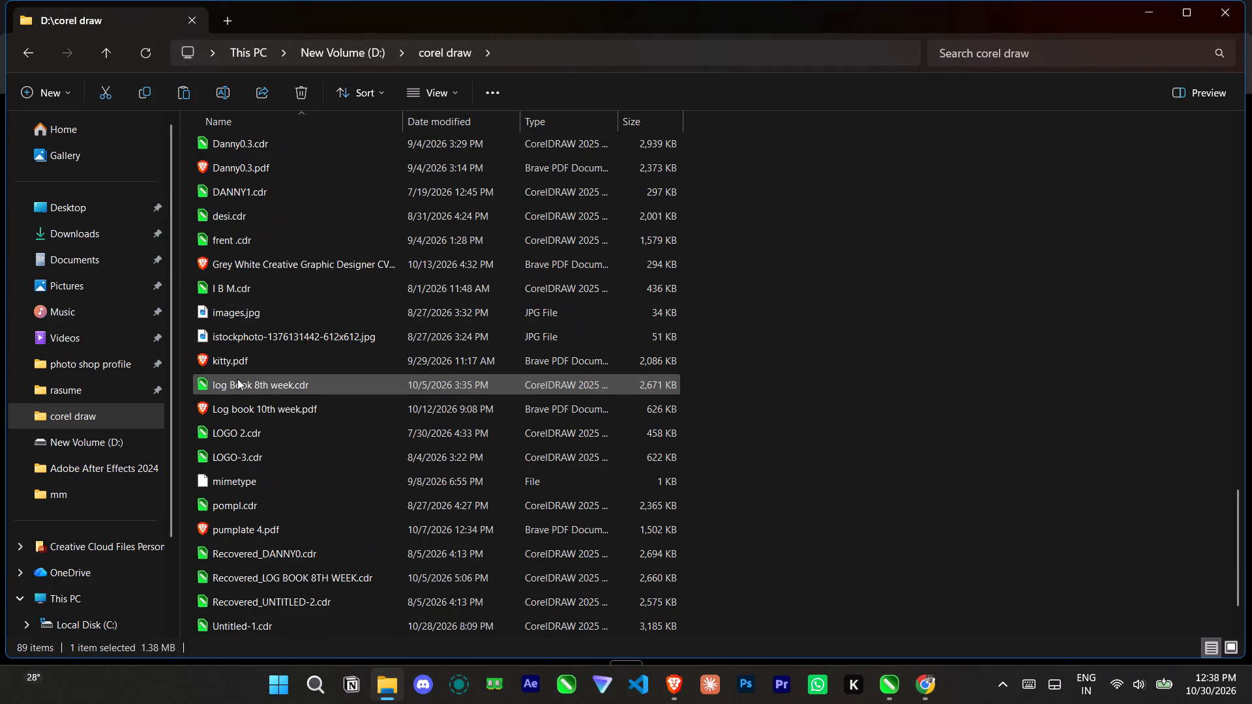
scroll(237, 379, "down", 4)
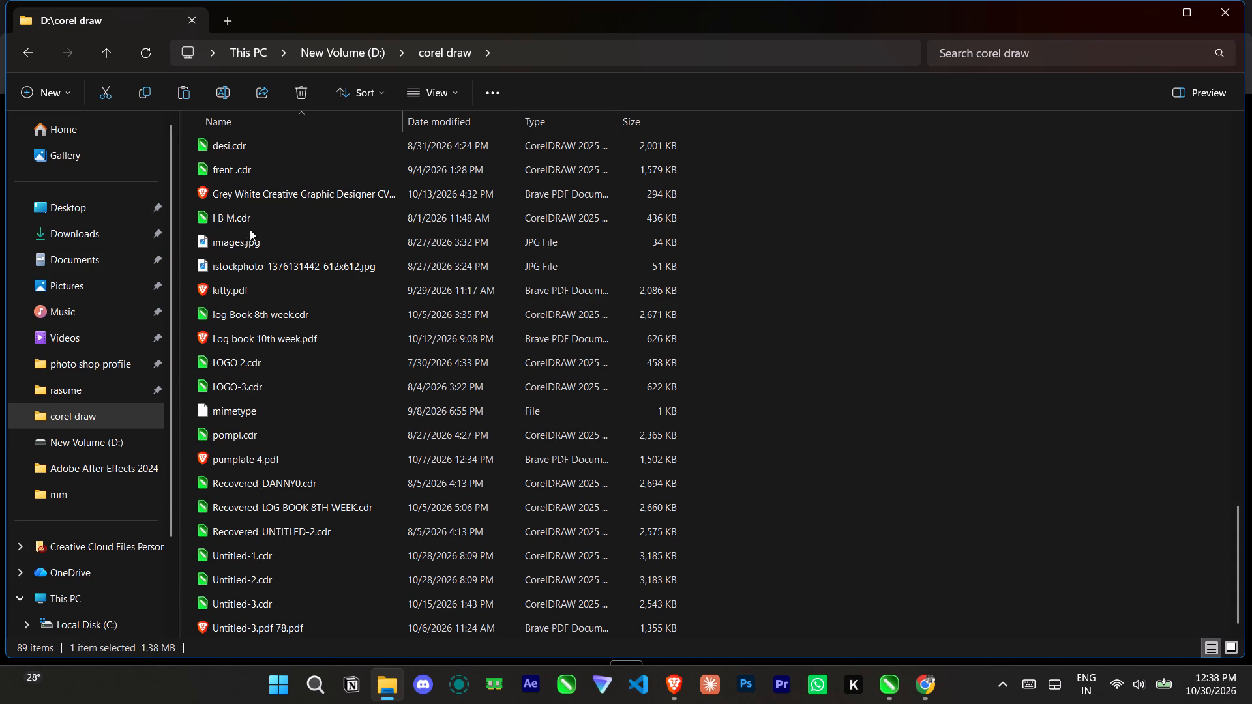
scroll(280, 218, "up", 1)
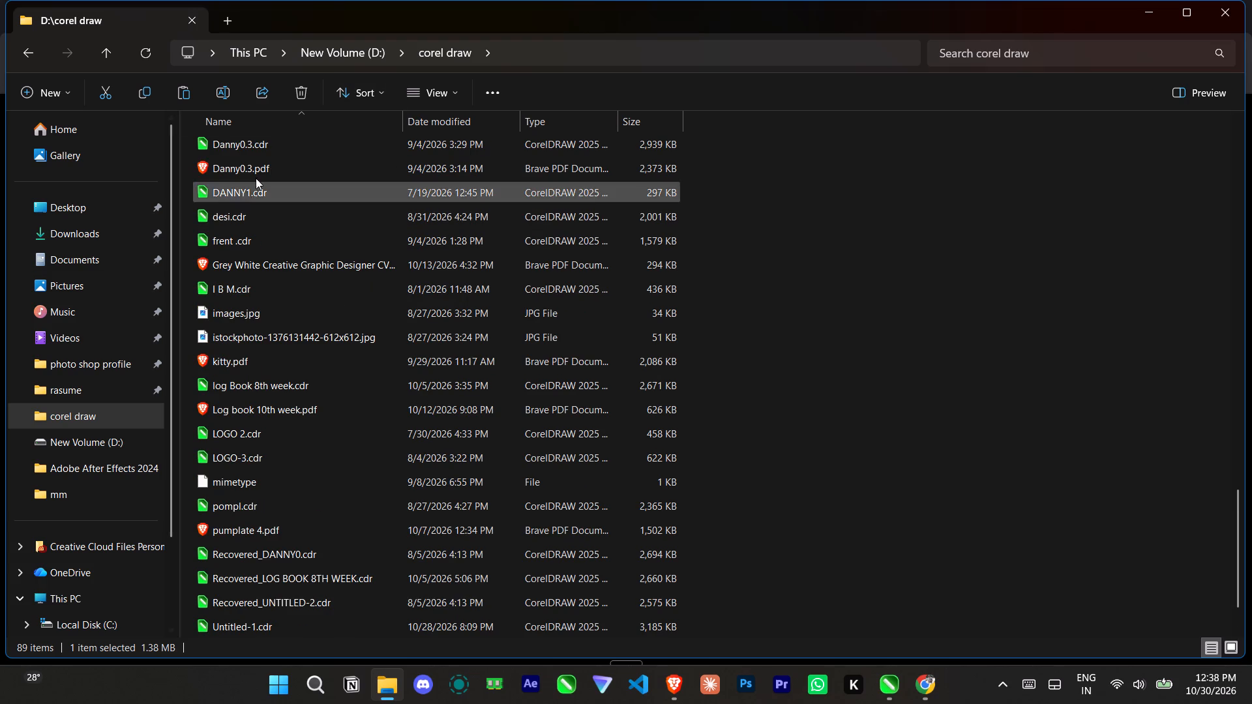
scroll(273, 200, "up", 2)
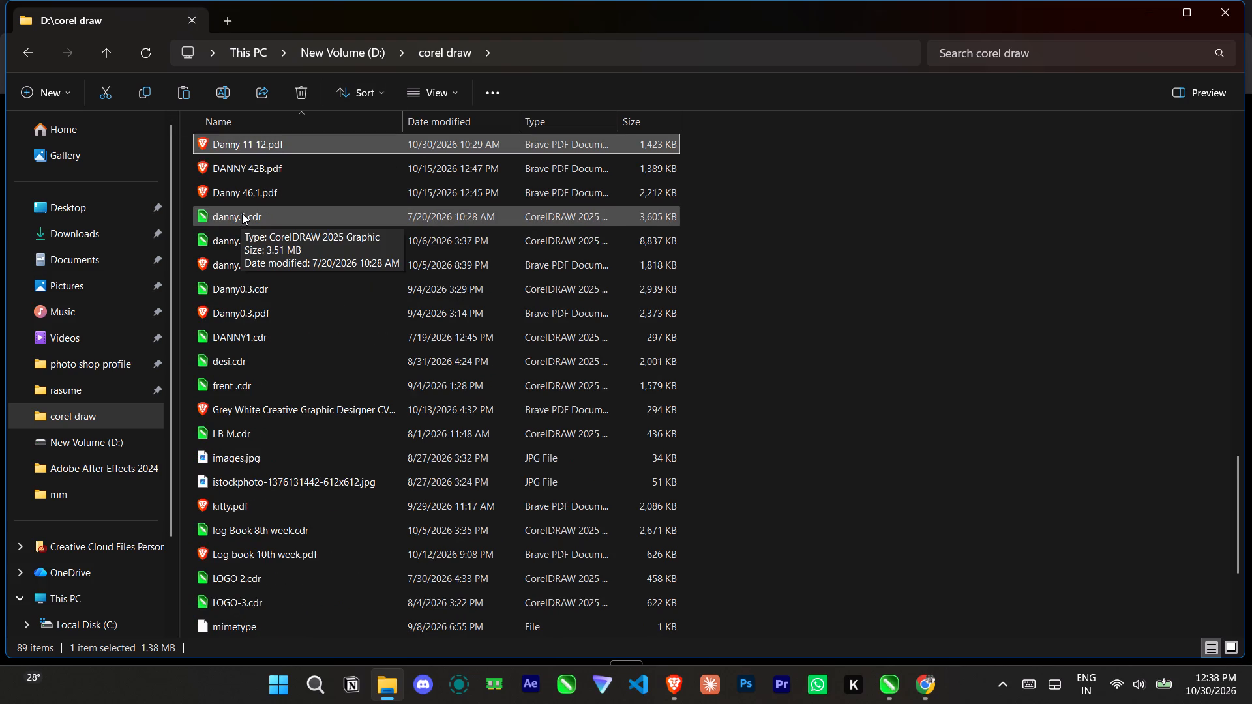
scroll(244, 213, "up", 1)
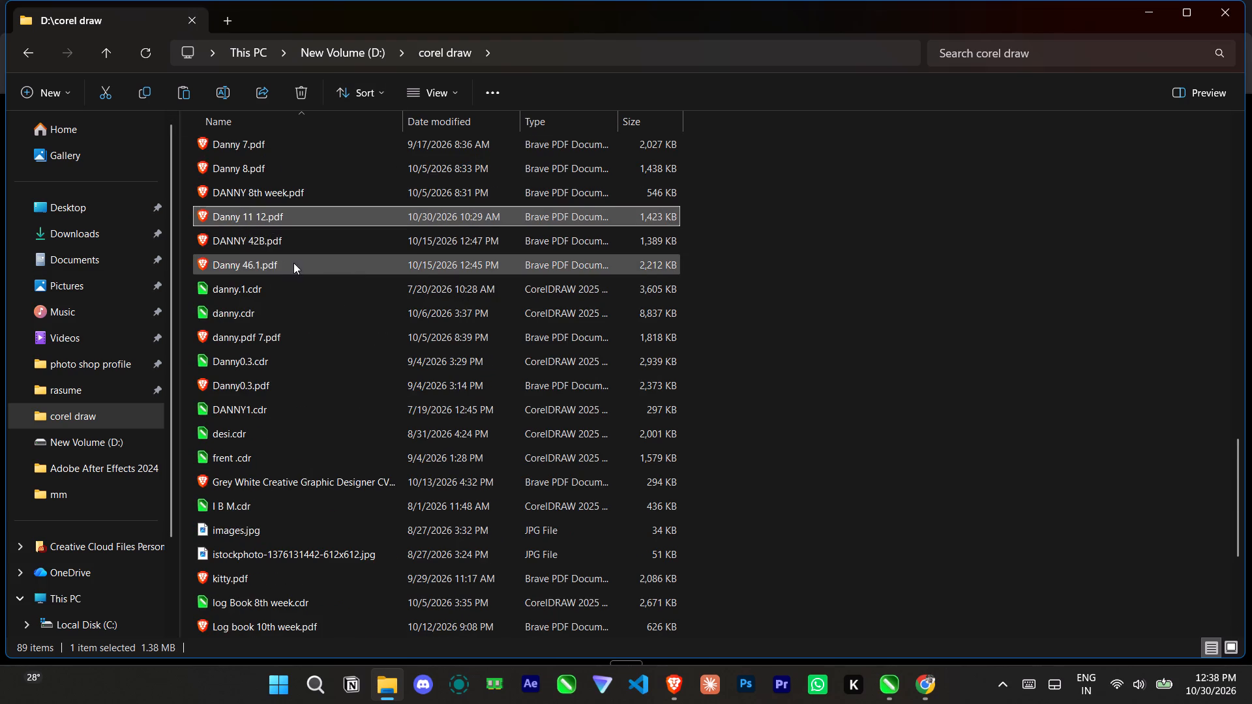
scroll(293, 263, "up", 1)
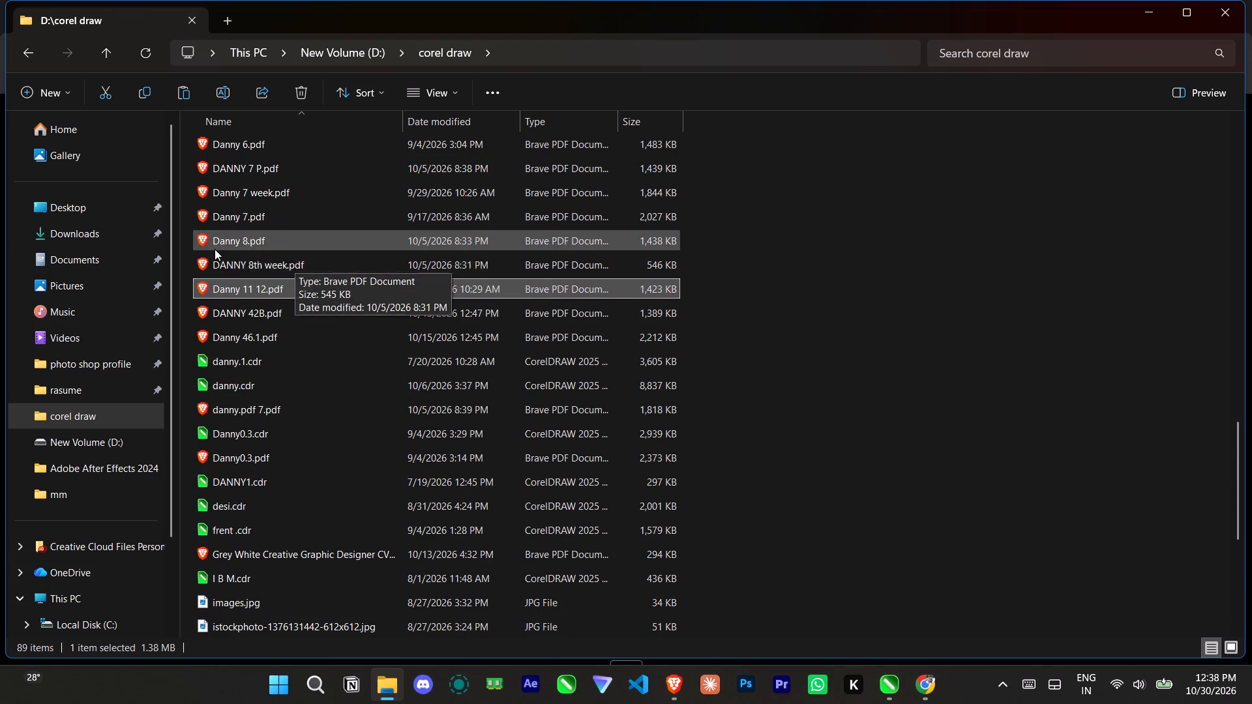
scroll(215, 249, "up", 1)
scroll(289, 219, "up", 1)
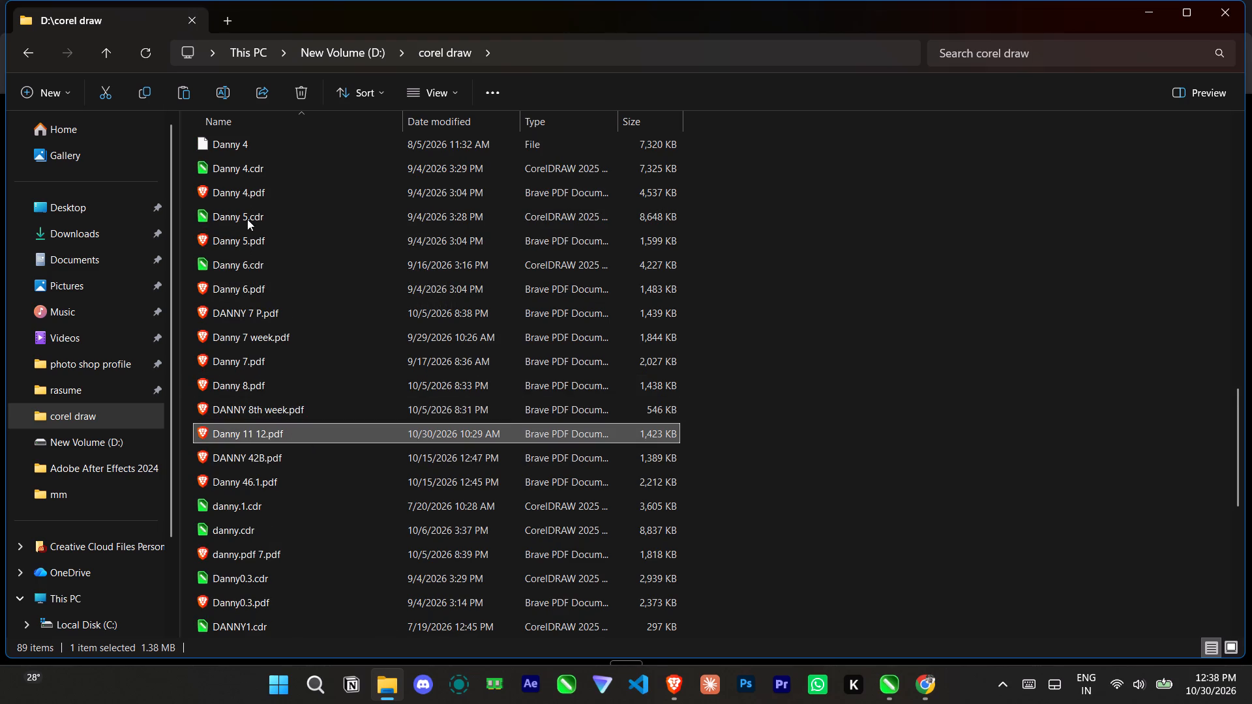
scroll(254, 199, "up", 2)
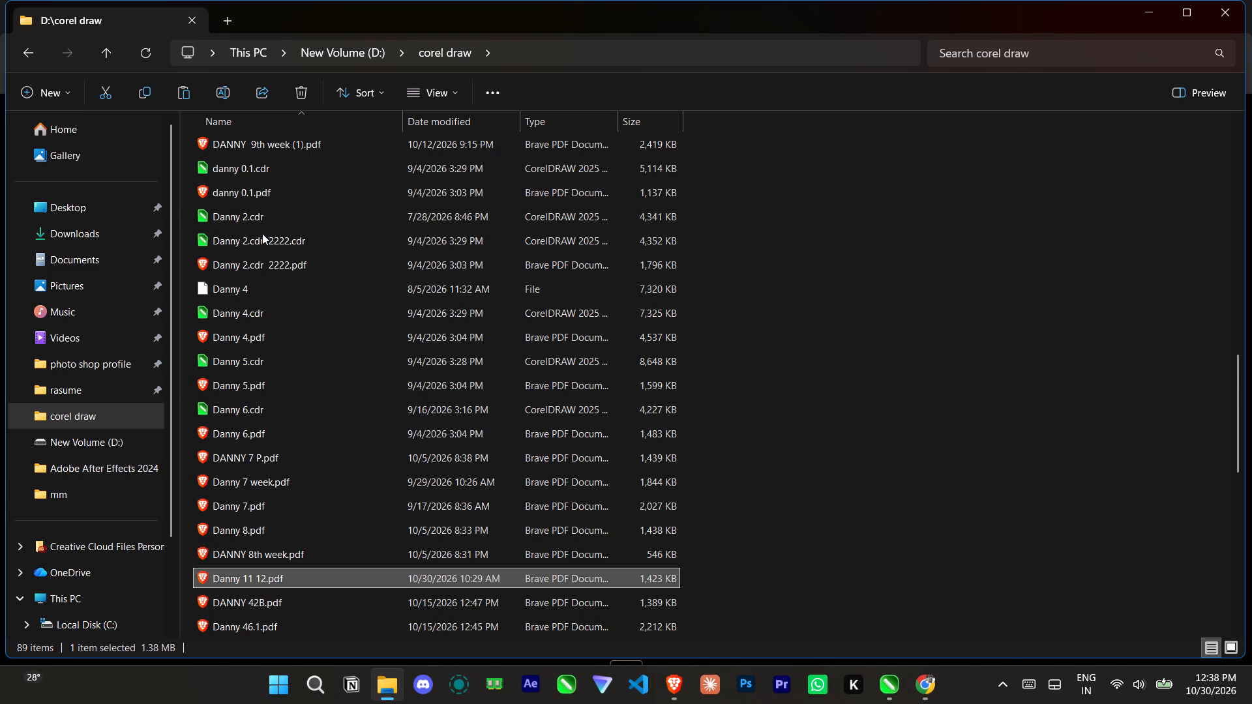
scroll(220, 416, "up", 2)
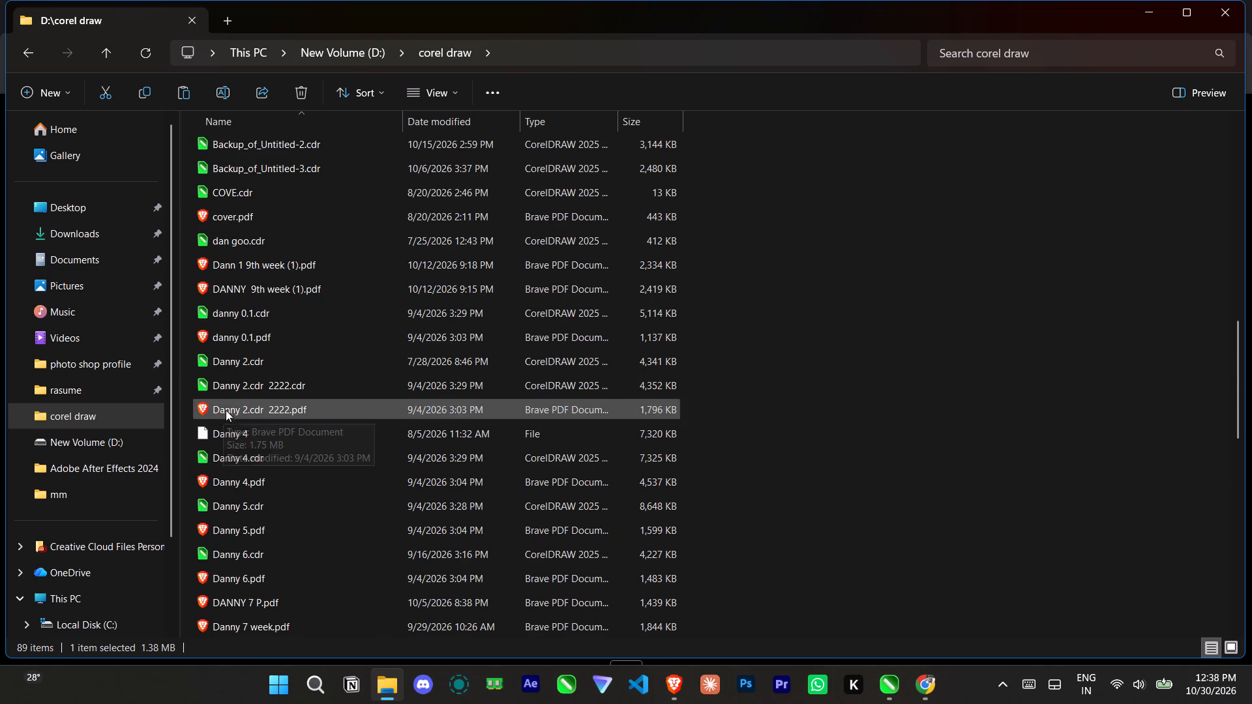
scroll(359, 273, "up", 2)
scroll(263, 416, "up", 2)
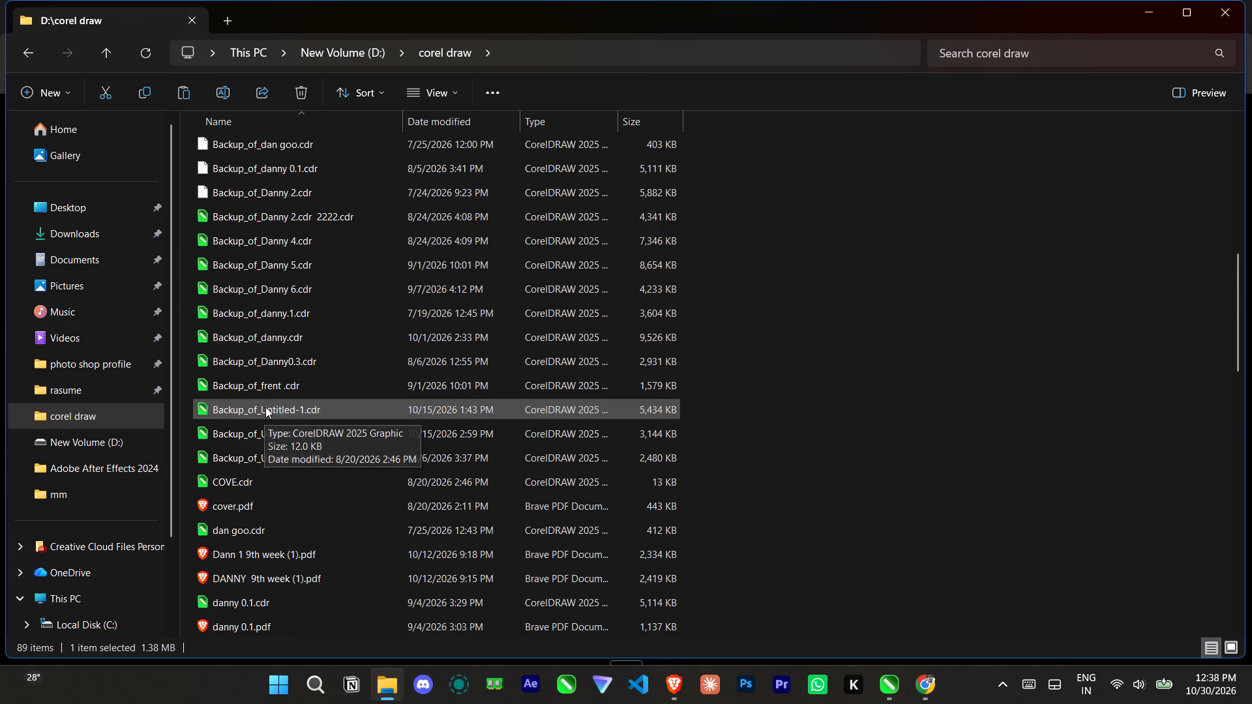
scroll(331, 341, "up", 4)
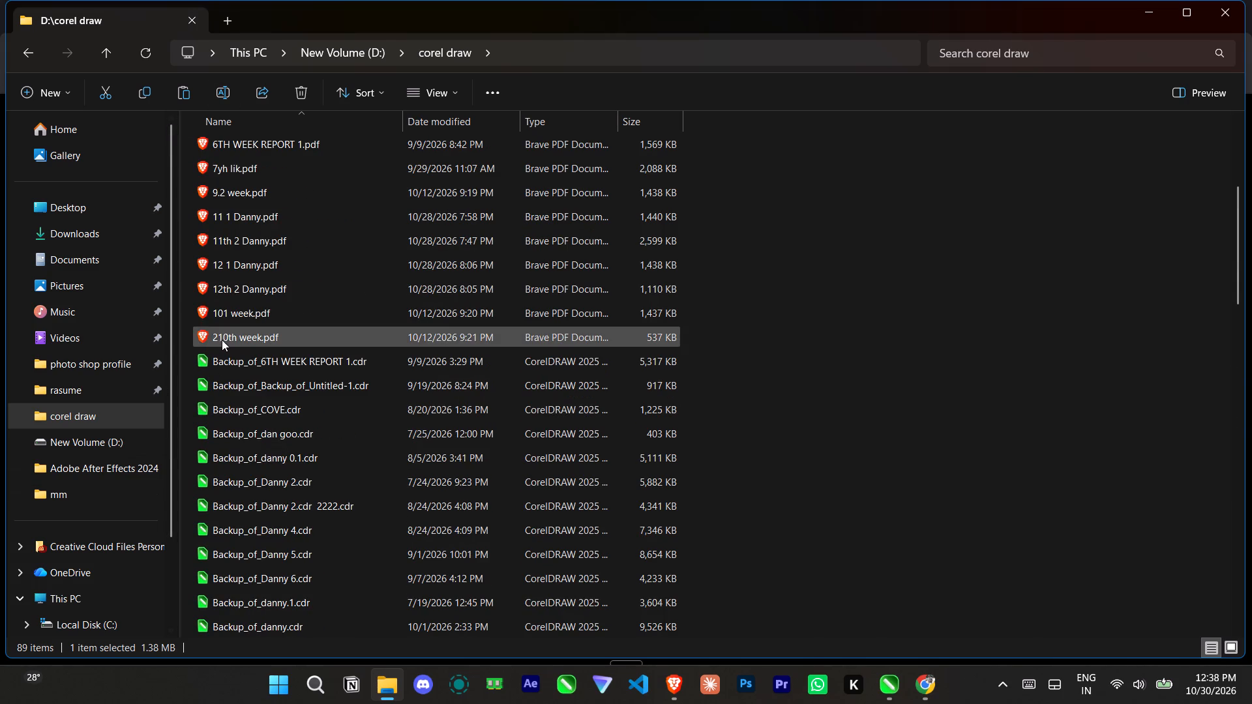
scroll(224, 341, "up", 7)
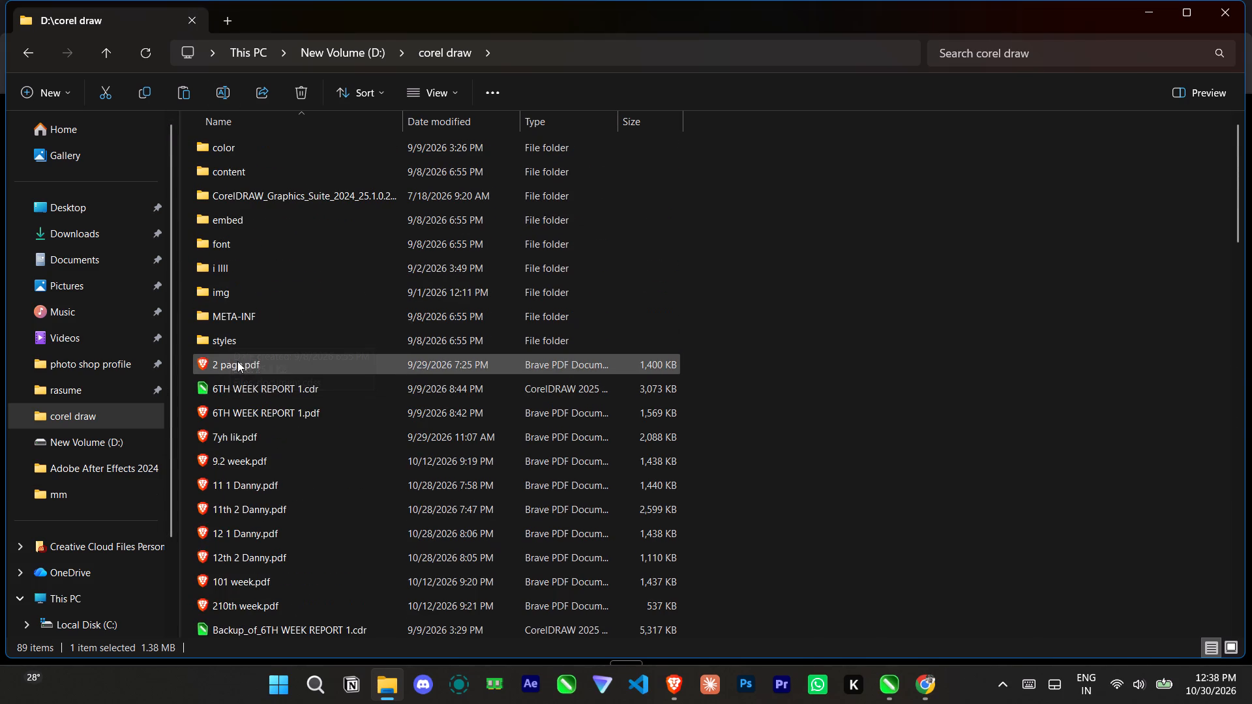
scroll(237, 361, "up", 2)
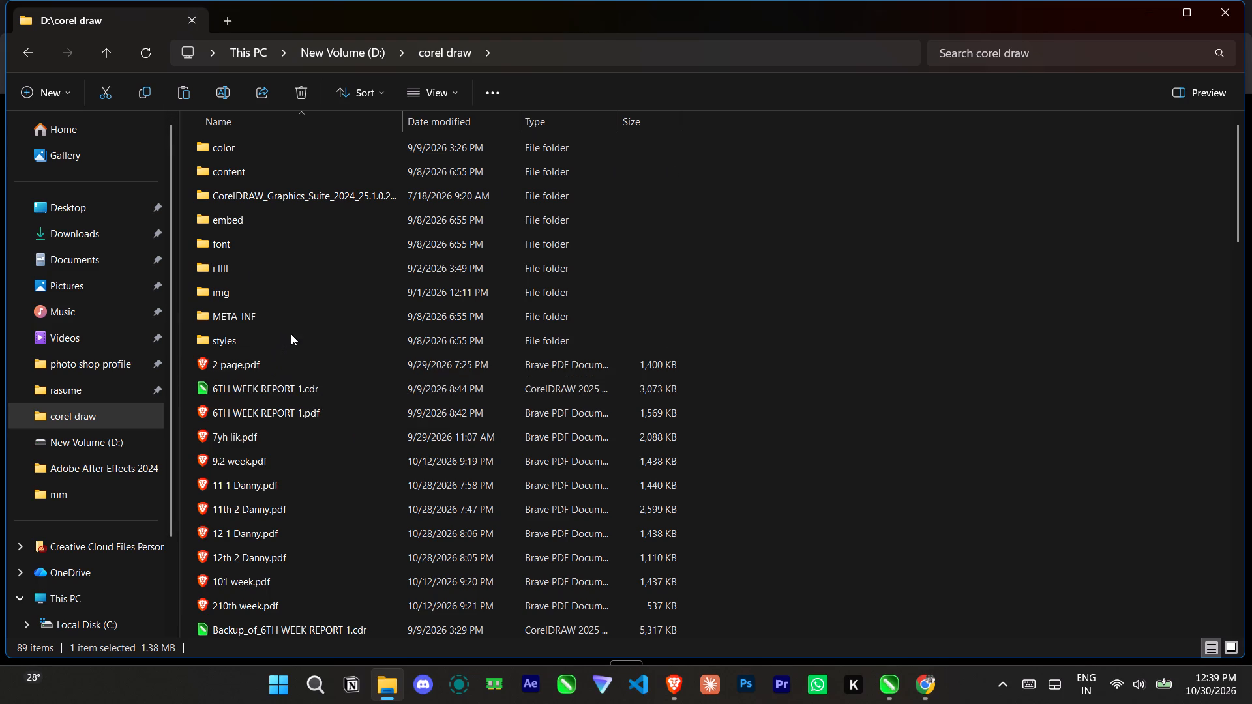
scroll(291, 334, "up", 1)
scroll(389, 342, "down", 2)
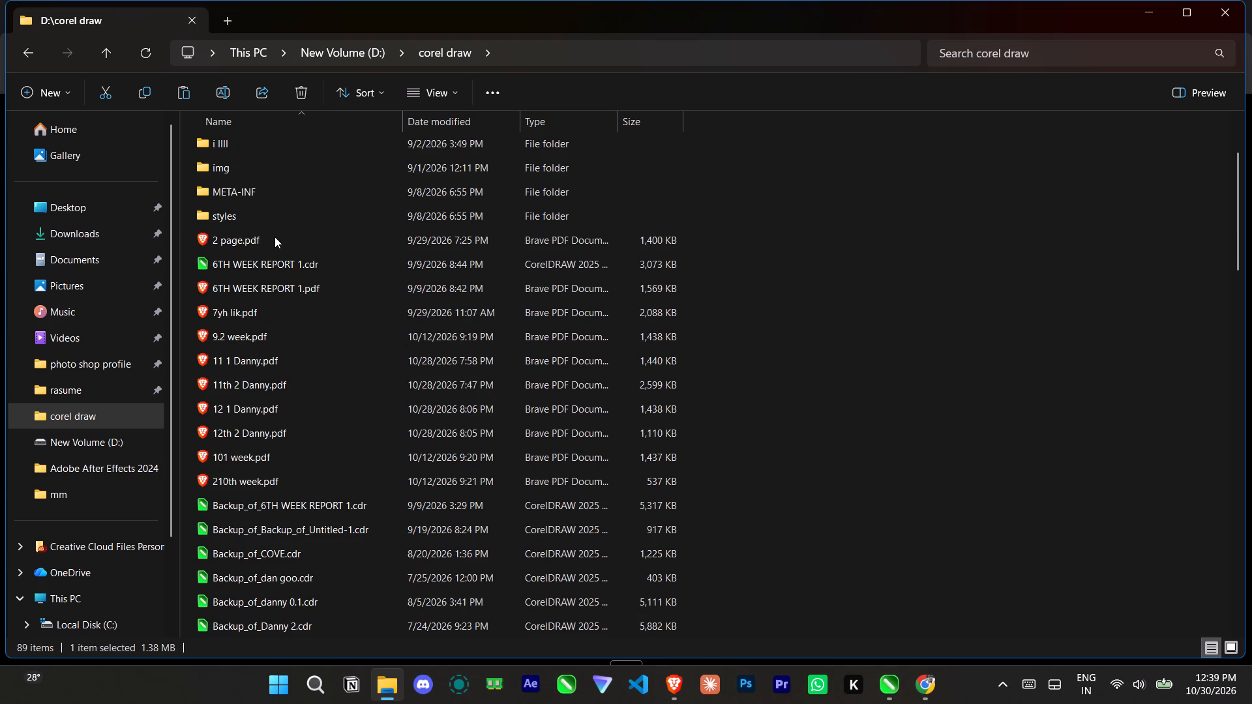
scroll(275, 237, "down", 4)
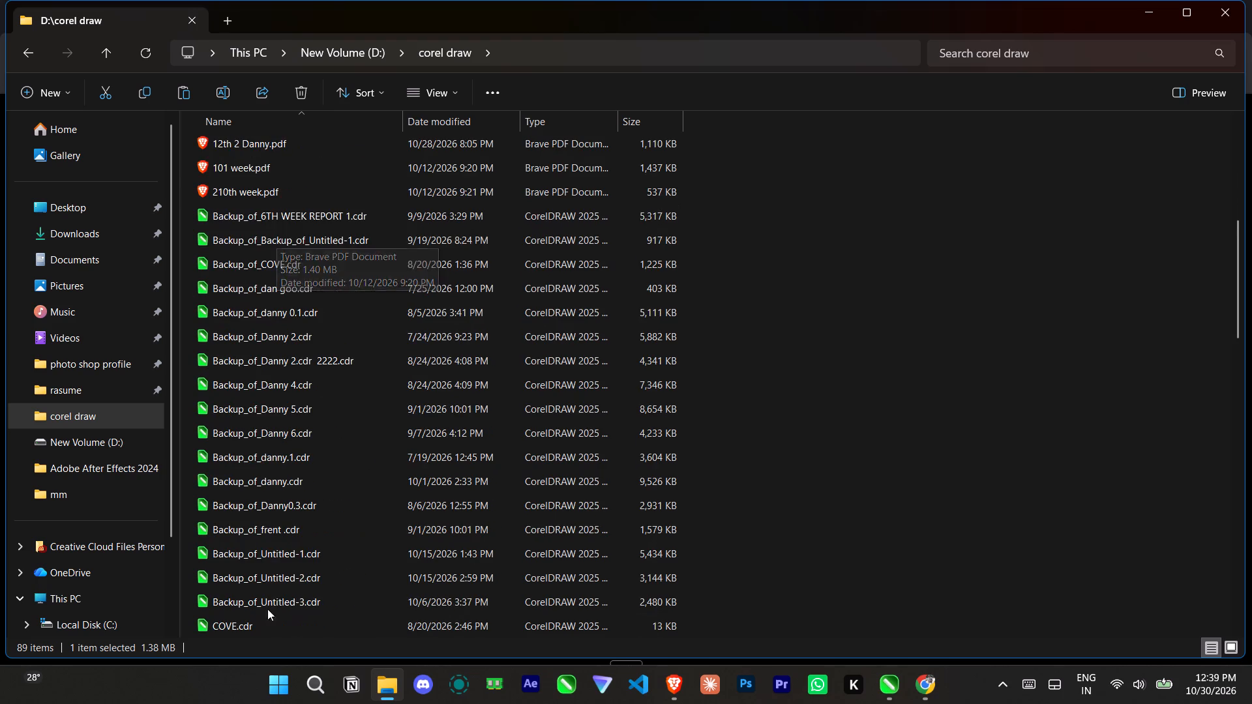
scroll(275, 621, "down", 1)
scroll(253, 559, "down", 5)
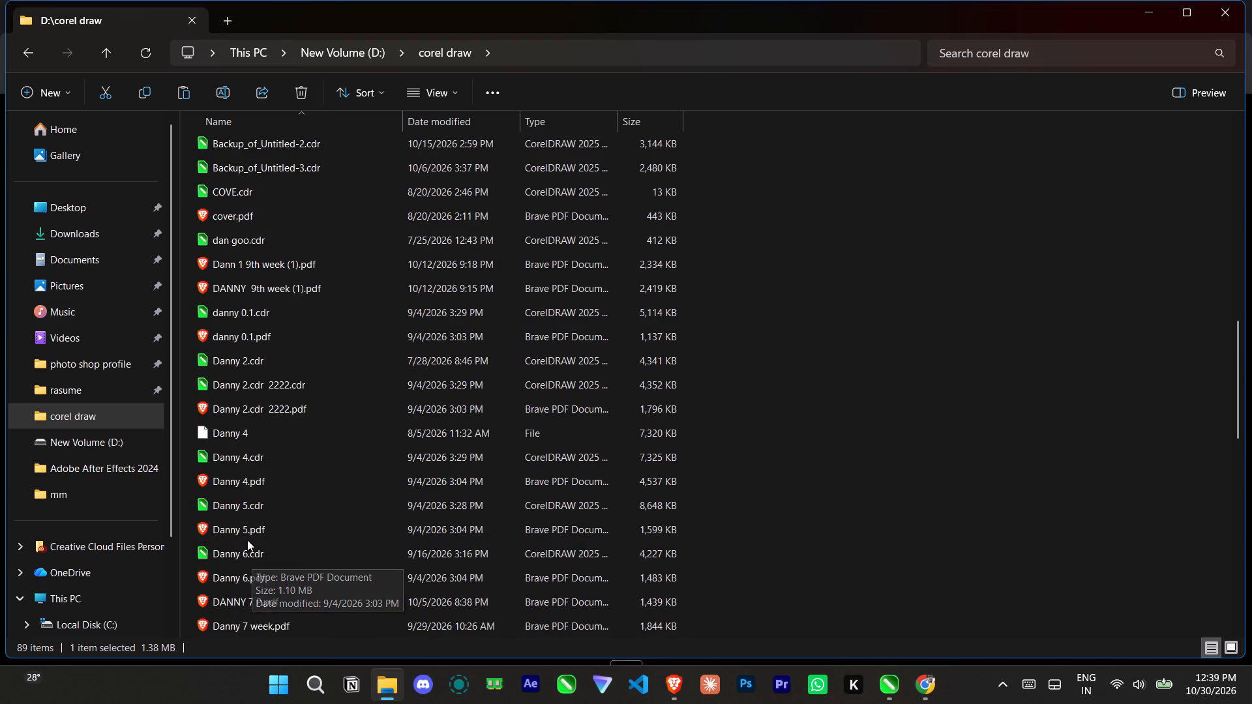
scroll(247, 540, "down", 11)
scroll(263, 525, "up", 3)
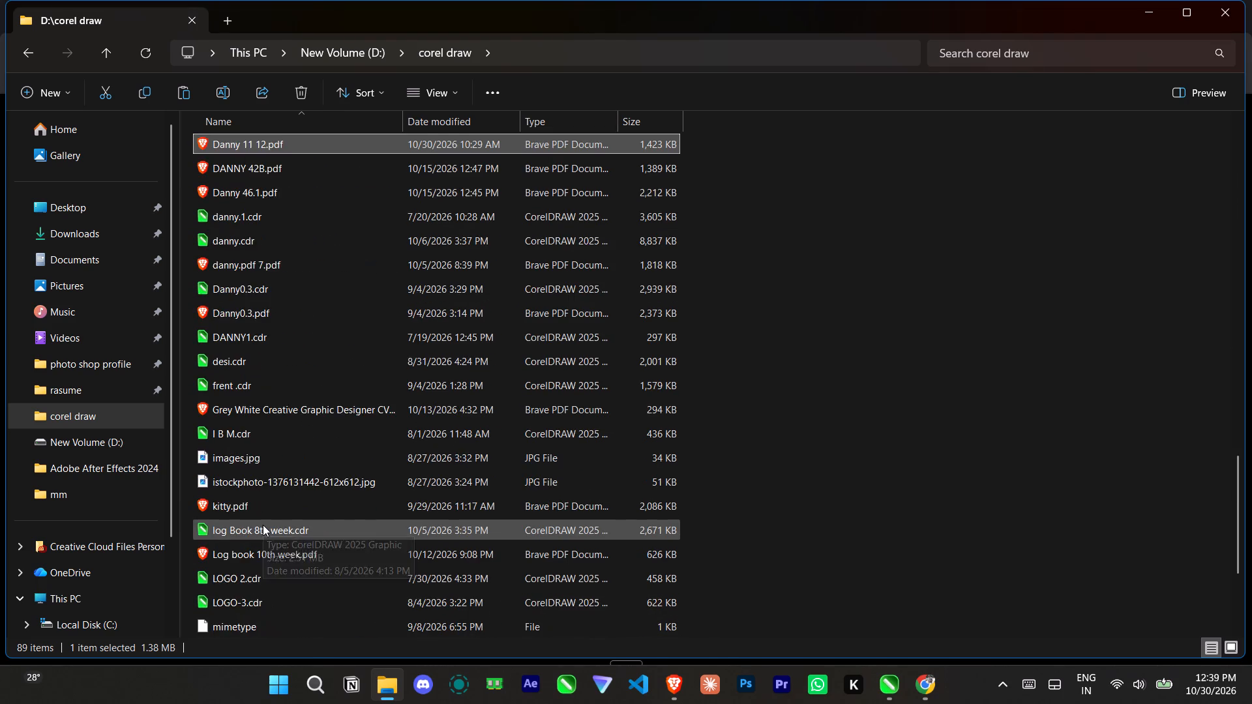
scroll(263, 525, "up", 2)
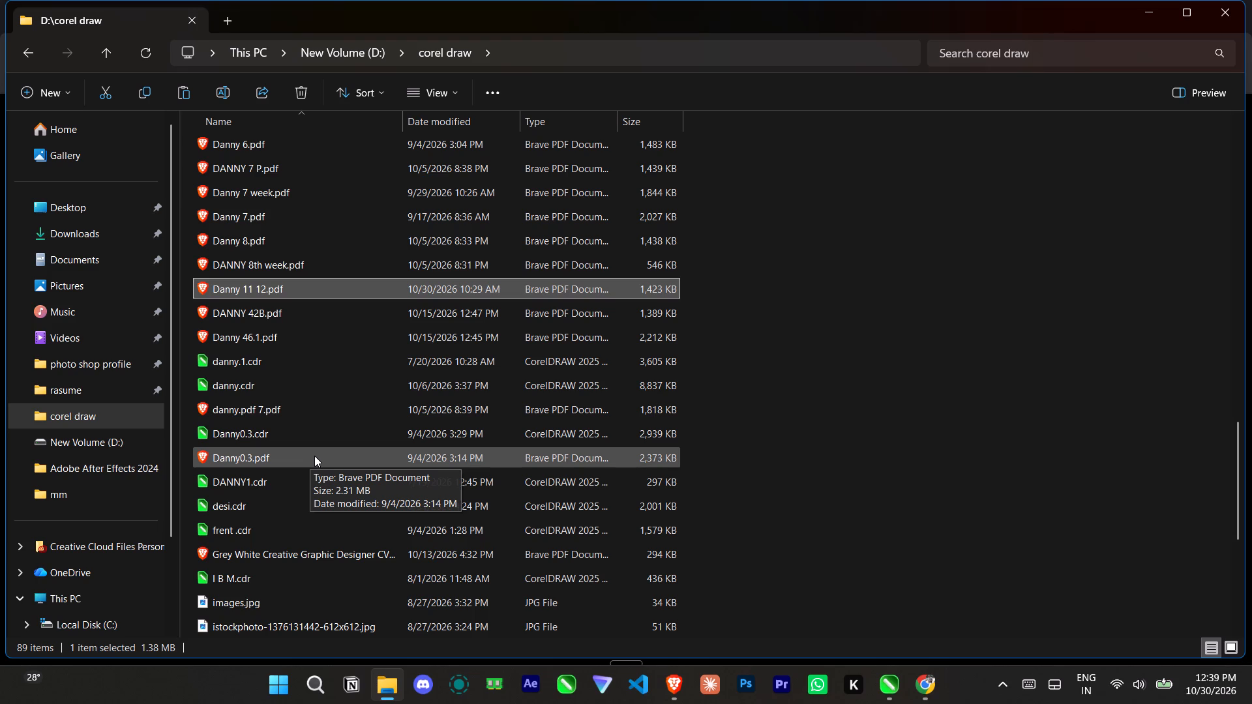
Switch to Google Chrome and play the En Kadhal Solla music video in the open YouTube tab.
left_click(947, 703)
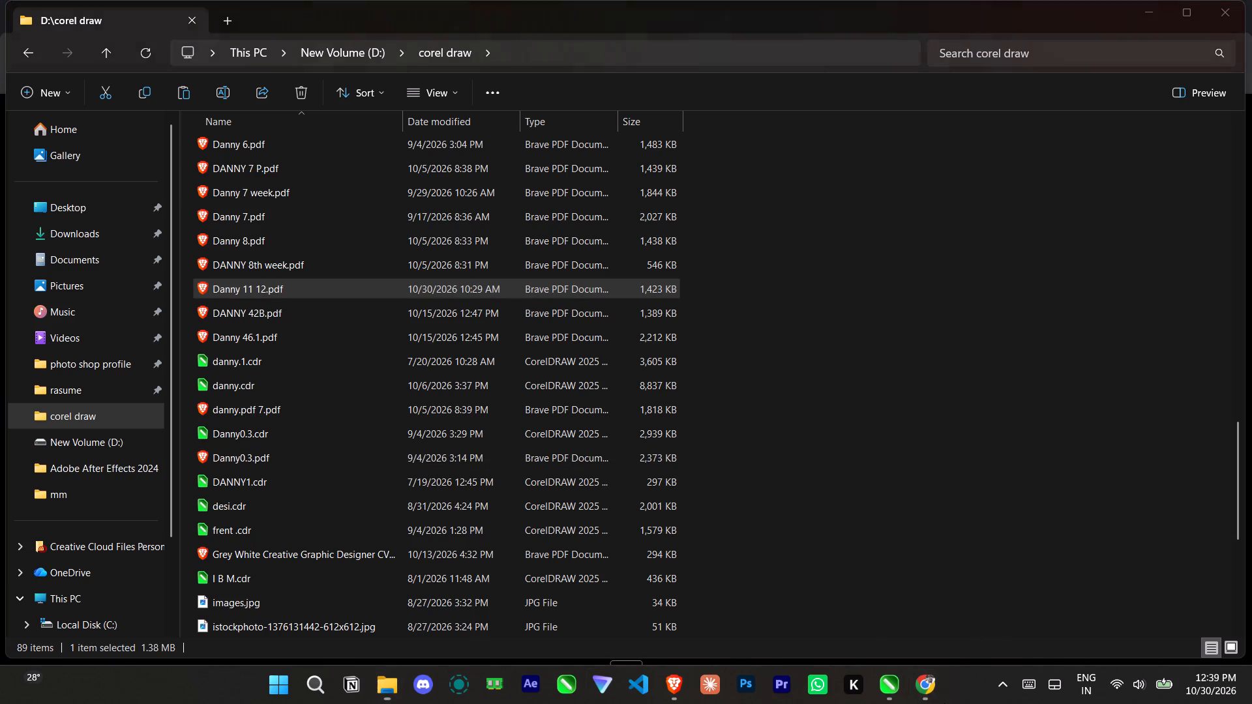
left_click(937, 697)
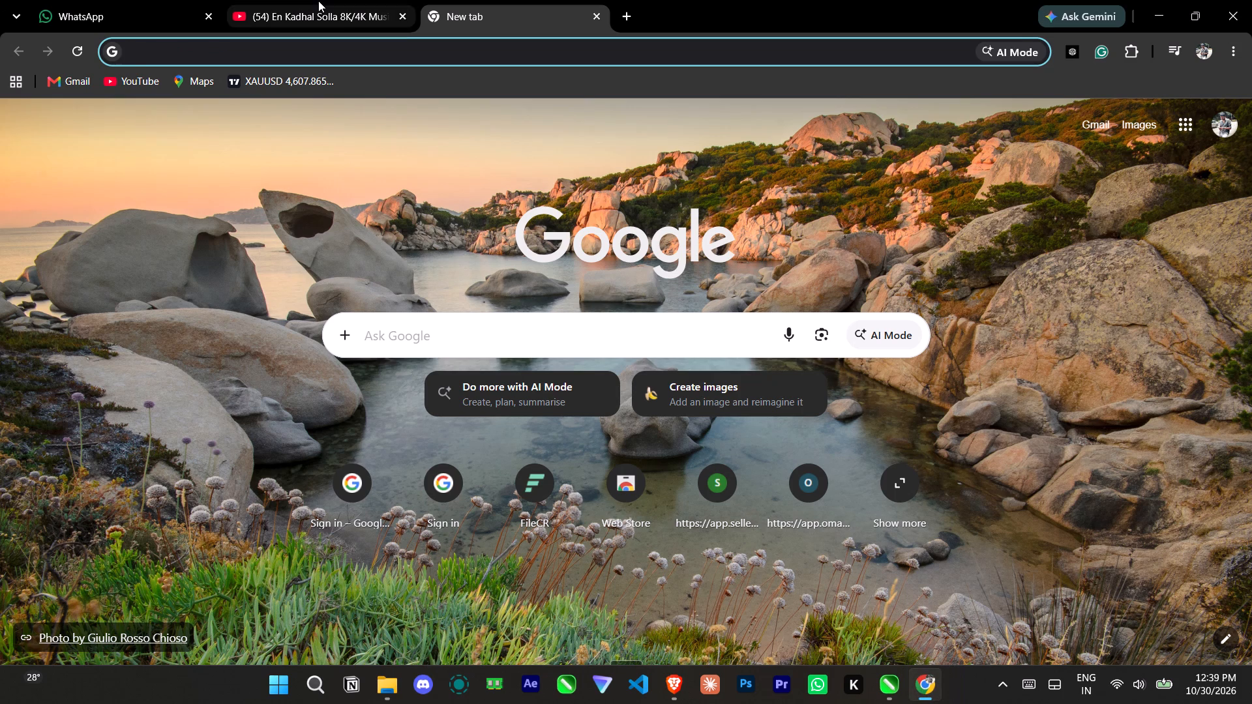
left_click(318, 1)
left_click(438, 409)
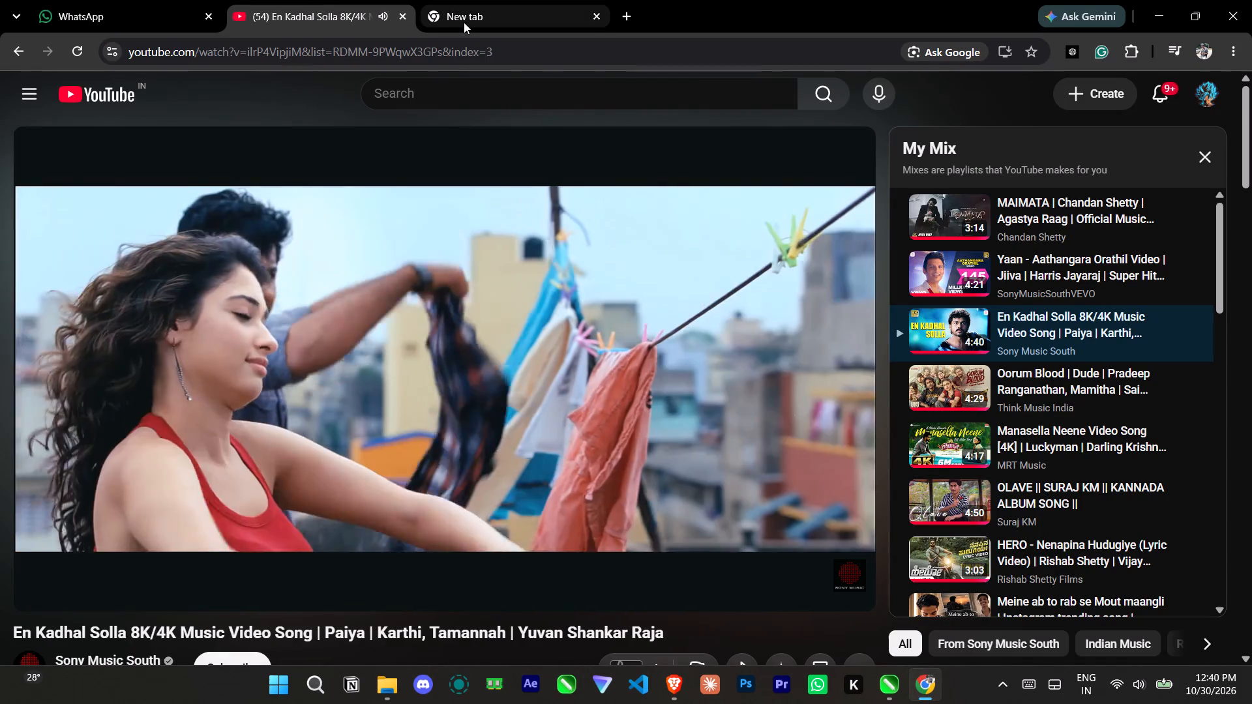
Search Google for "visiting card" in the new tab and show the image results.
left_click(484, 20)
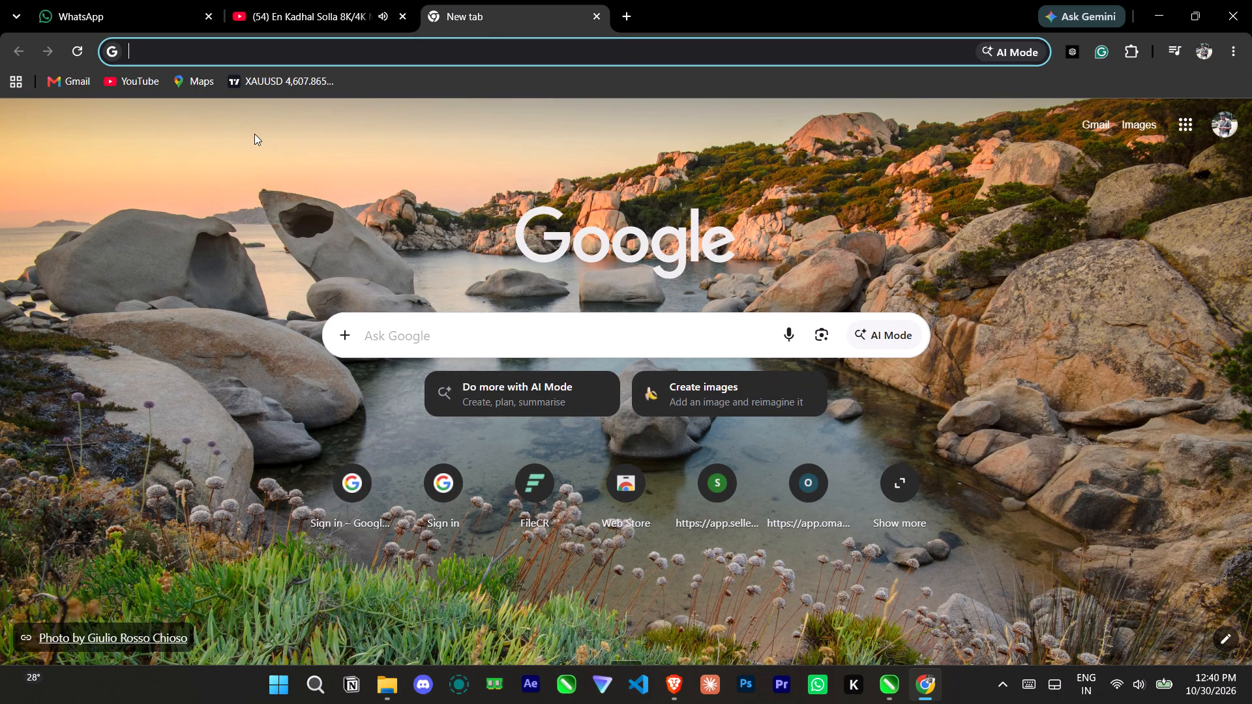
left_click(441, 337)
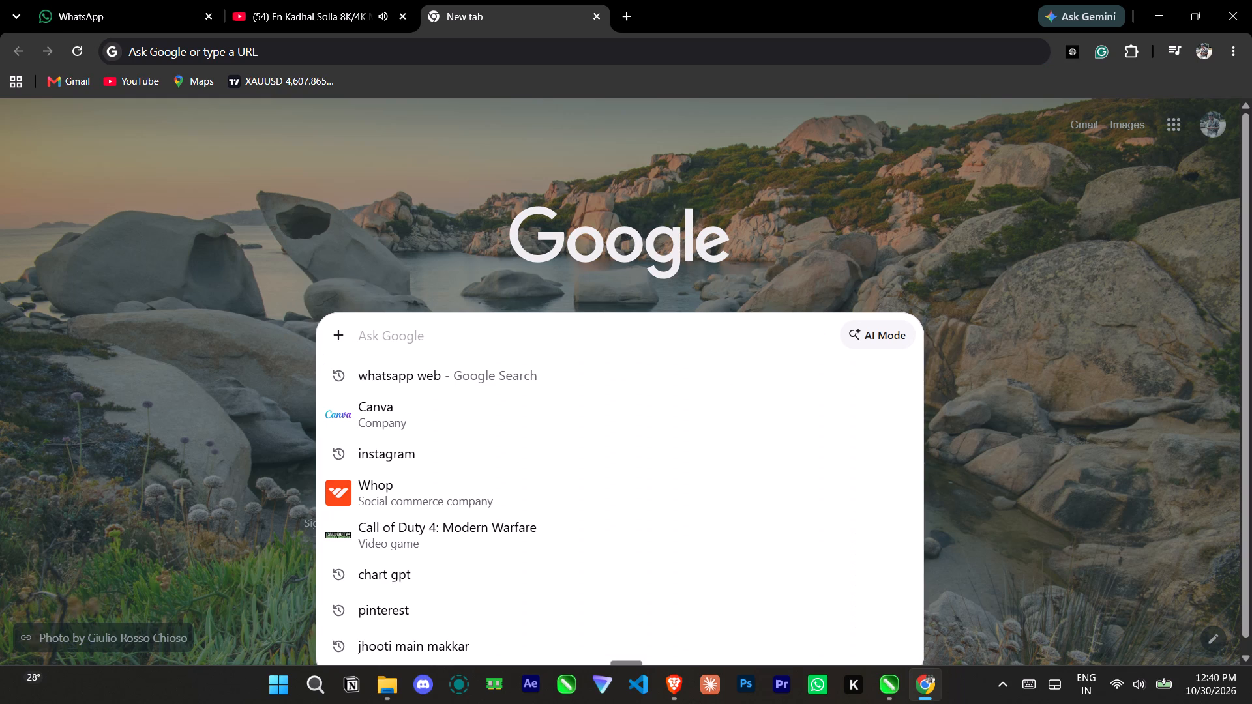
type("vi")
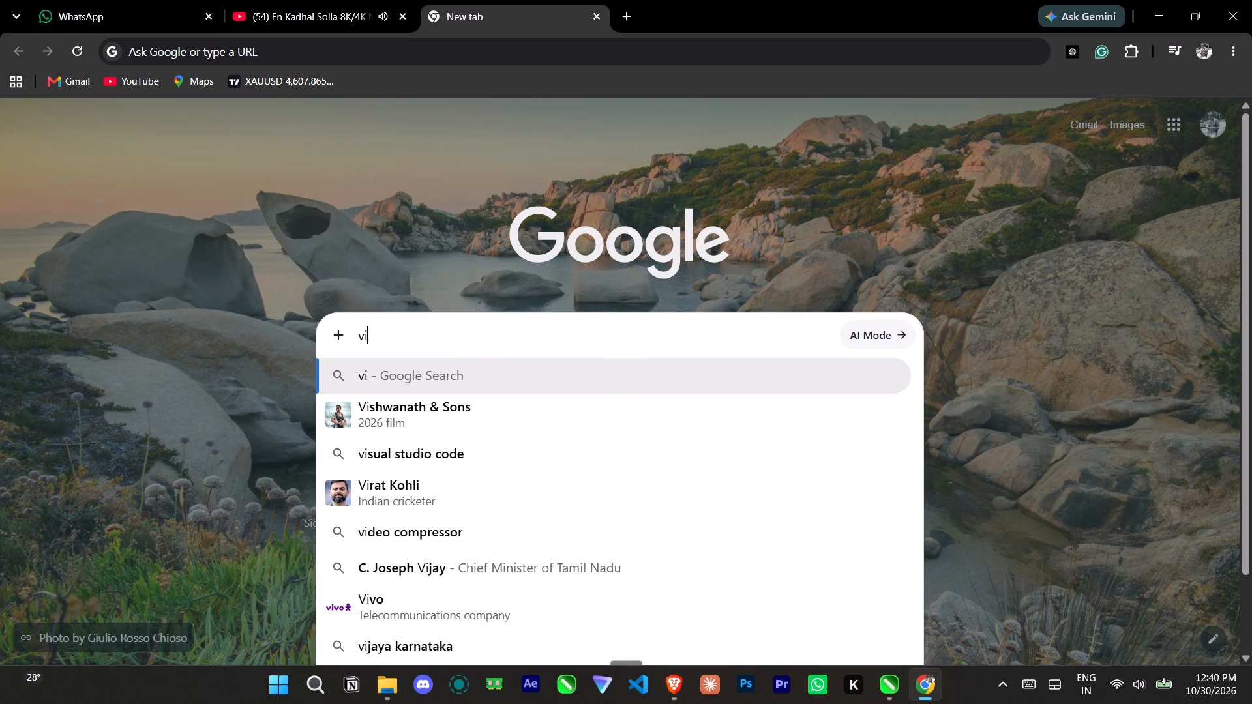
type("si")
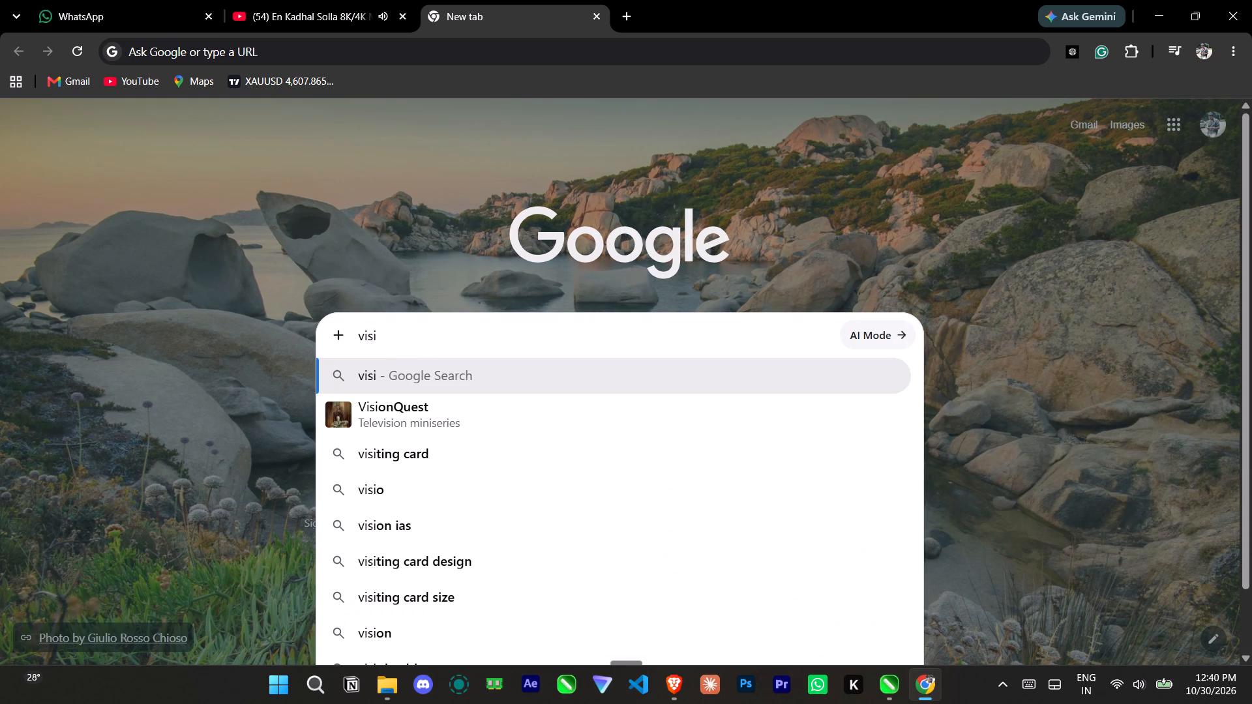
left_click(435, 452)
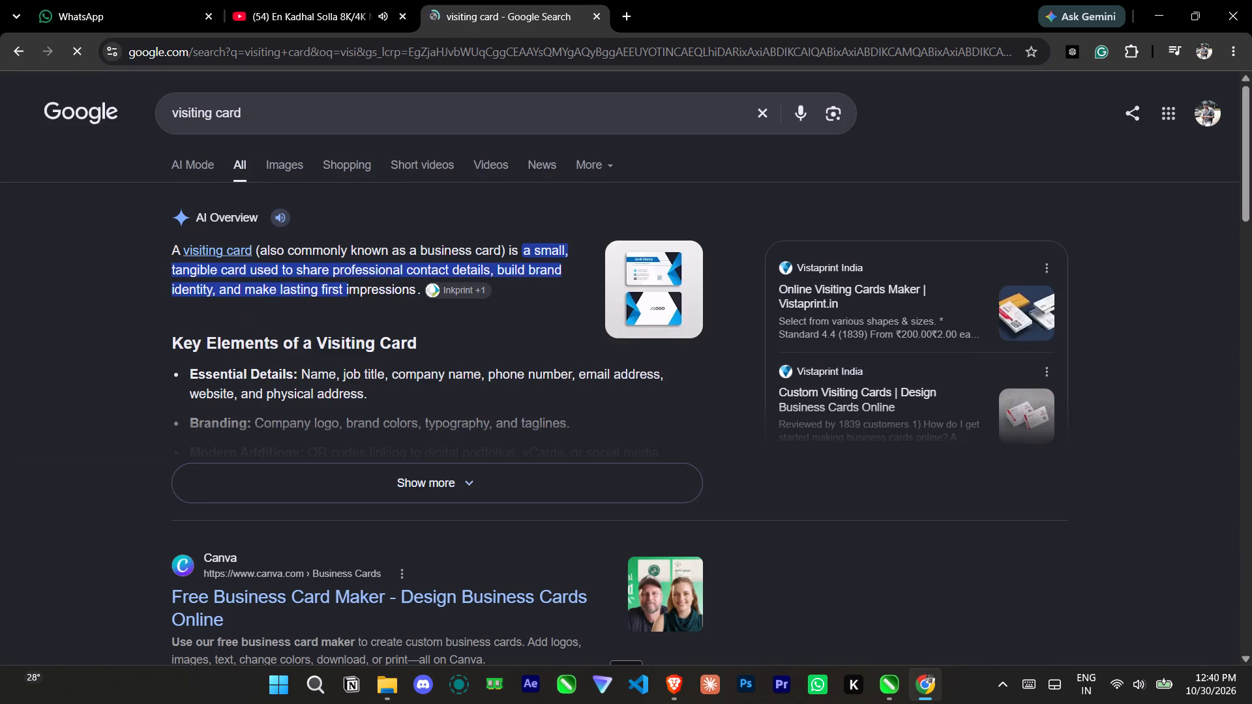
left_click(284, 164)
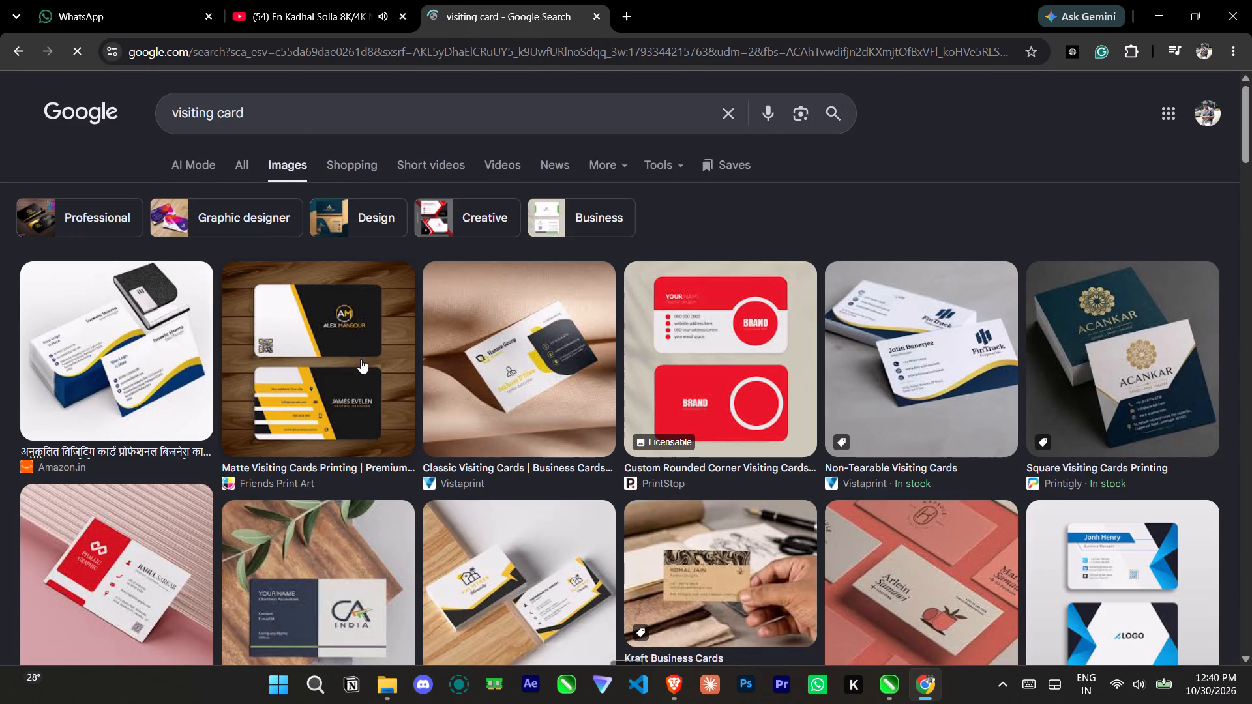
Look through the visiting card image results for design references.
scroll(381, 368, "down", 1)
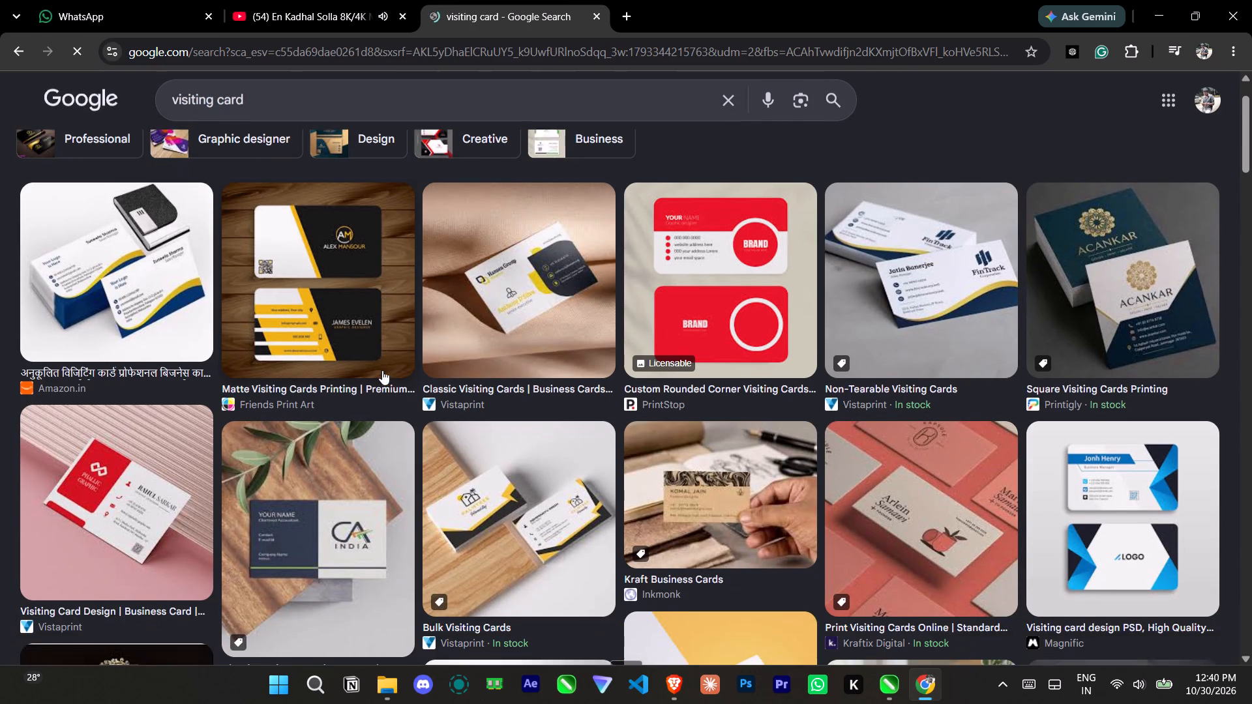
scroll(383, 374, "down", 2)
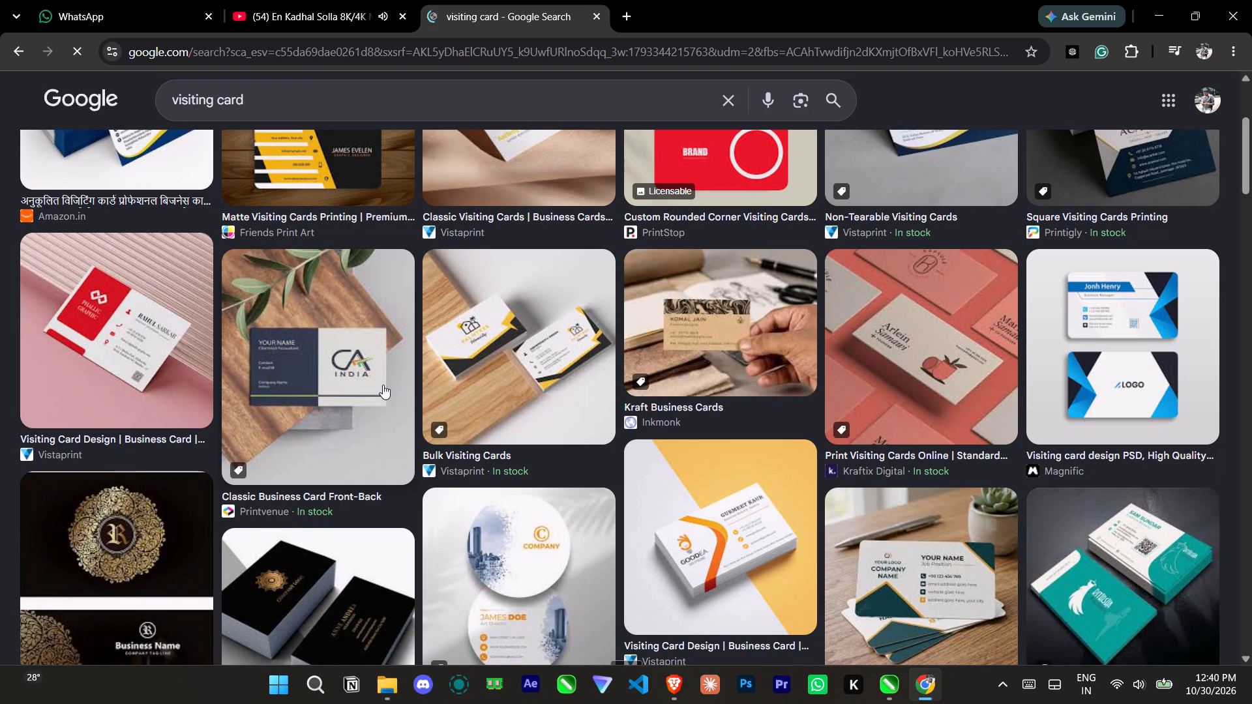
scroll(381, 390, "down", 3)
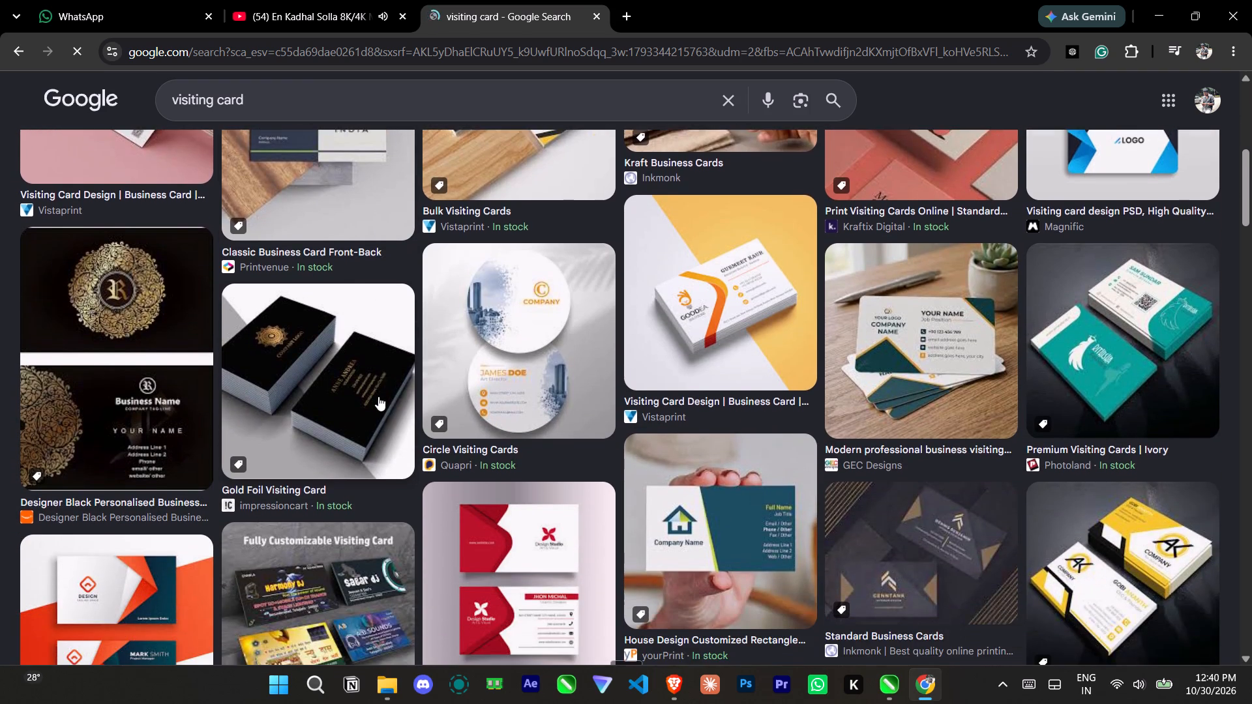
scroll(378, 396, "down", 2)
scroll(989, 370, "down", 2)
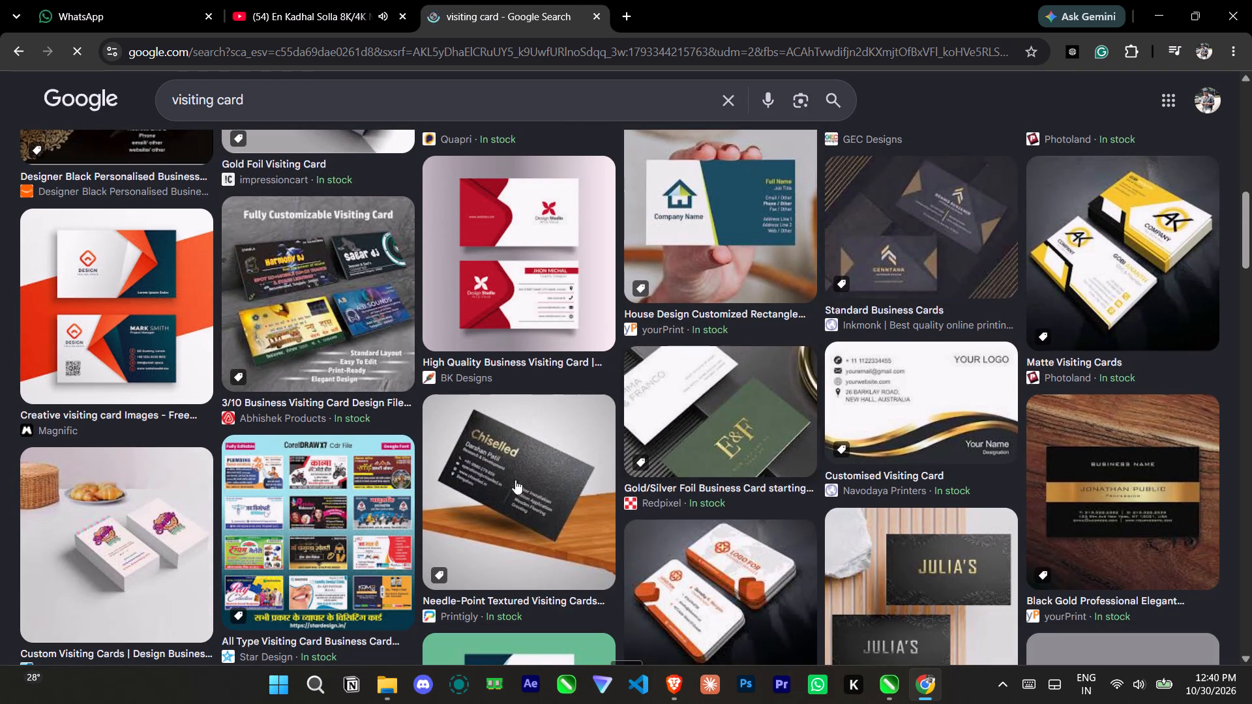
scroll(410, 518, "down", 2)
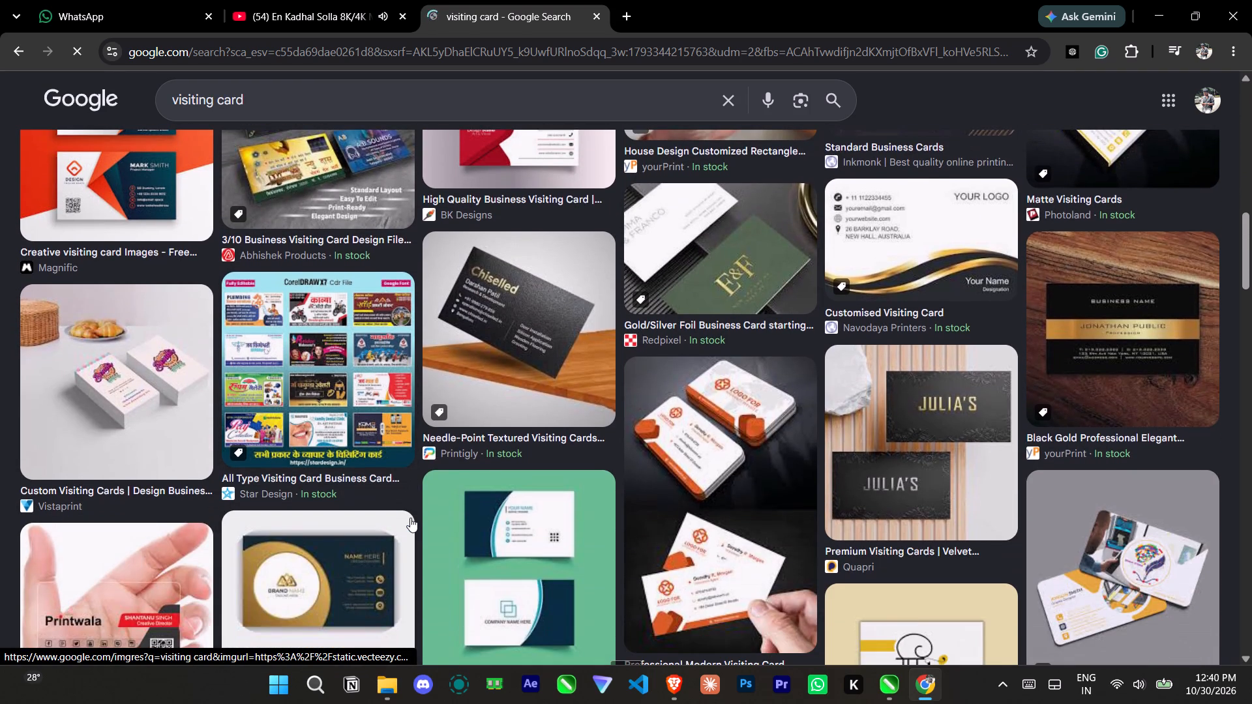
scroll(410, 518, "down", 1)
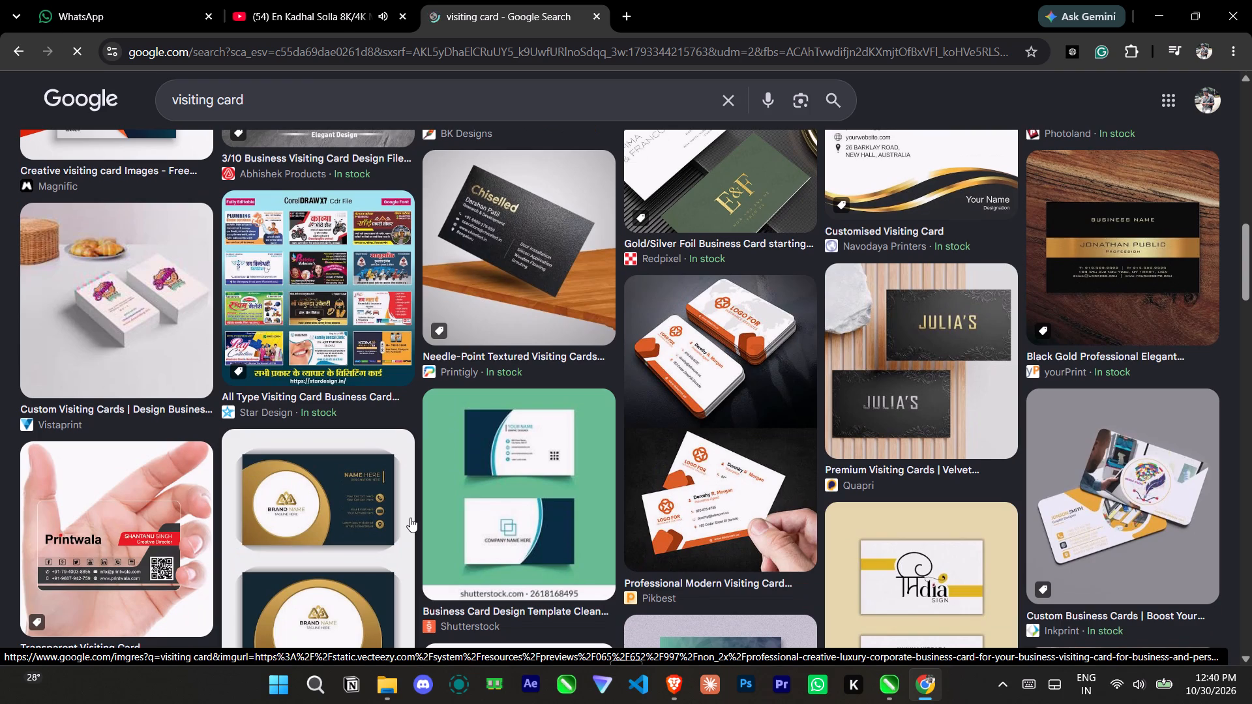
scroll(410, 518, "down", 2)
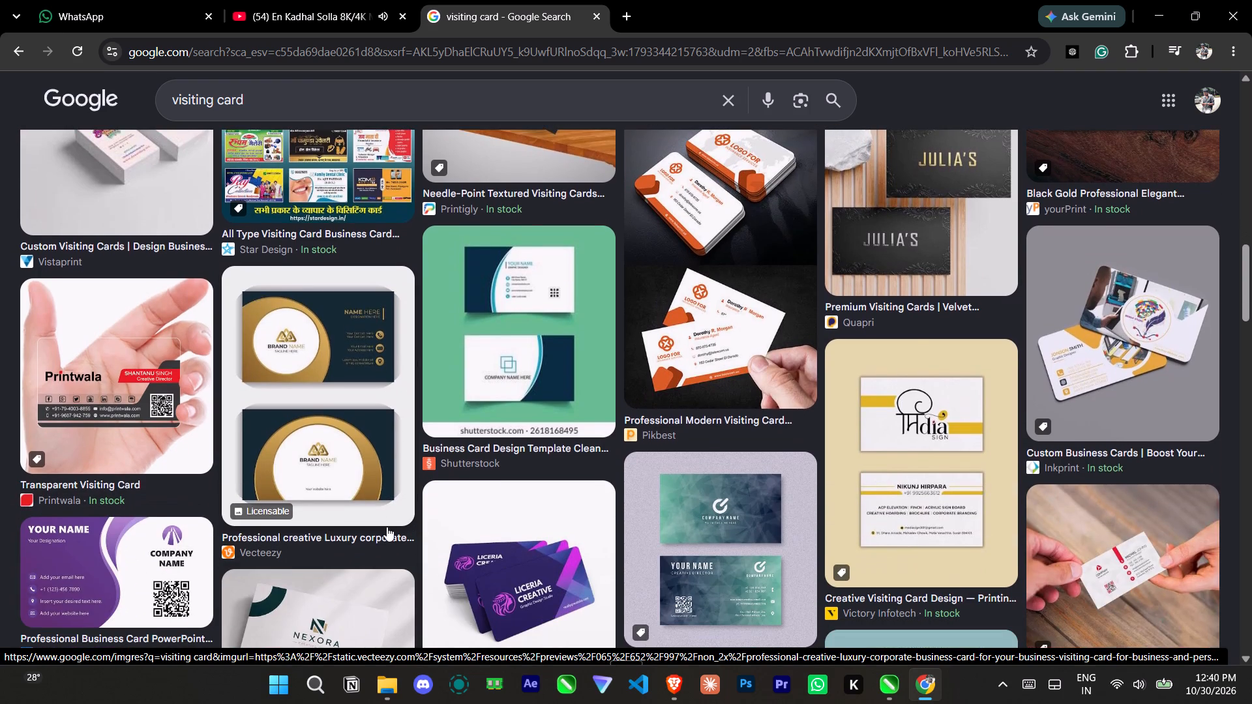
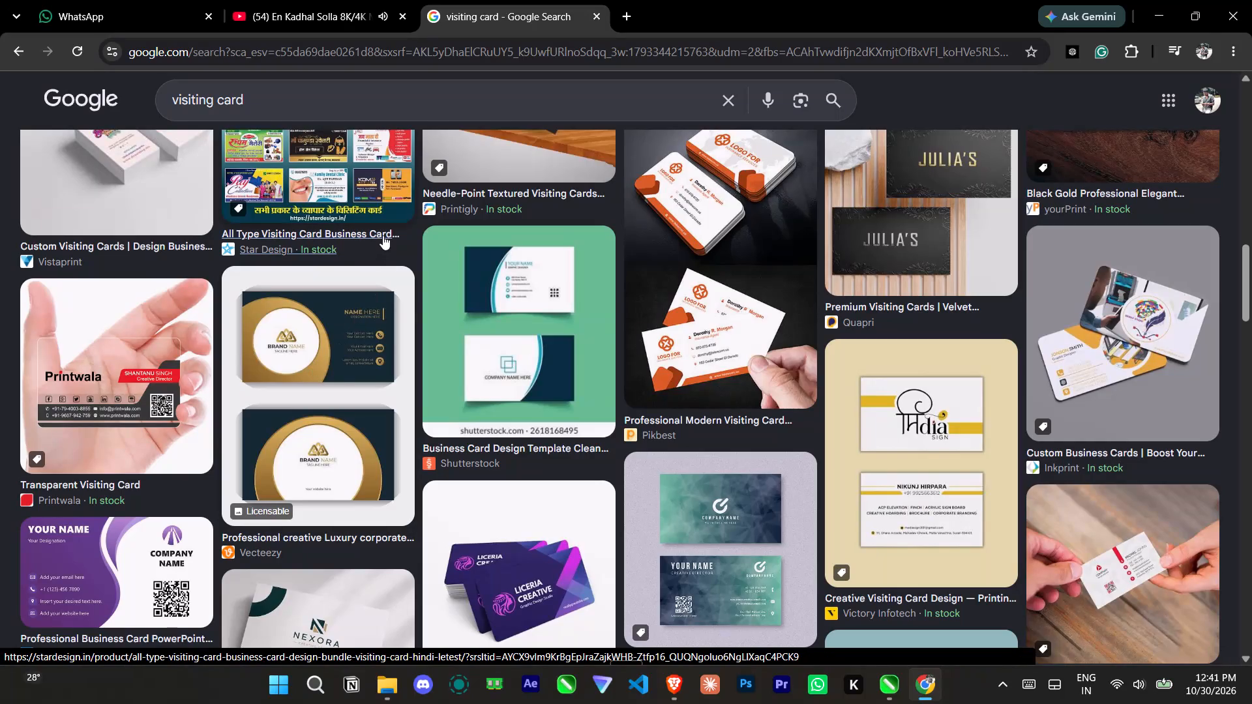
Open the Vecteezy navy and gold luxury business card result in preview and examine its design and related images.
left_click(340, 400)
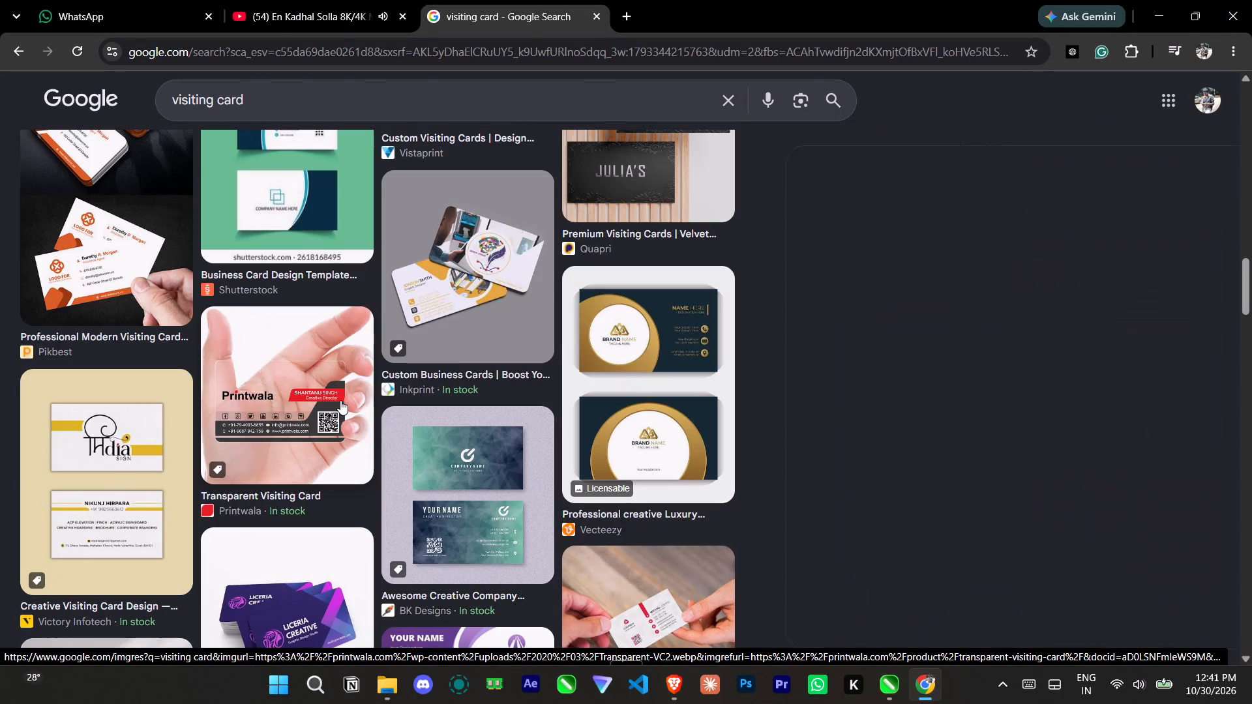
scroll(1026, 269, "up", 5)
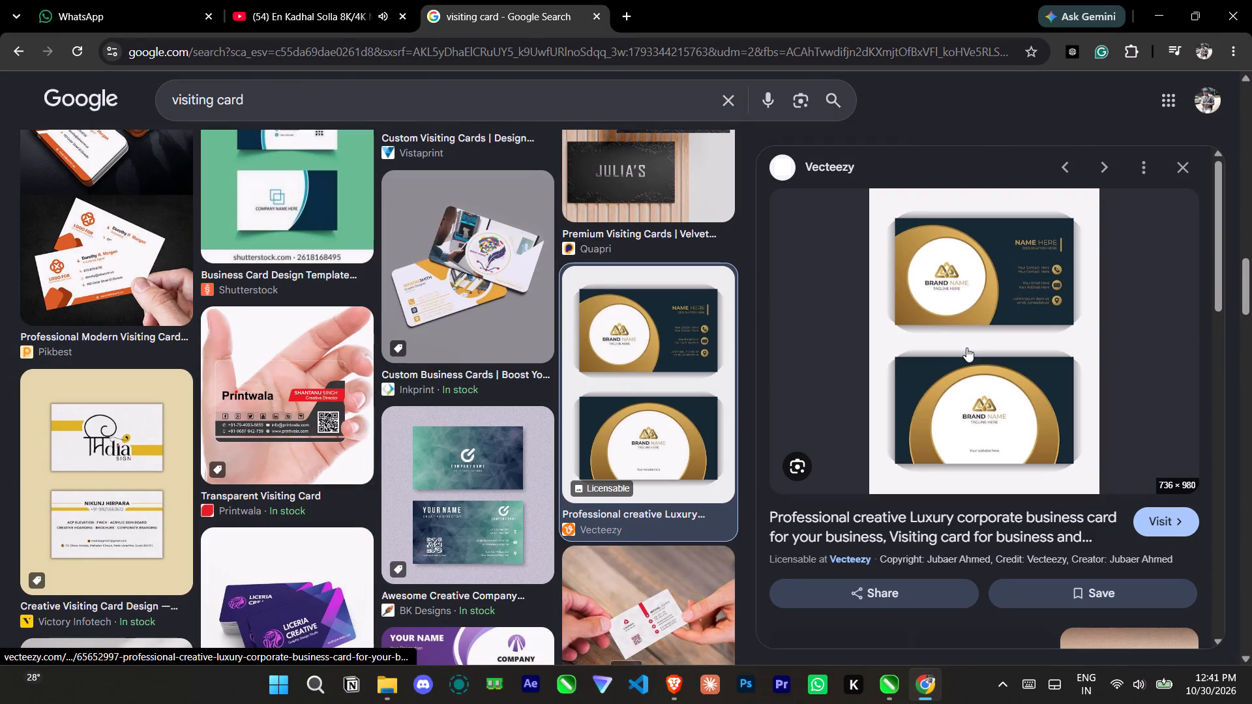
scroll(966, 349, "down", 4)
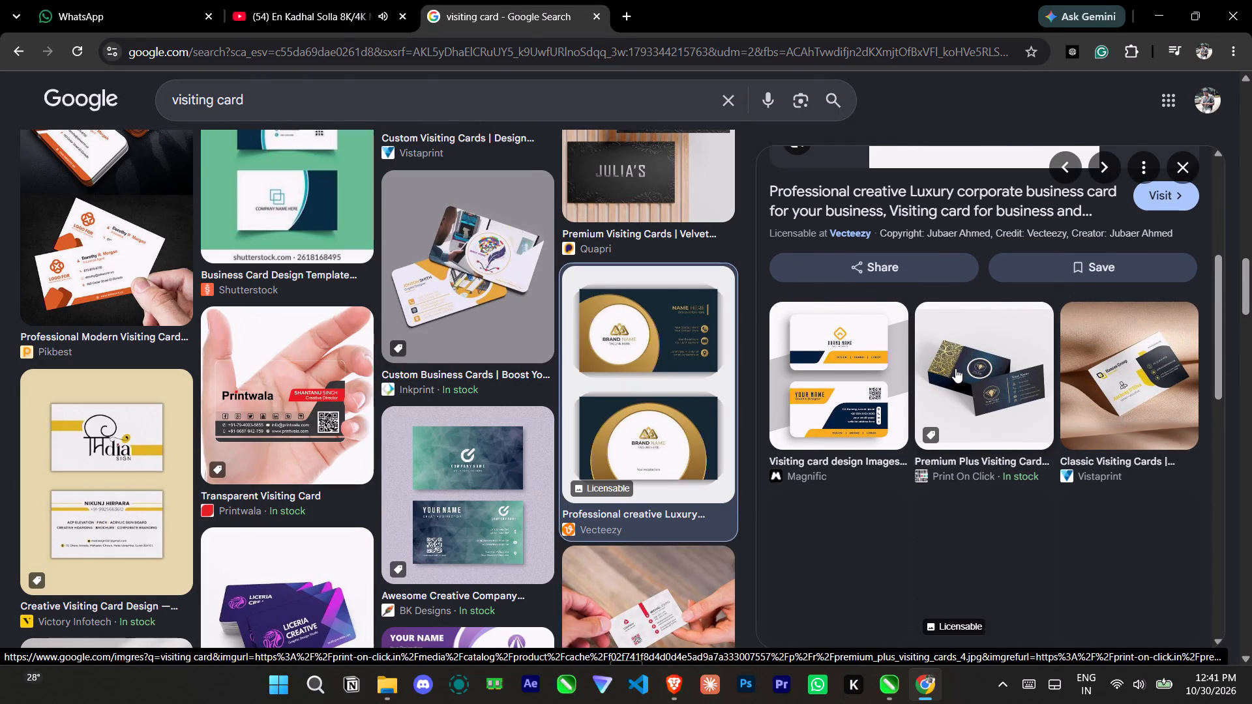
scroll(955, 368, "up", 5)
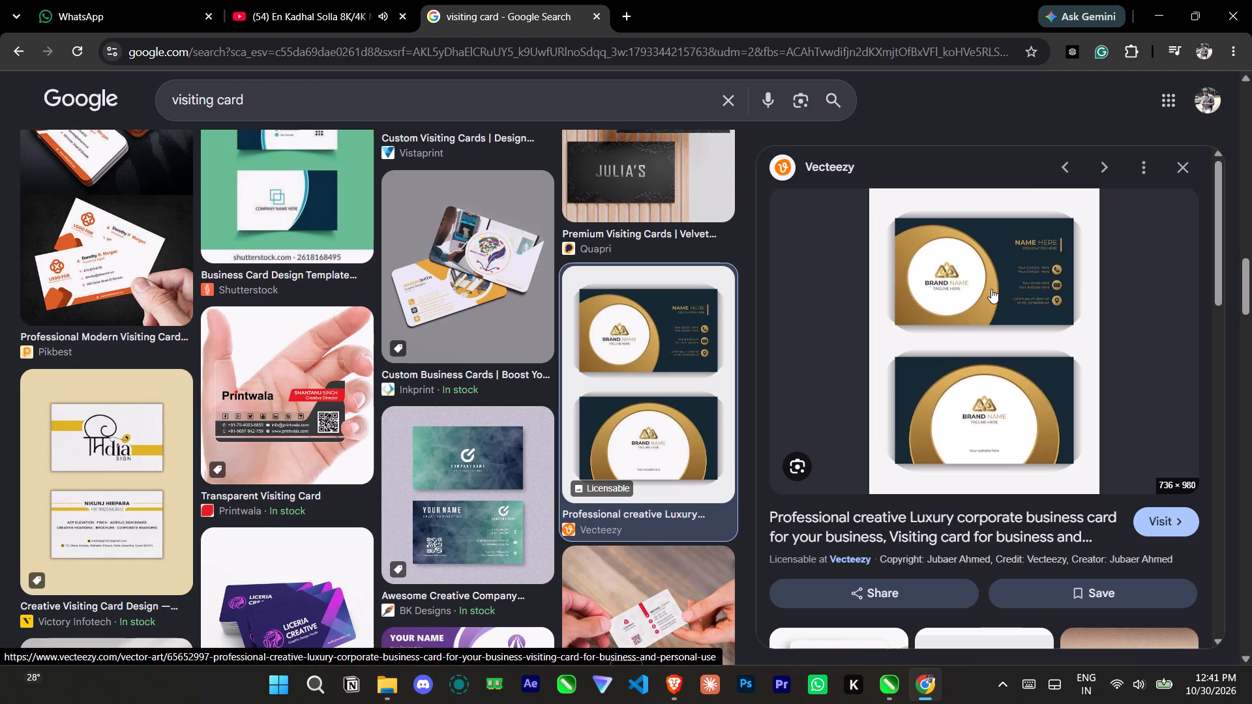
scroll(991, 289, "up", 2)
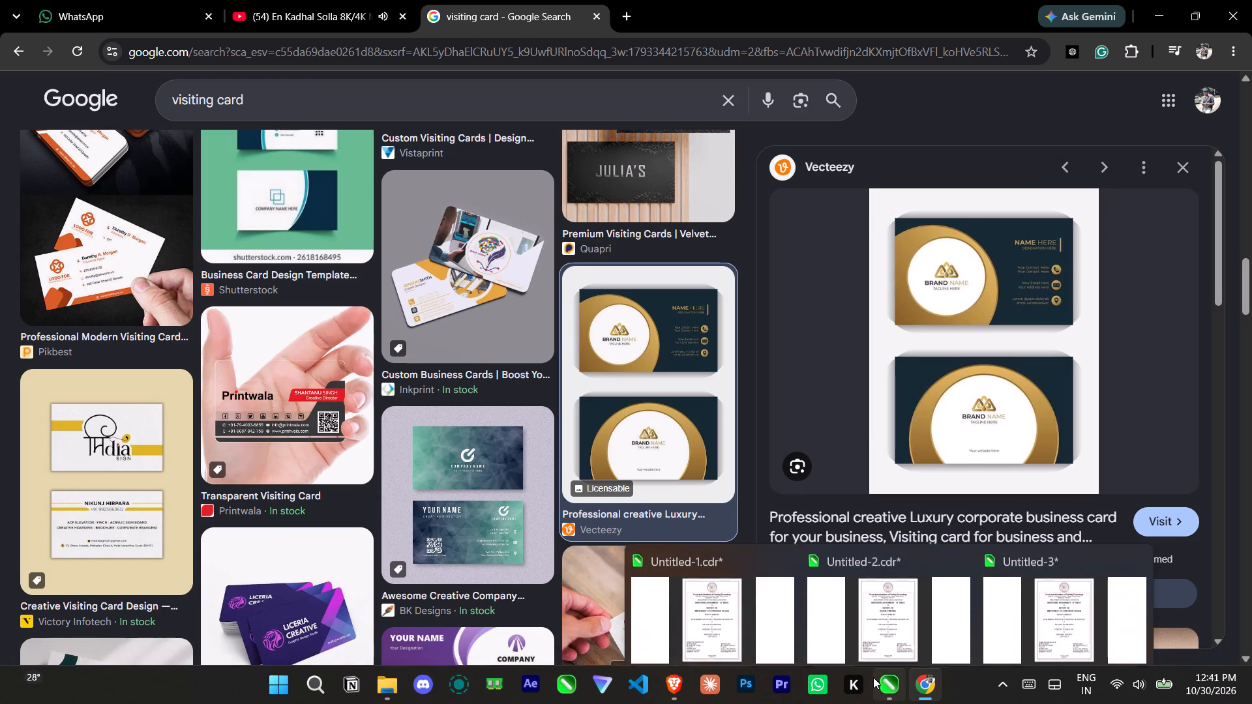
Search Google for "size of visiting card" in a new tab, read the expanded AI Overview, and show the image results.
left_click(631, 18)
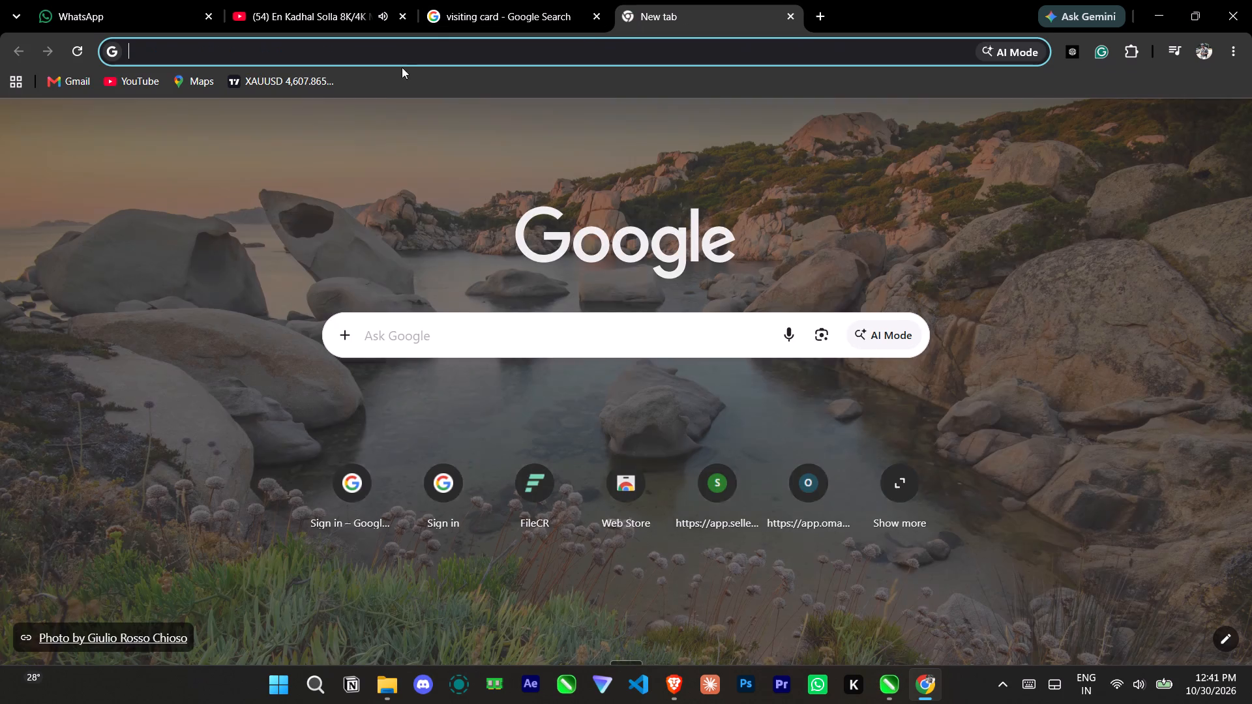
left_click(451, 323)
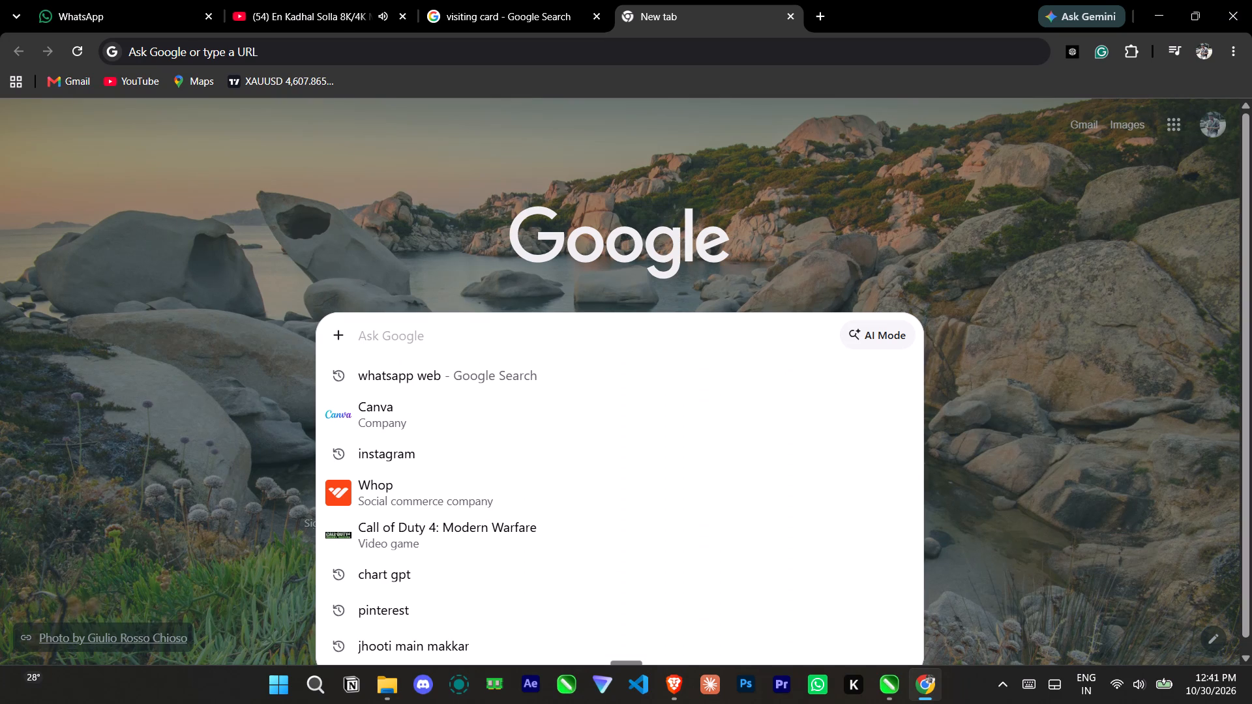
type("si")
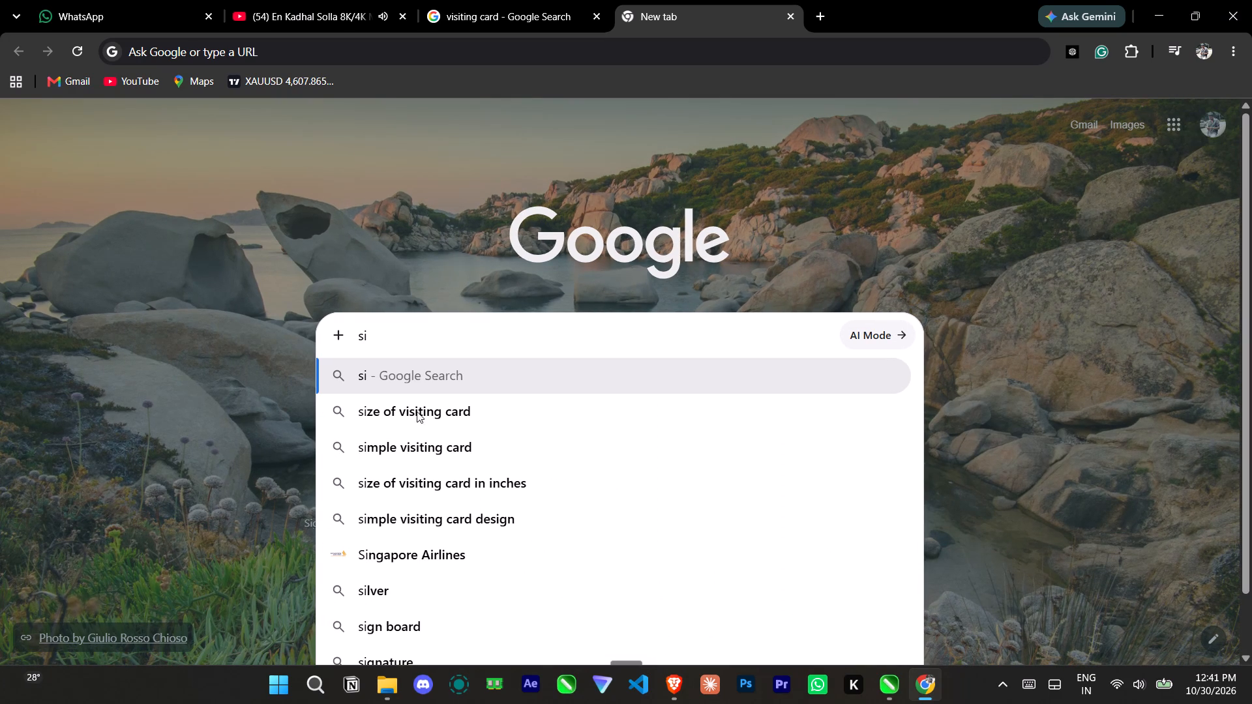
left_click(434, 405)
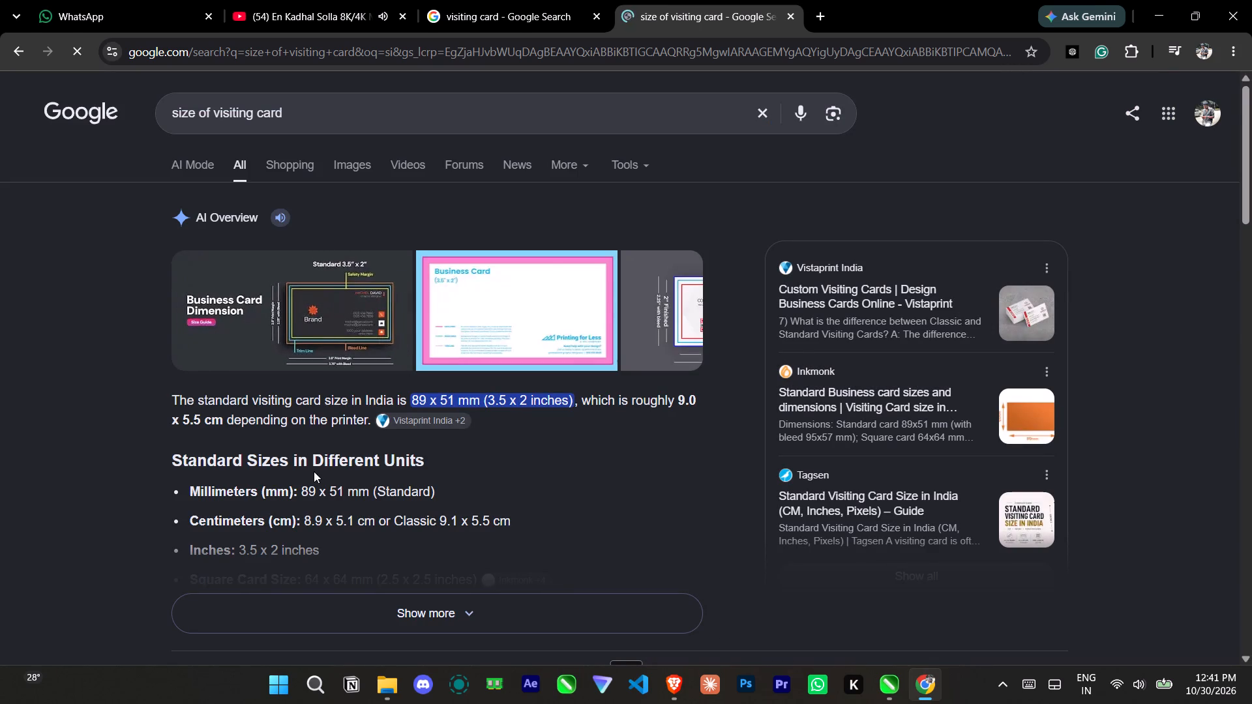
scroll(323, 463, "down", 2)
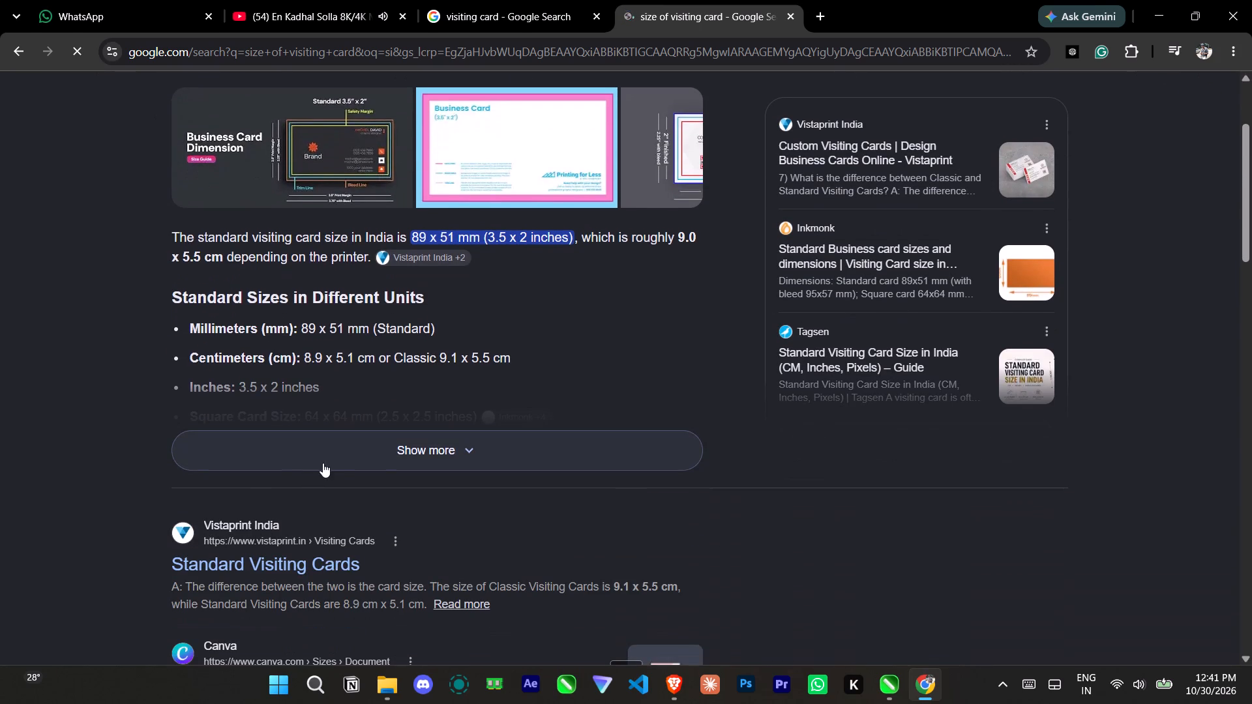
left_click(342, 449)
scroll(342, 449, "down", 2)
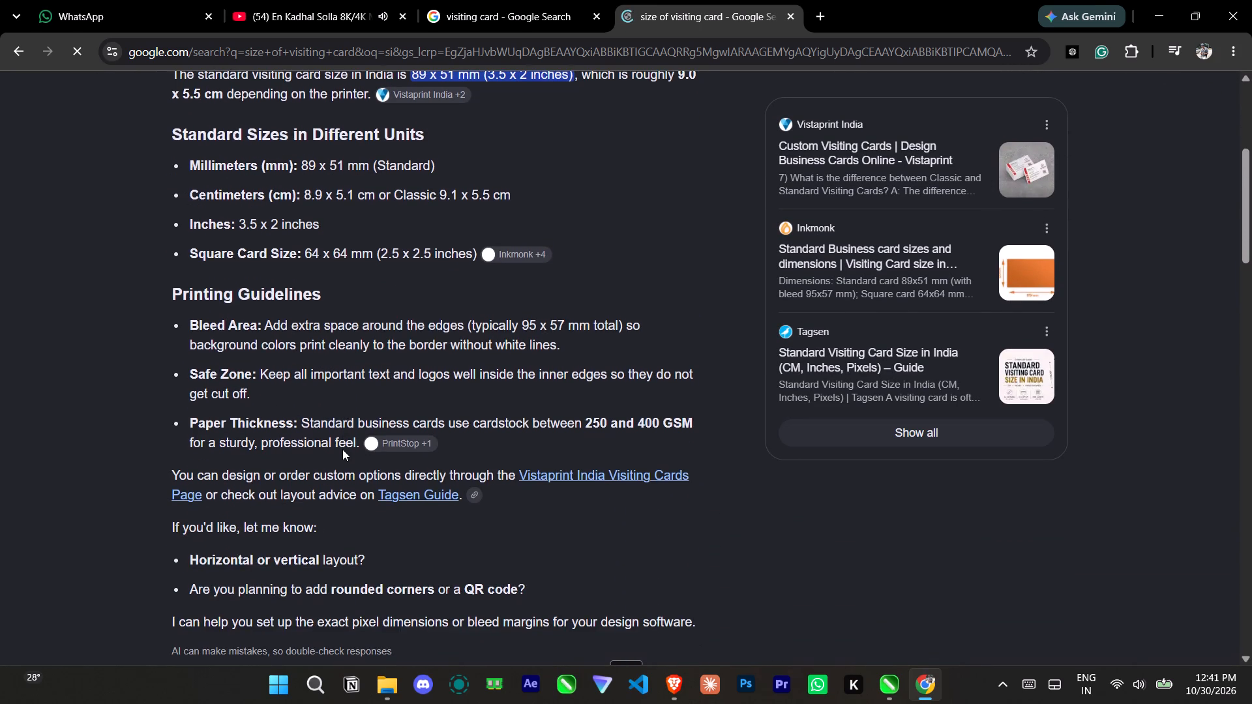
scroll(342, 449, "up", 6)
left_click(357, 162)
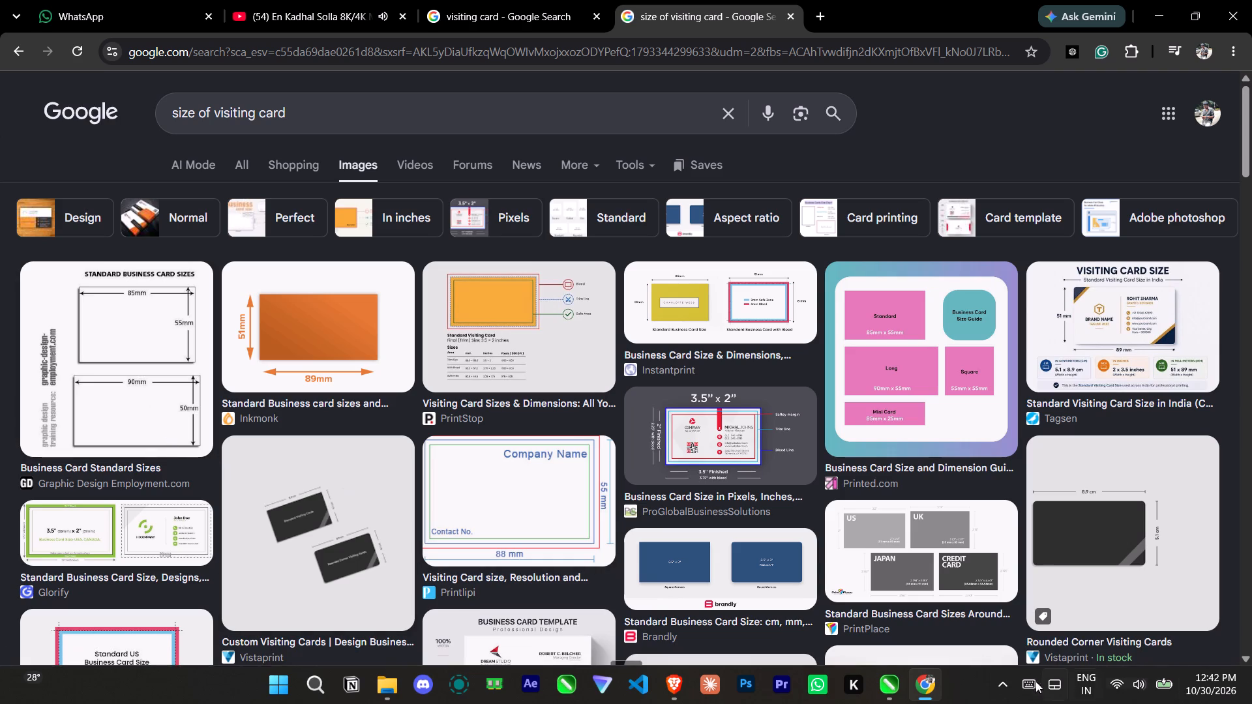
Switch to CorelDRAW and create a new document from the Business Card preset, 3.5 x 2 in.
left_click(887, 688)
left_click(387, 224)
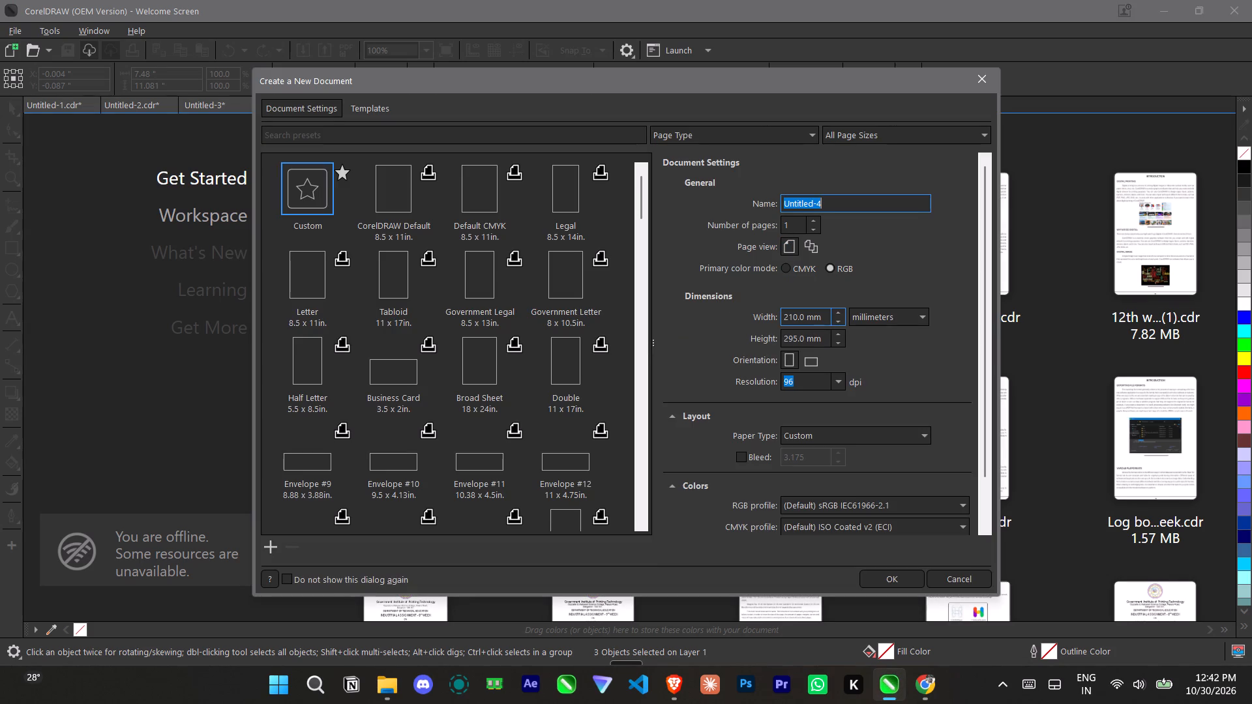
left_click(397, 369)
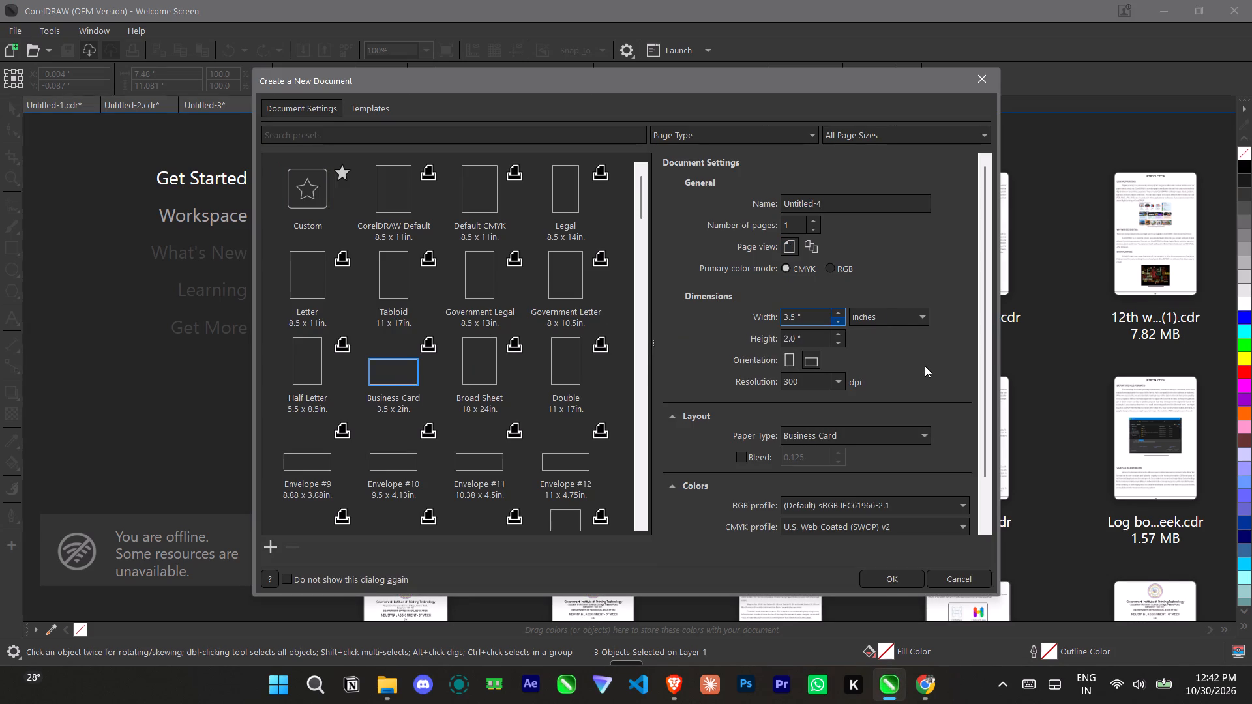
left_click(882, 578)
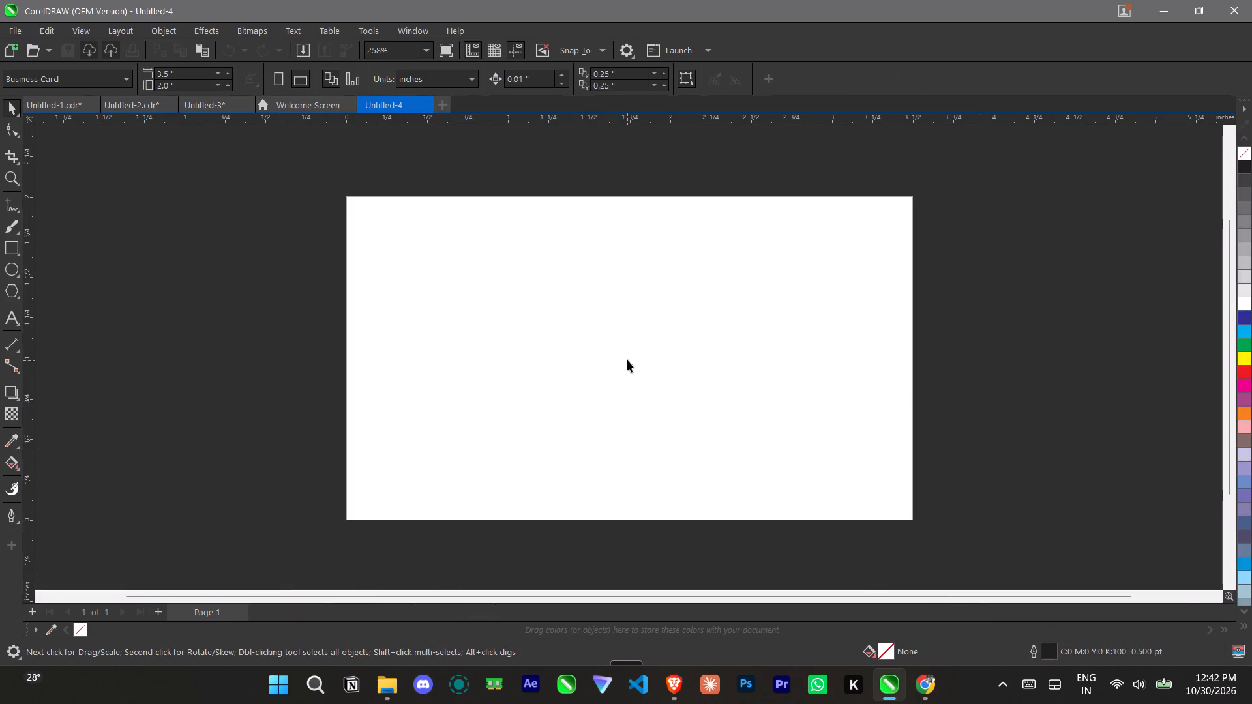
Draw an ellipse about 2.72 x 2.5 in and place its centre at about X 0.48, Y 0.72 in, overlapping the card's left side.
scroll(628, 336, "down", 1)
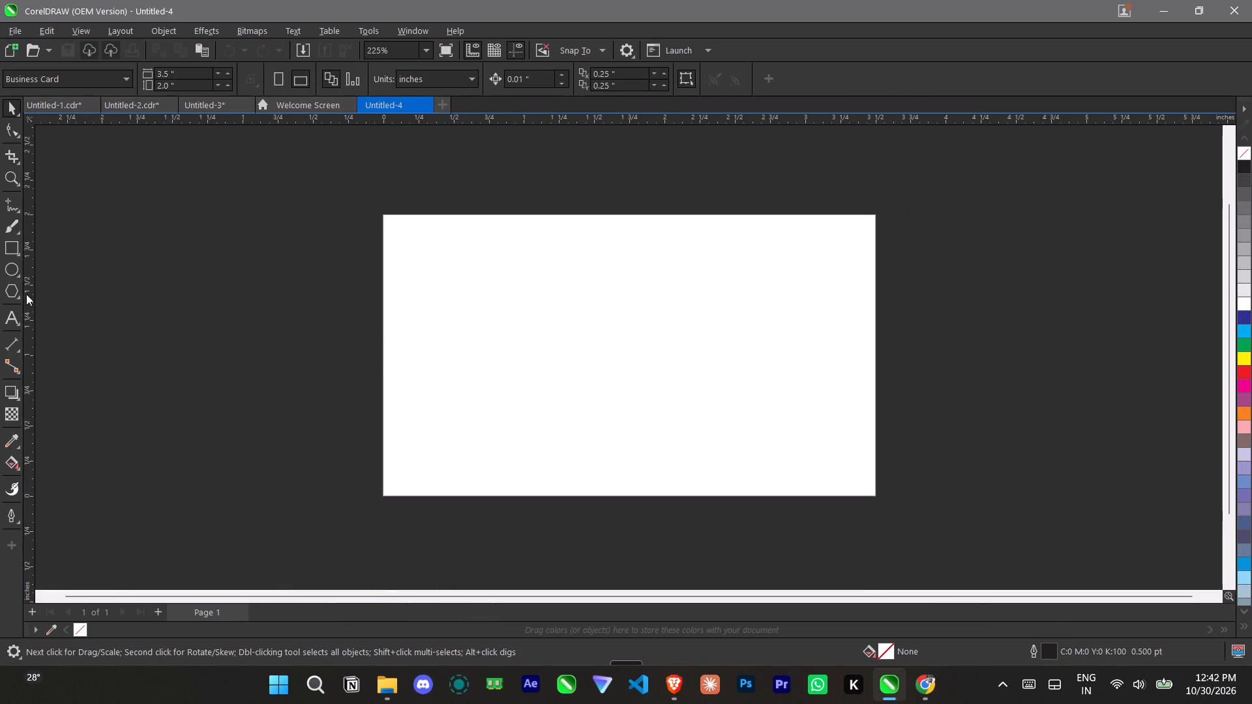
left_click(13, 268)
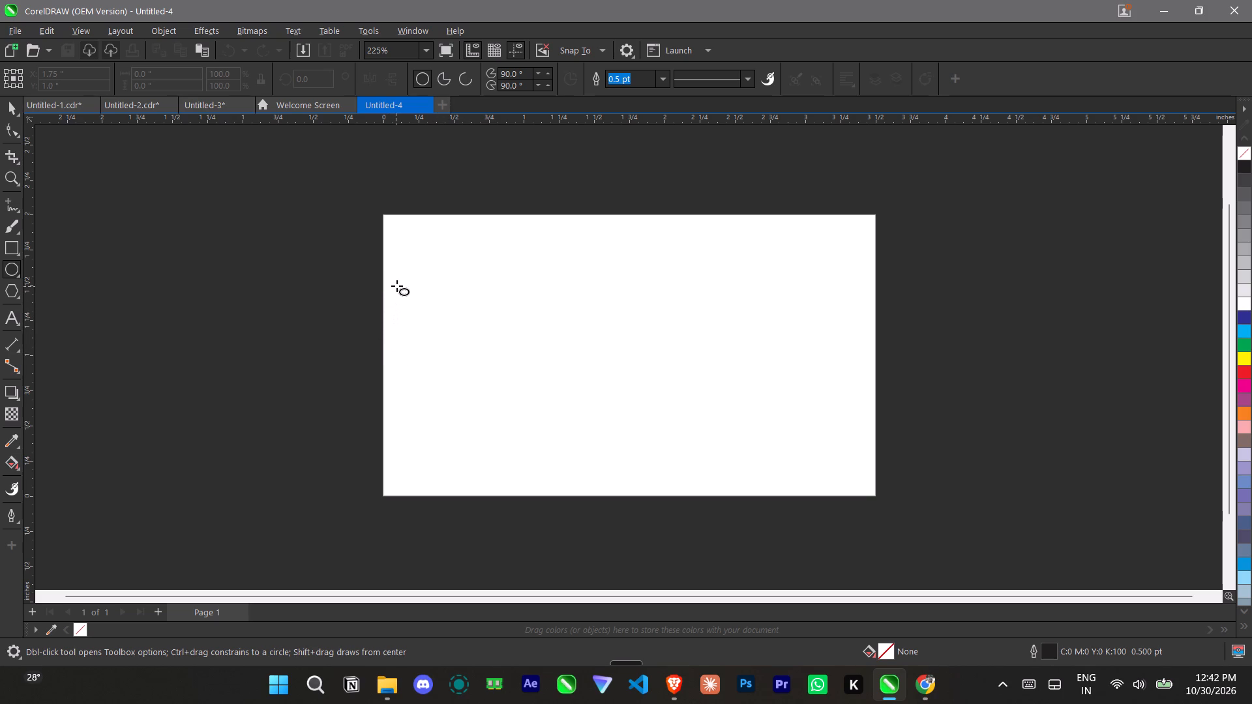
left_click_drag(396, 286, 578, 450)
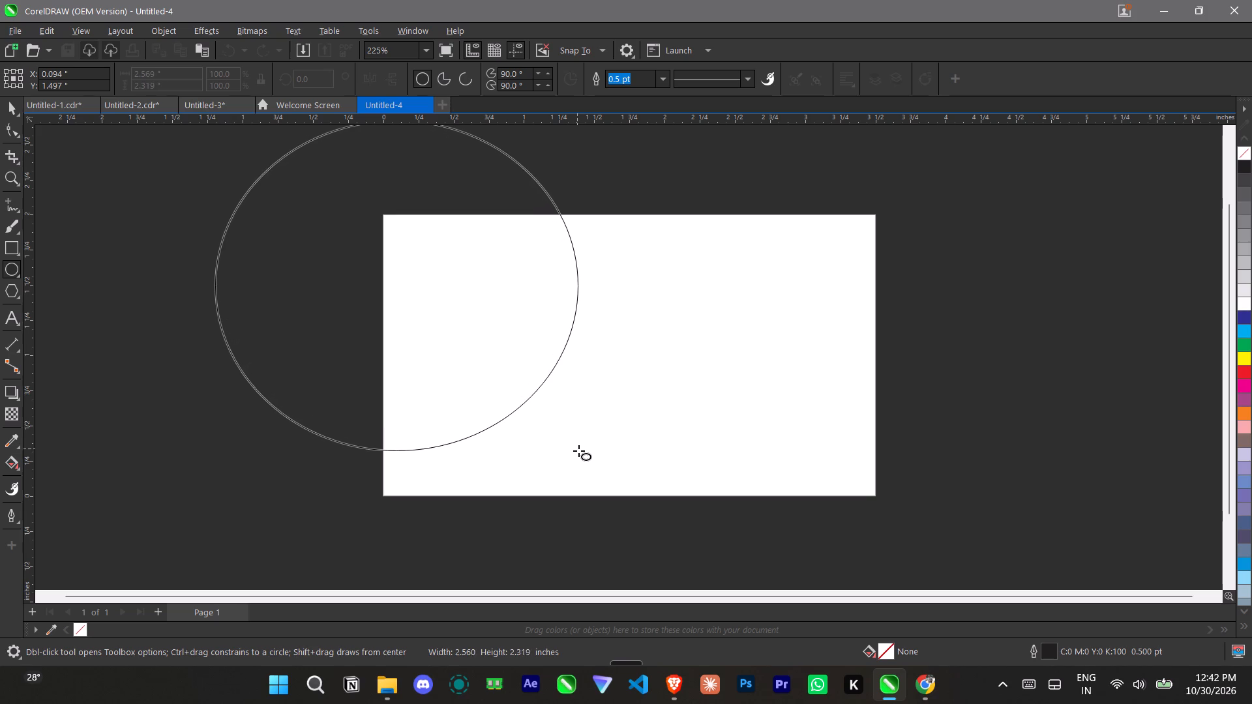
left_click_drag(578, 450, 588, 462)
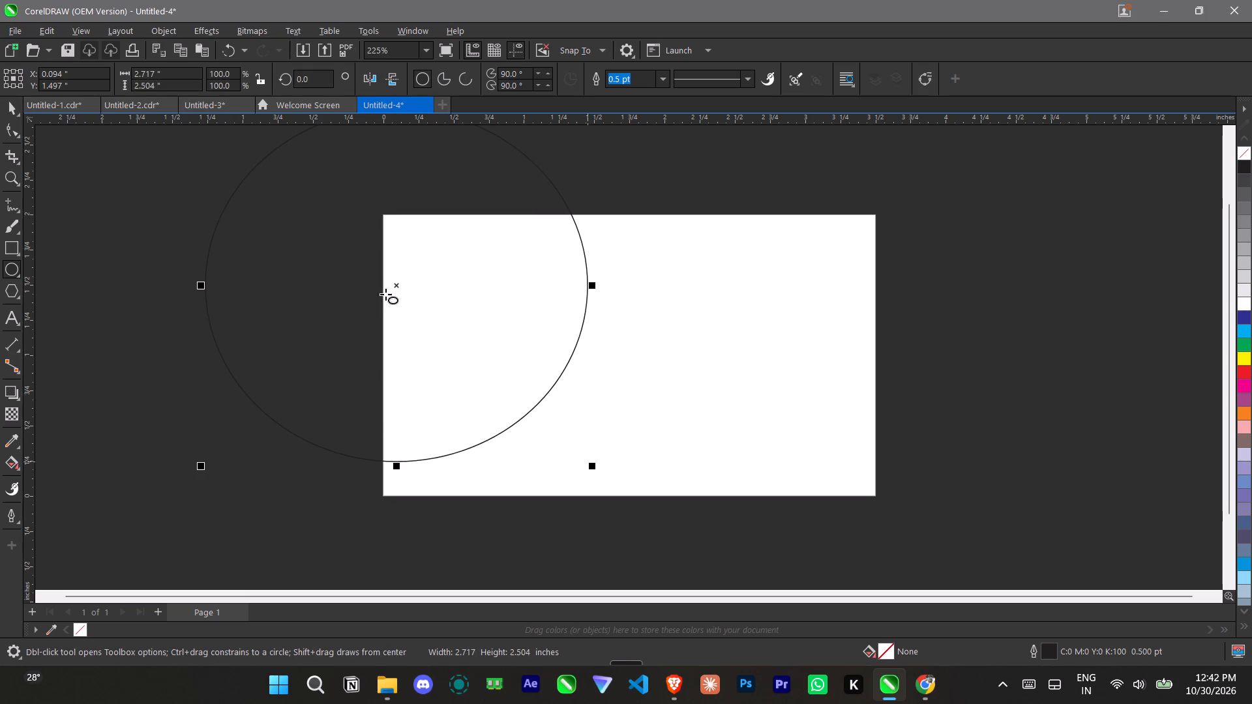
left_click_drag(395, 284, 453, 402)
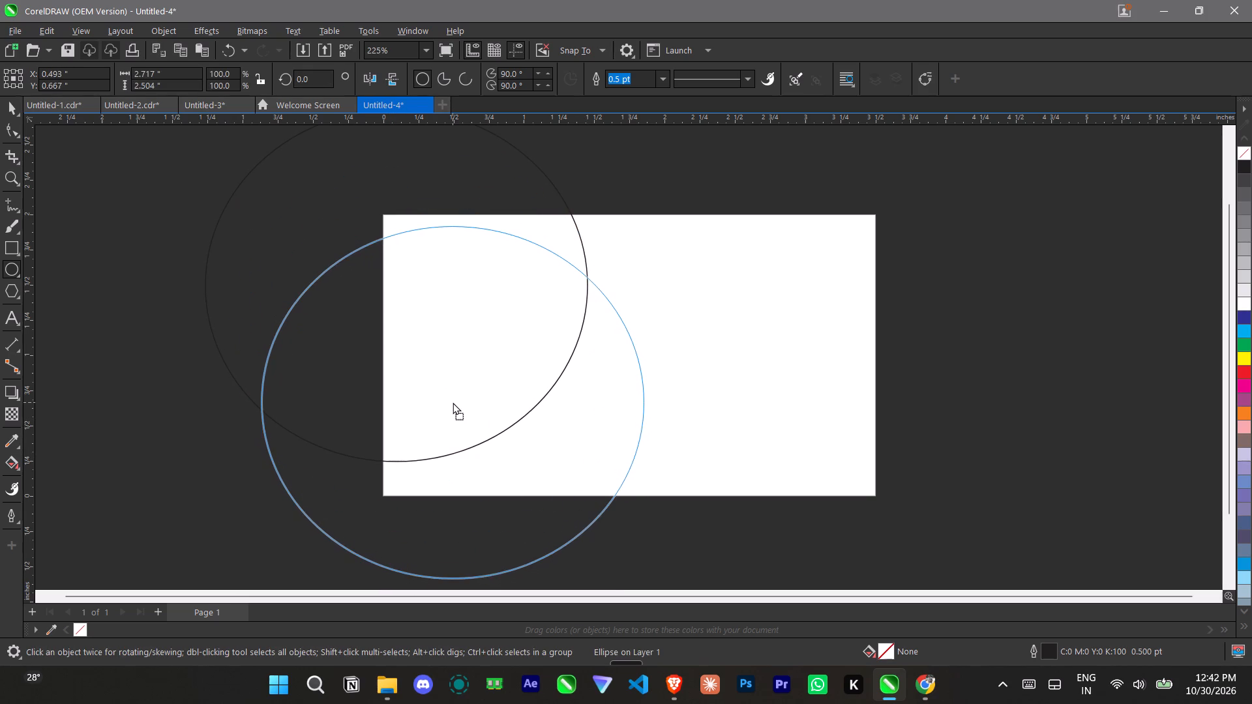
left_click_drag(453, 402, 451, 394)
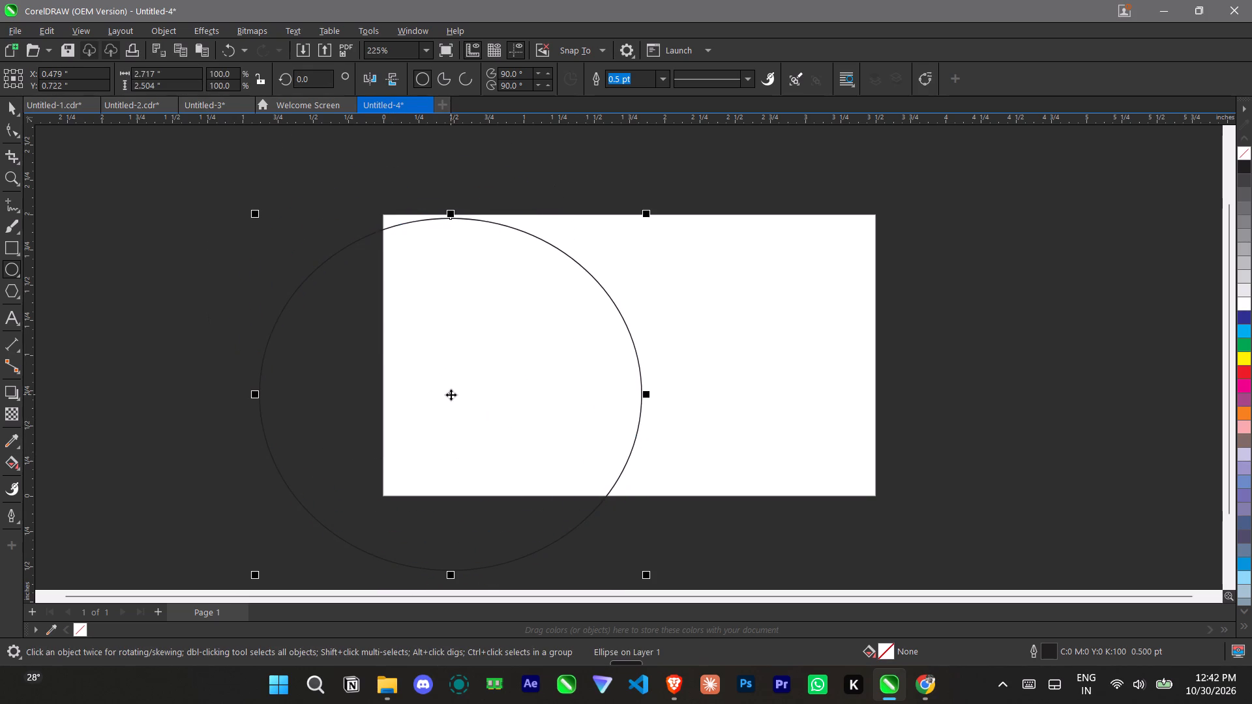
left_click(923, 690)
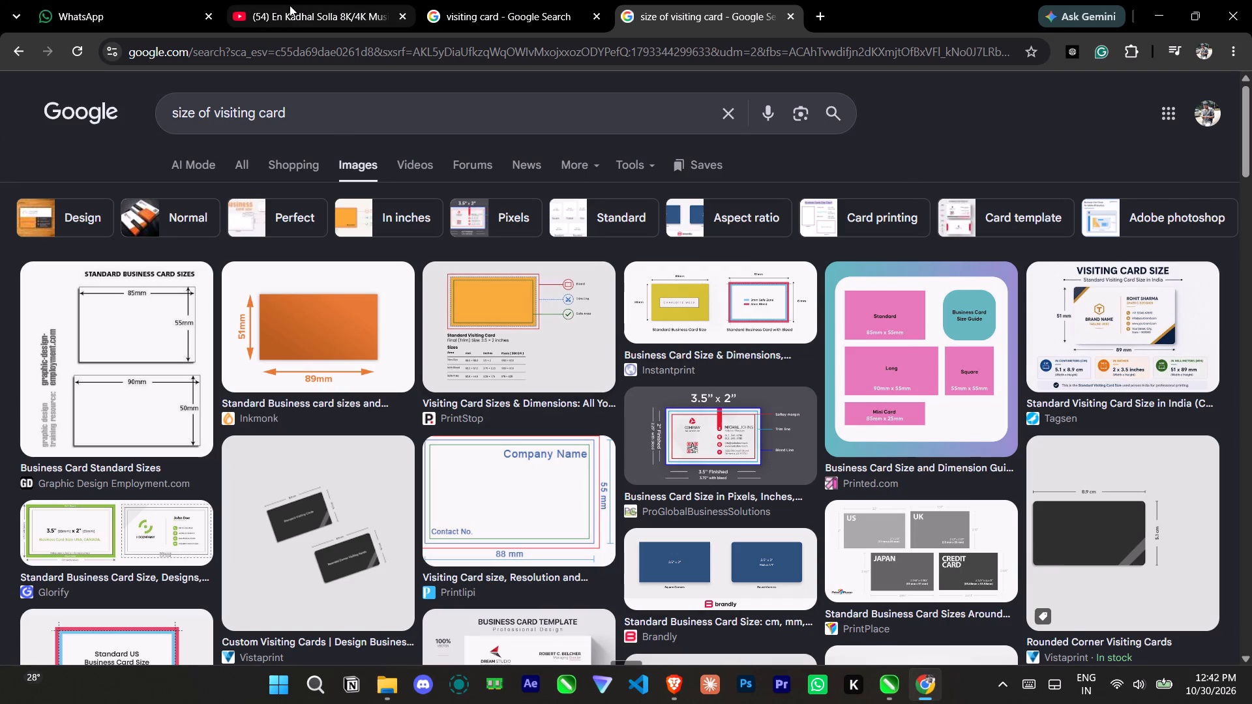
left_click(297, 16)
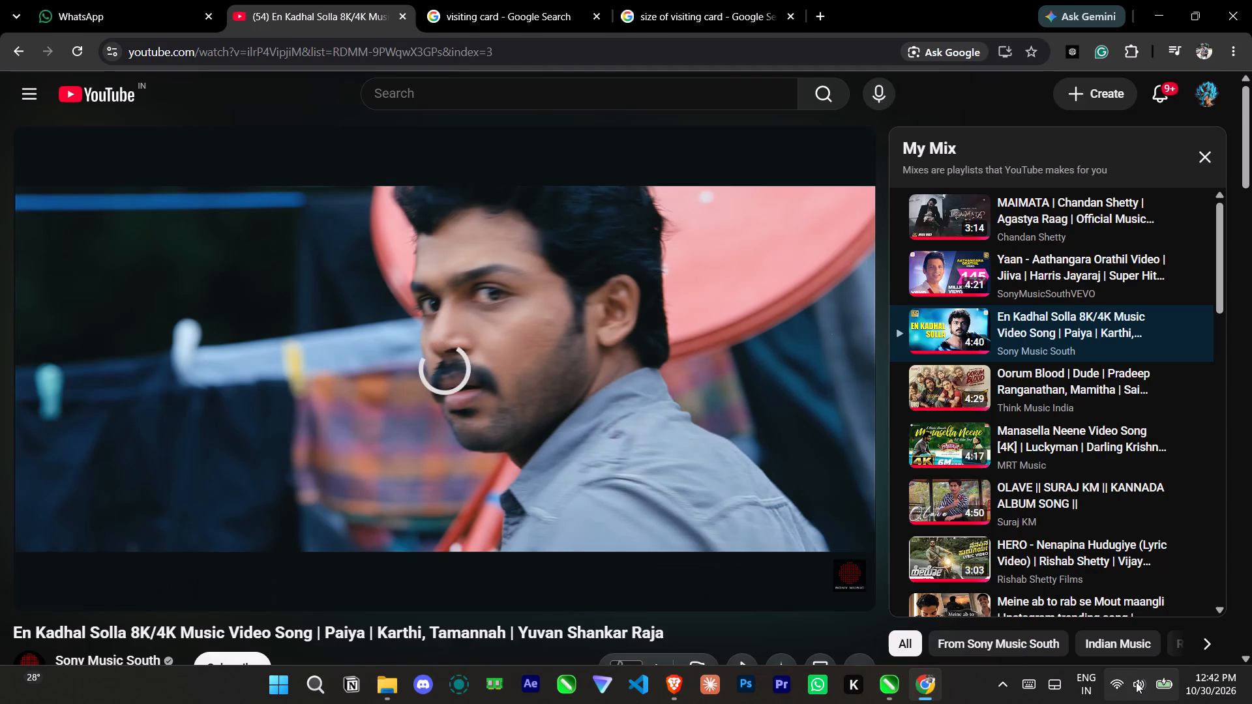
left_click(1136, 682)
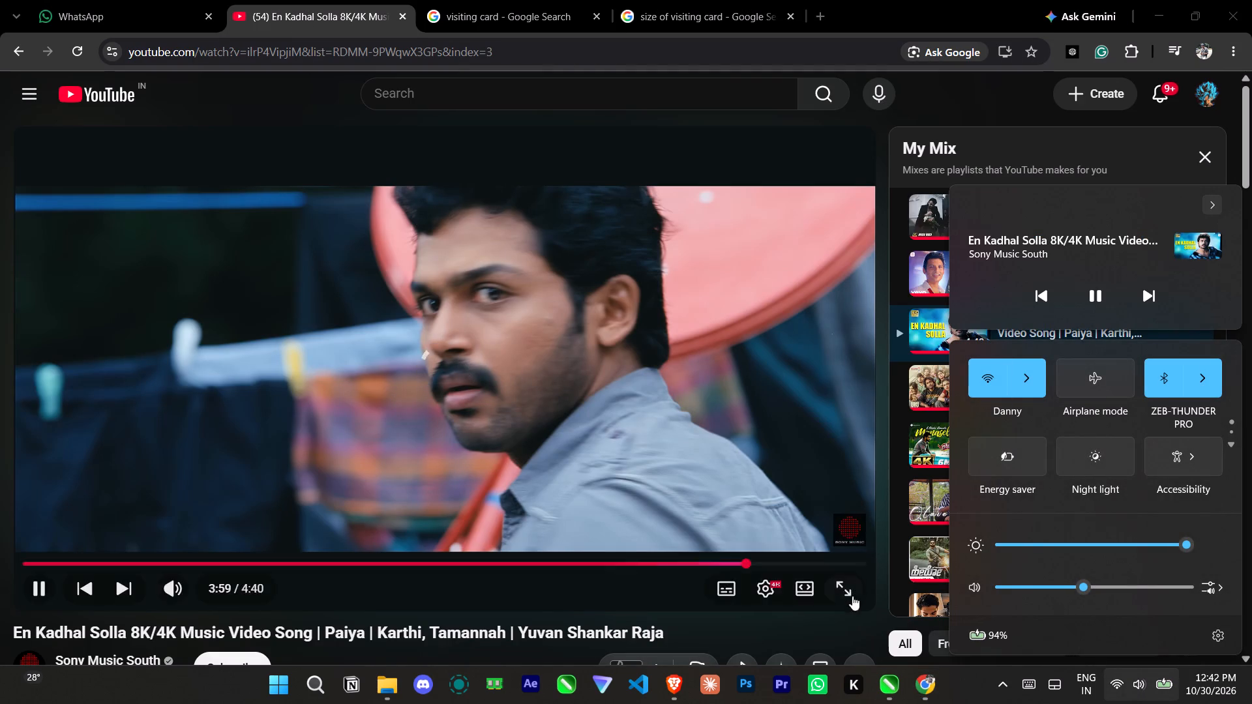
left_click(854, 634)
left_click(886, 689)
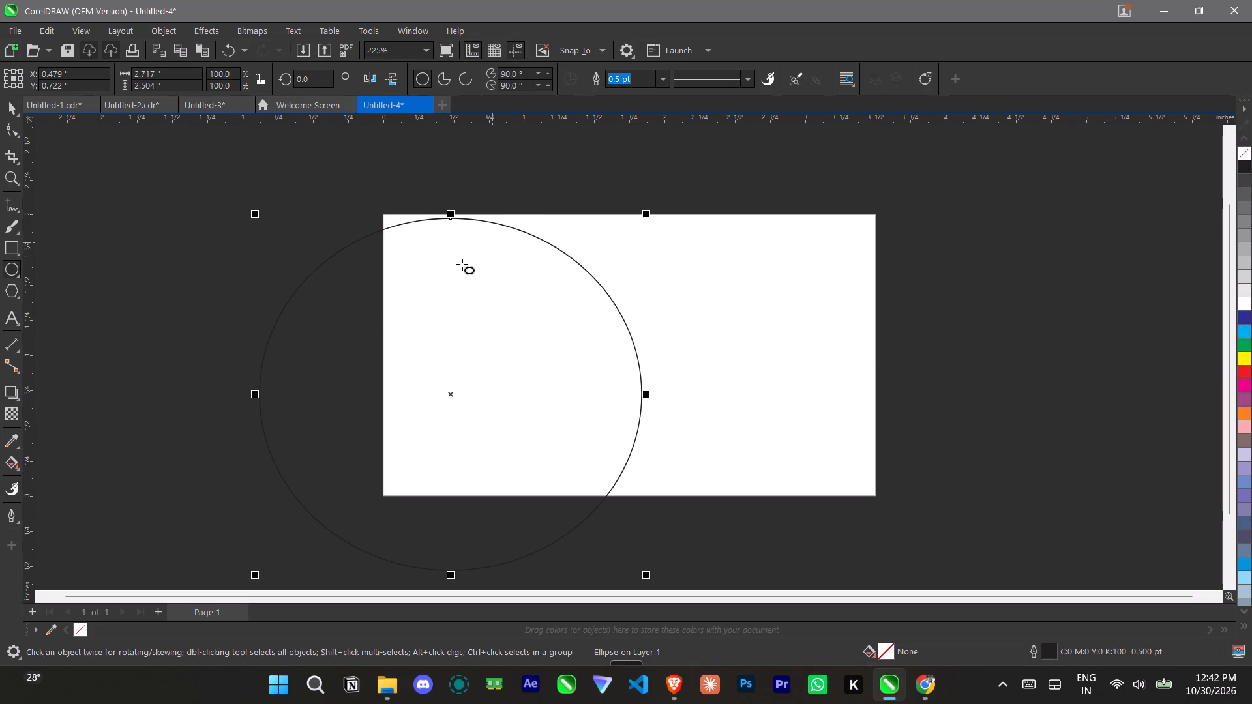
Switch to Google Chrome to check the Vecteezy navy and gold card reference, and return to CorelDRAW.
left_click(944, 696)
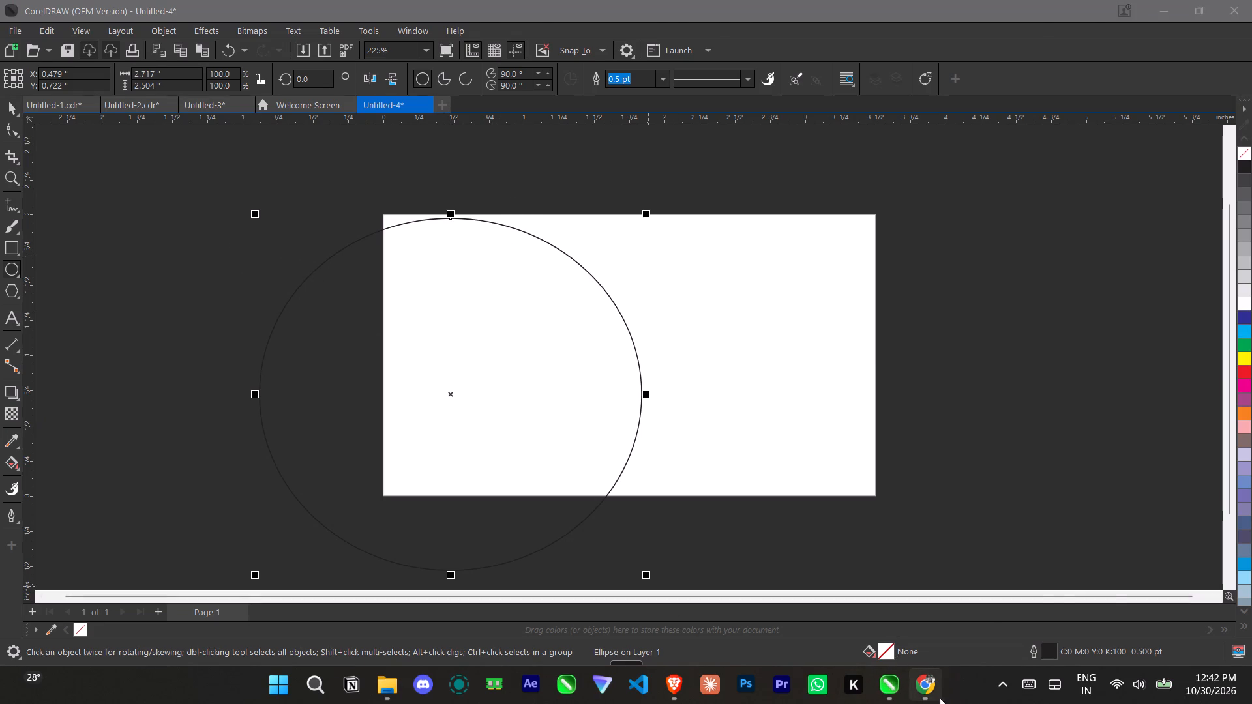
left_click(940, 699)
left_click(524, 18)
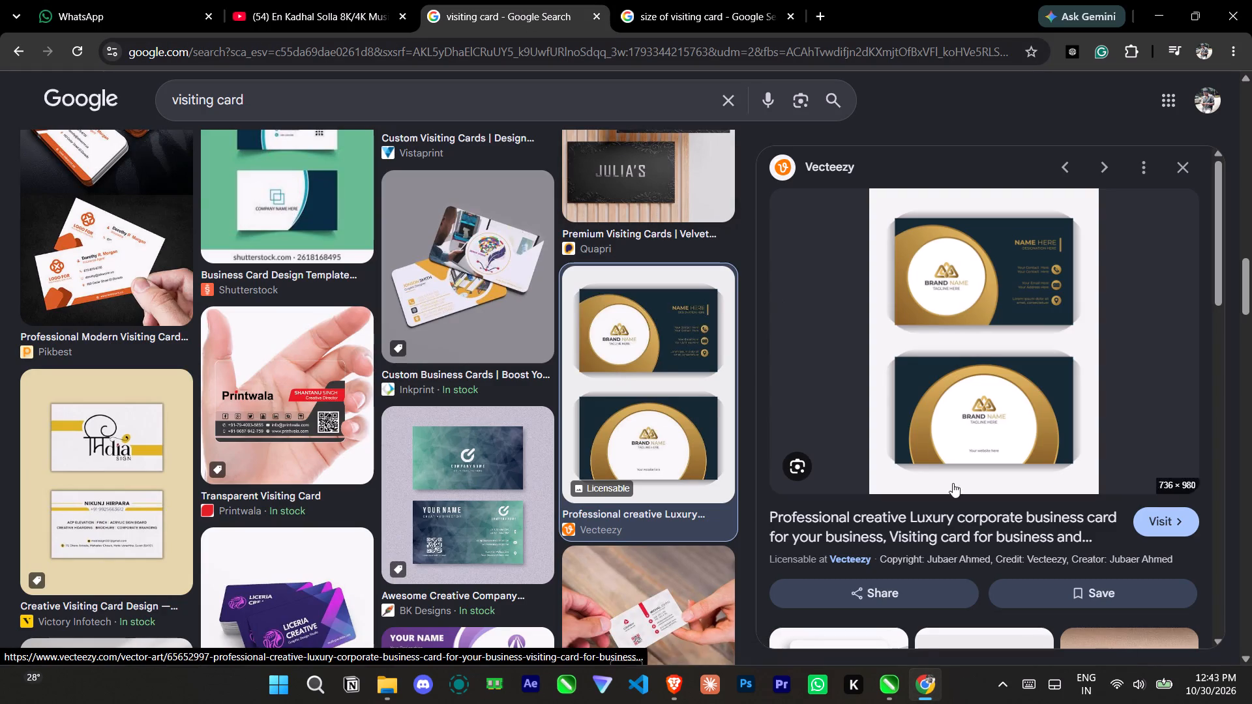
left_click(886, 692)
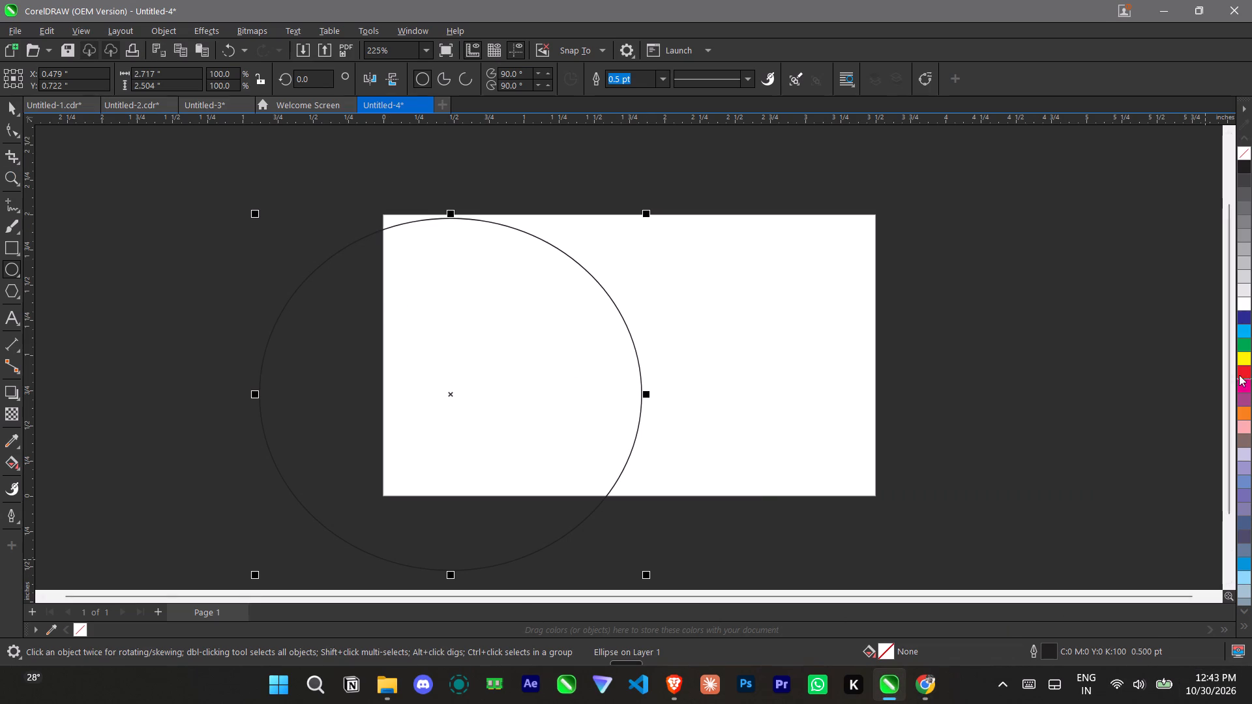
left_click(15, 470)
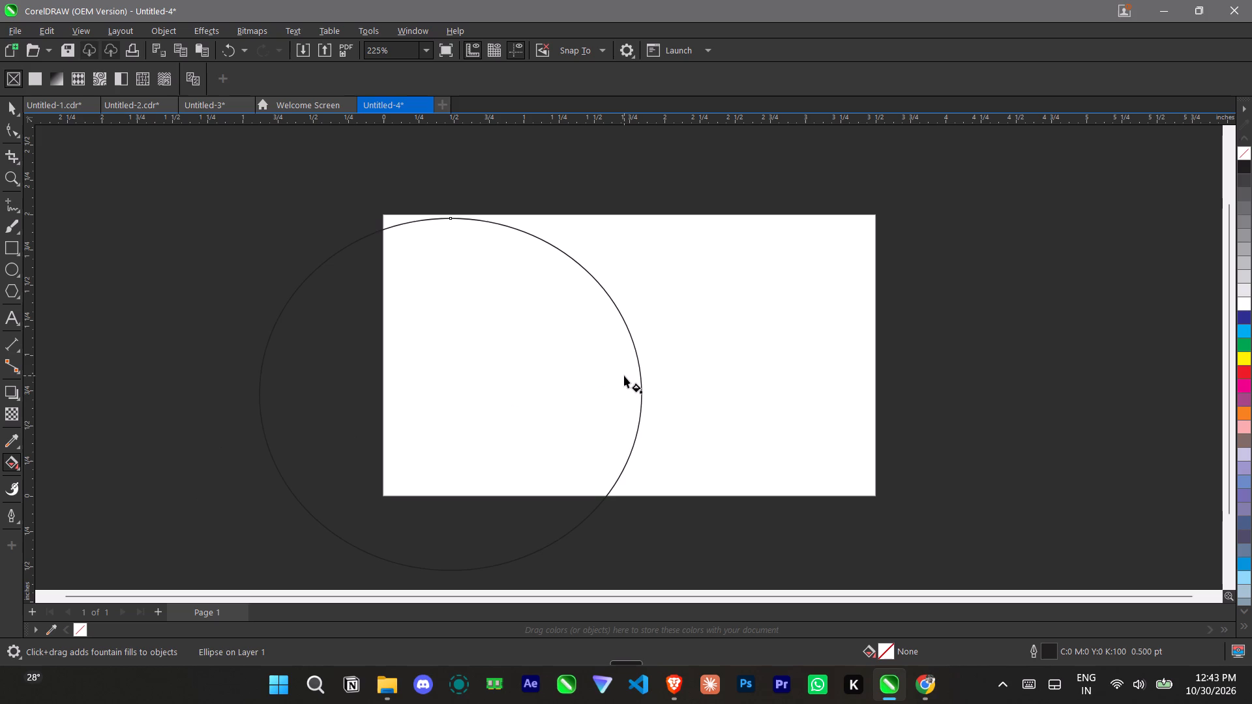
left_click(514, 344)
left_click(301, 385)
Fill the ellipse with the Smart Fill tool in blue-grey C:40 M:20 Y:0 K:40.
left_click(17, 469)
left_click(51, 480)
left_click(528, 326)
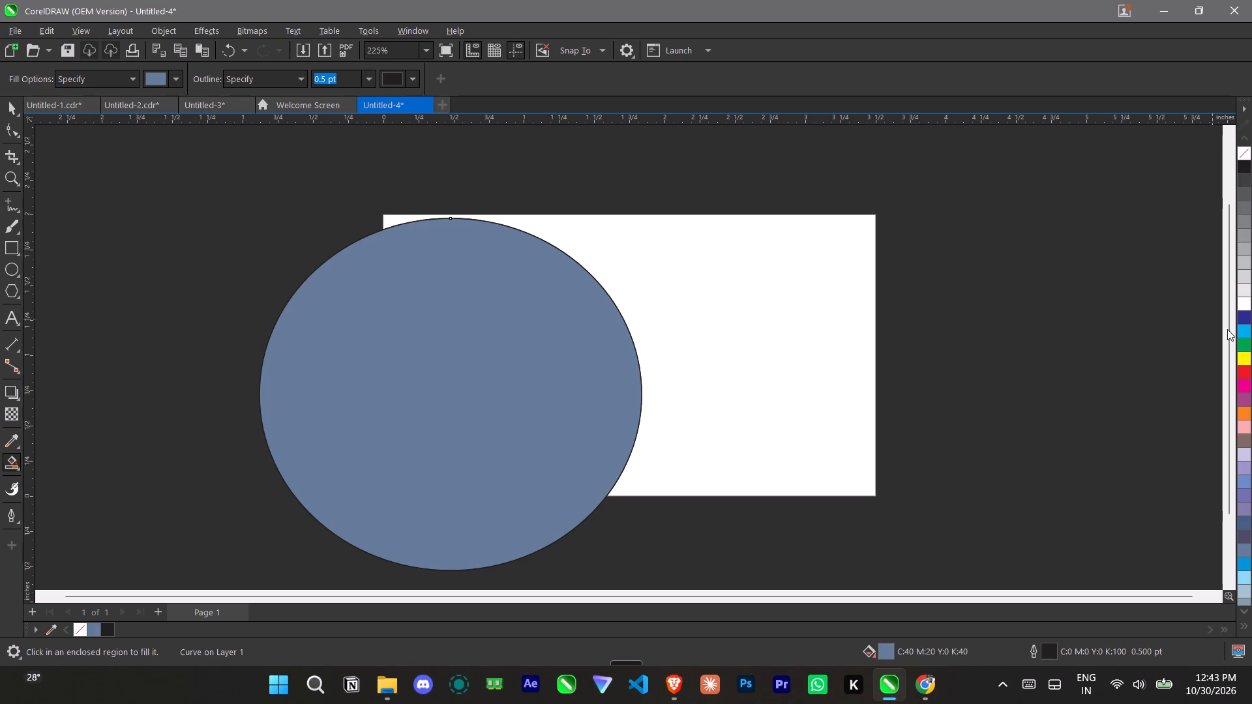
Recolour the filled ellipse to golden yellow C:0 M:20 Y:100 K:0 from the default palette.
left_click(1245, 626)
left_click(1215, 548)
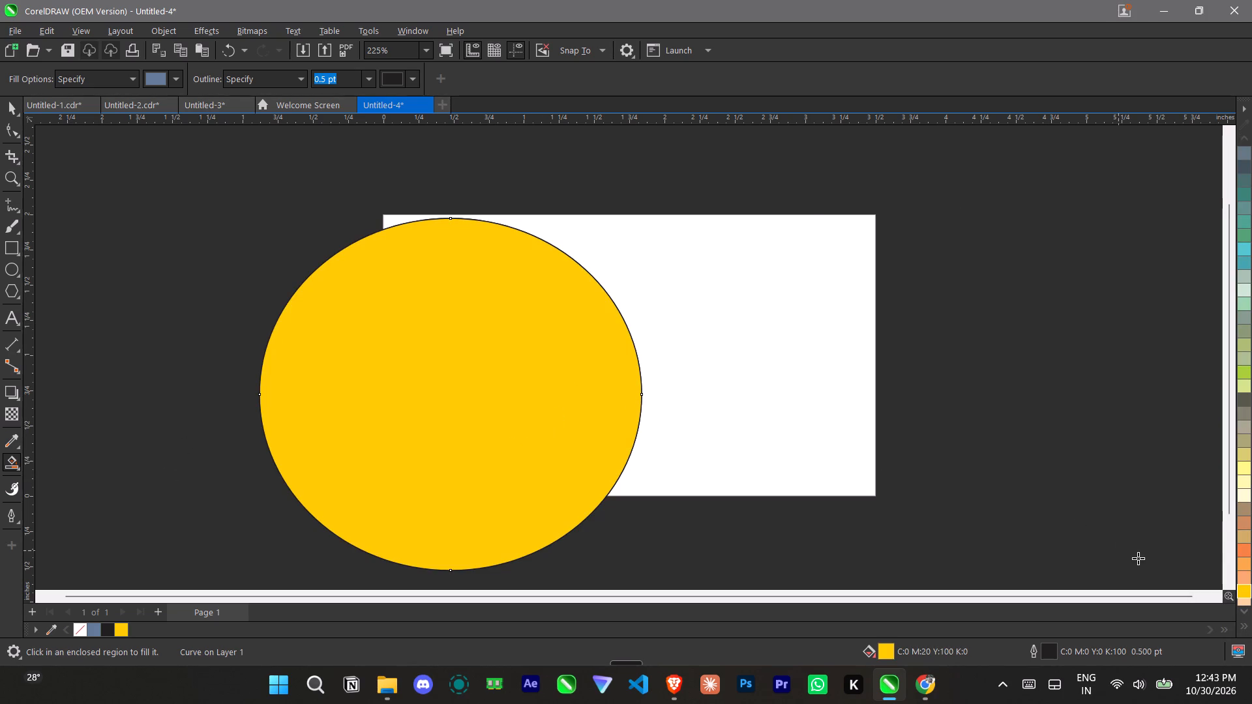
left_click(1249, 627)
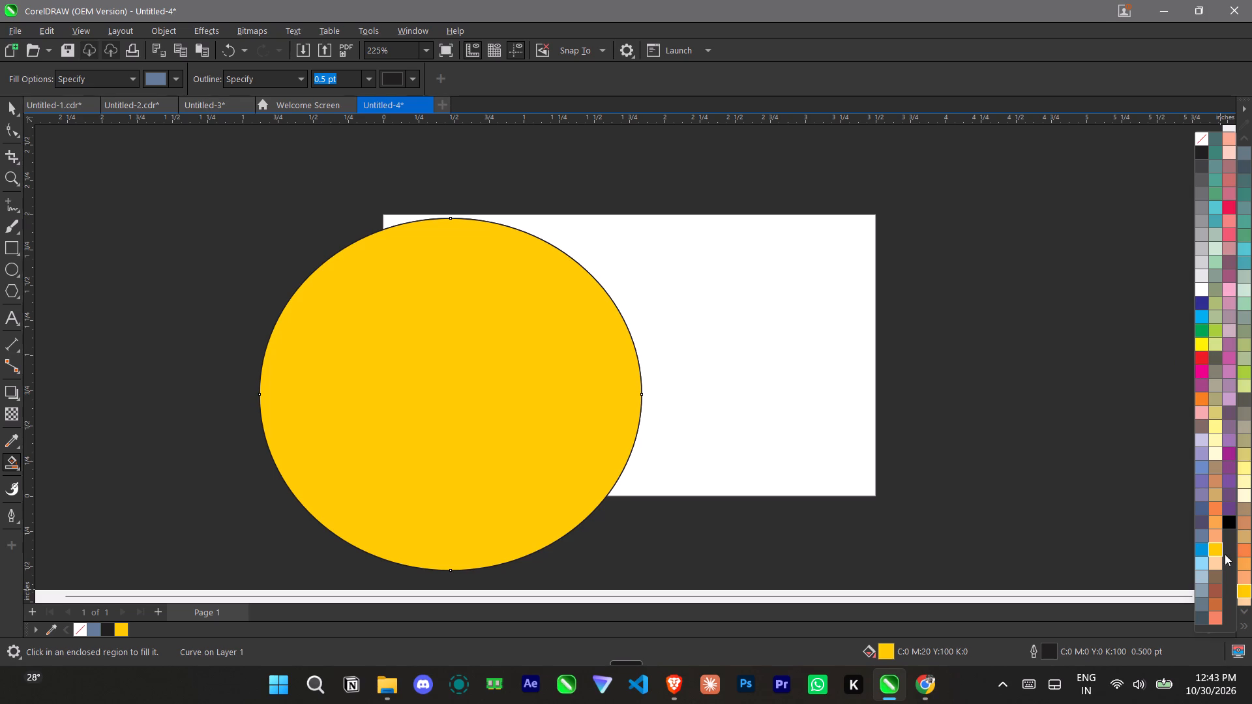
left_click(1199, 345)
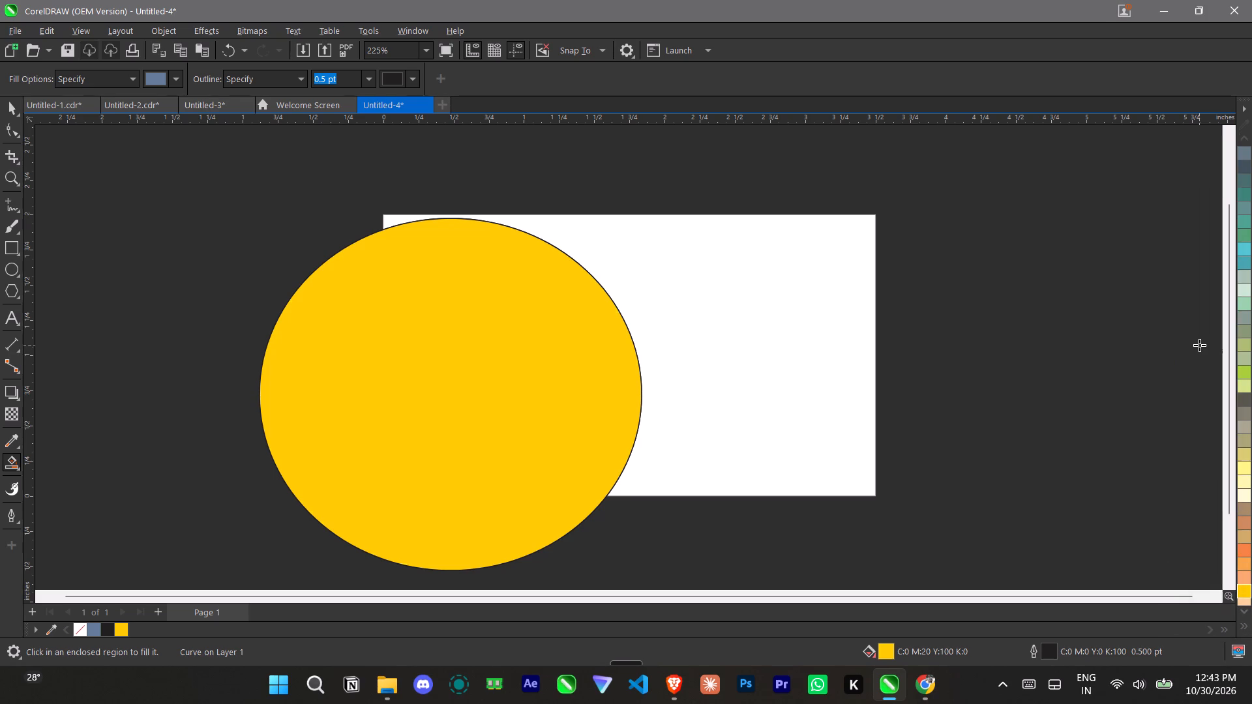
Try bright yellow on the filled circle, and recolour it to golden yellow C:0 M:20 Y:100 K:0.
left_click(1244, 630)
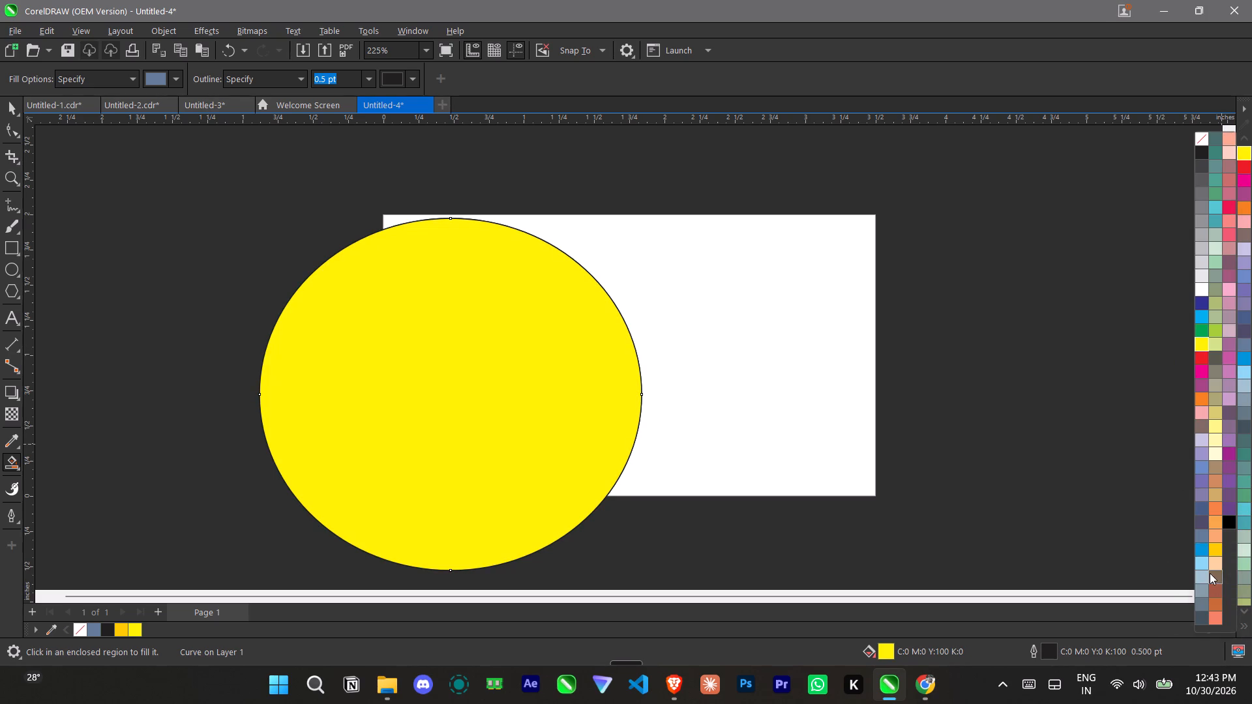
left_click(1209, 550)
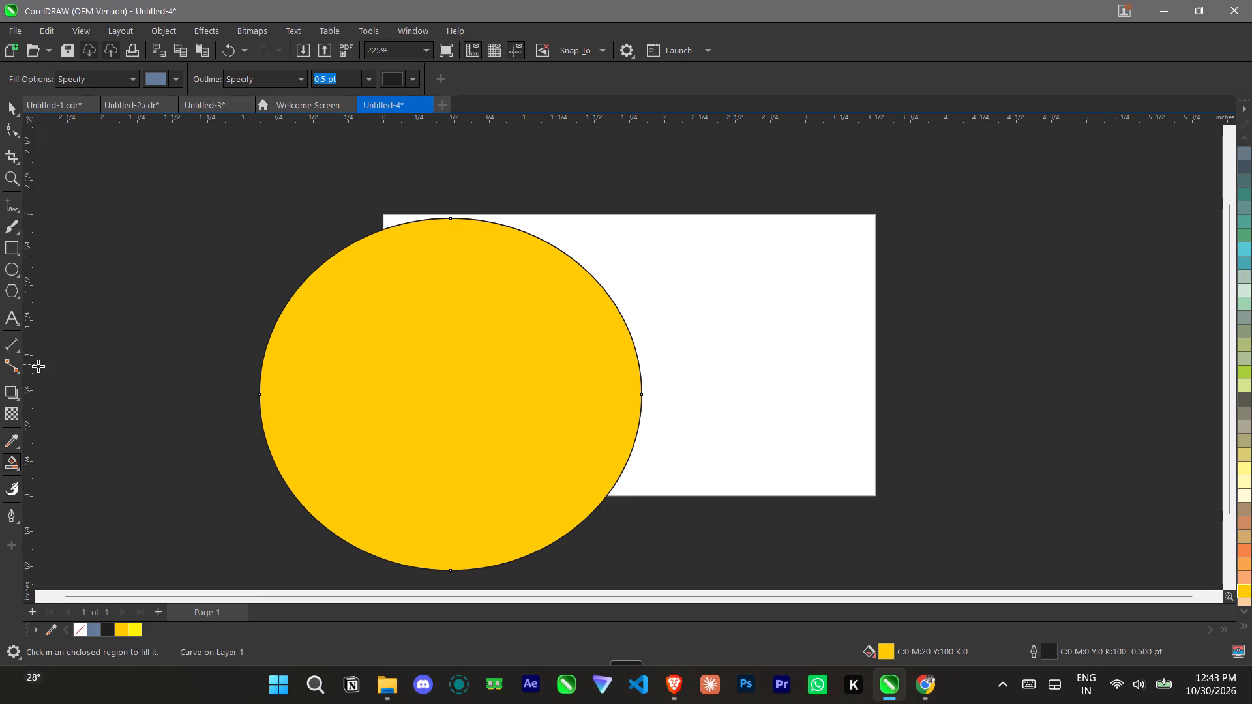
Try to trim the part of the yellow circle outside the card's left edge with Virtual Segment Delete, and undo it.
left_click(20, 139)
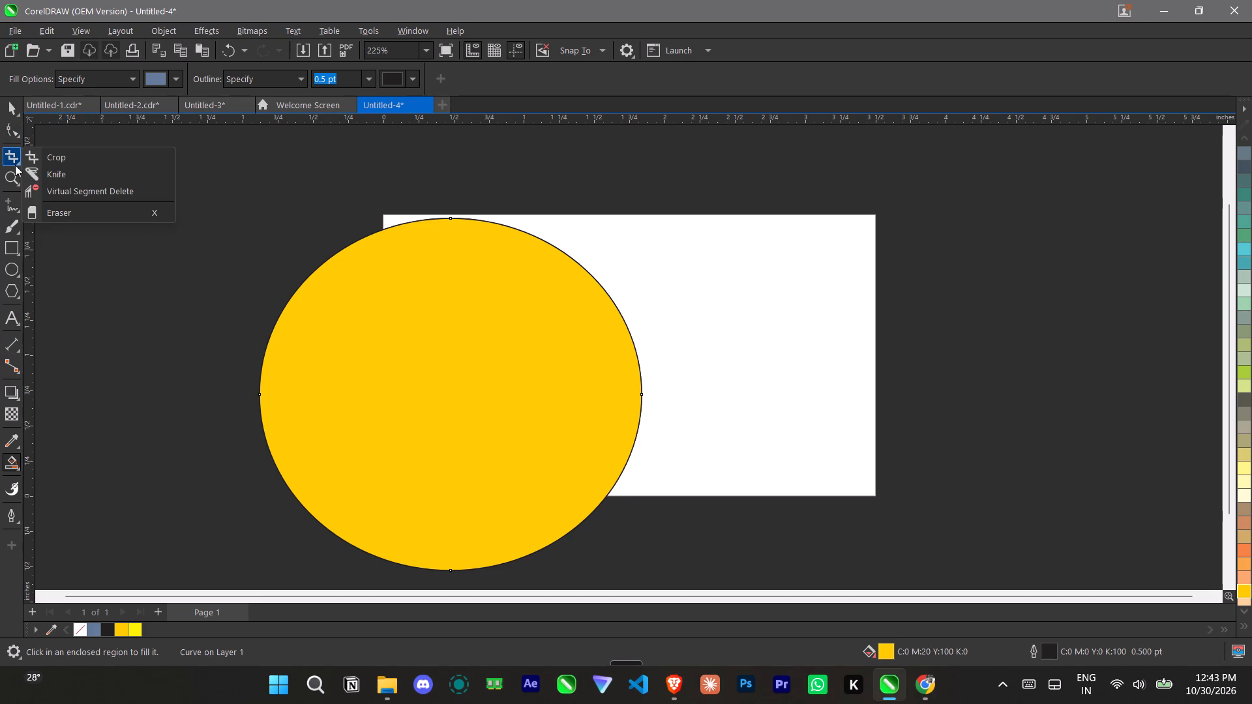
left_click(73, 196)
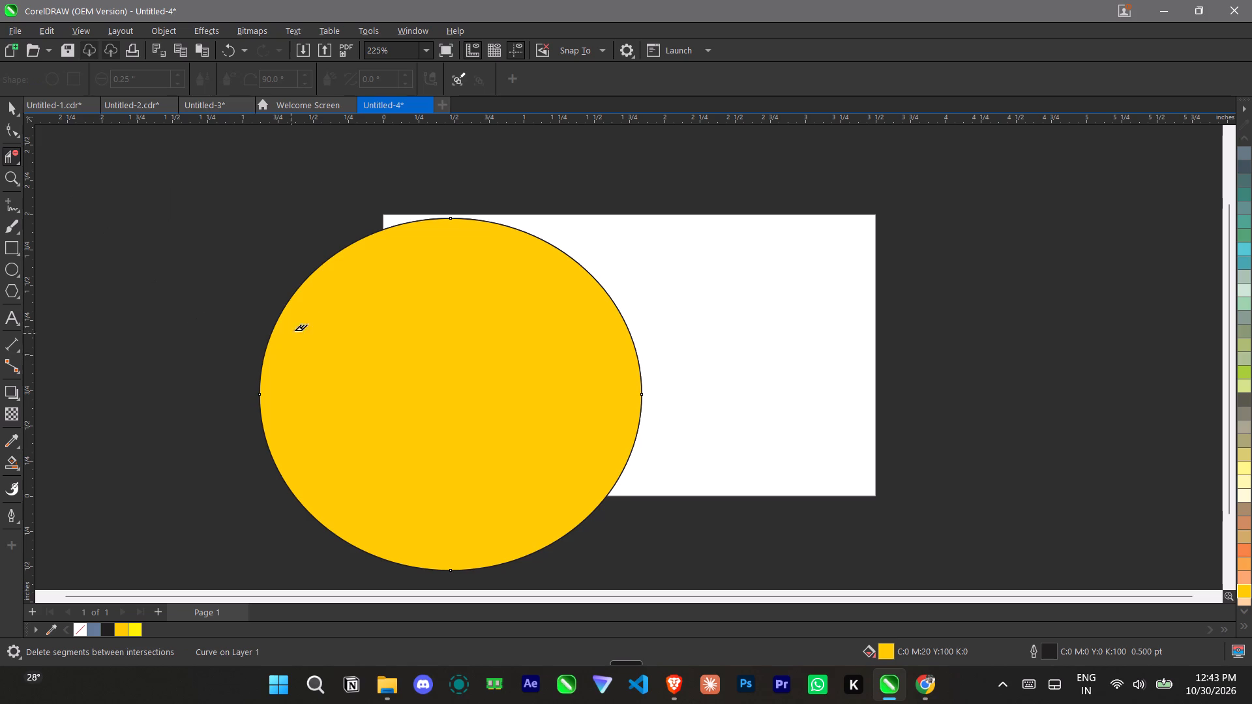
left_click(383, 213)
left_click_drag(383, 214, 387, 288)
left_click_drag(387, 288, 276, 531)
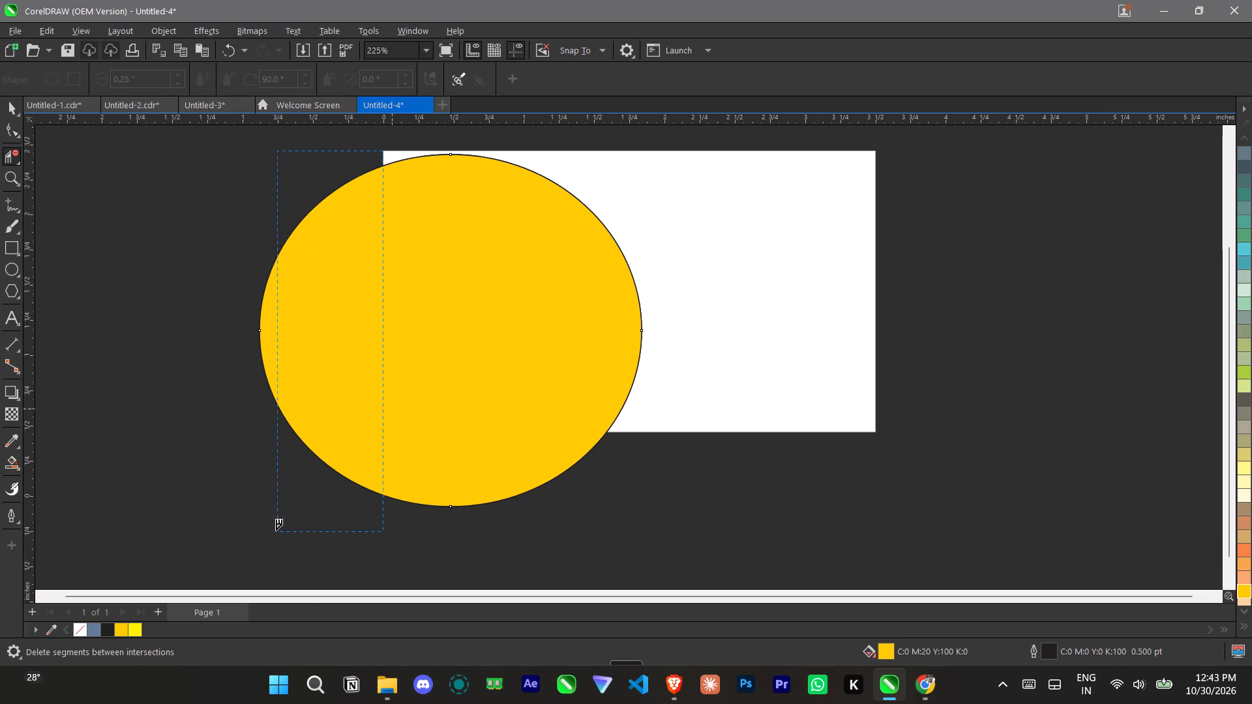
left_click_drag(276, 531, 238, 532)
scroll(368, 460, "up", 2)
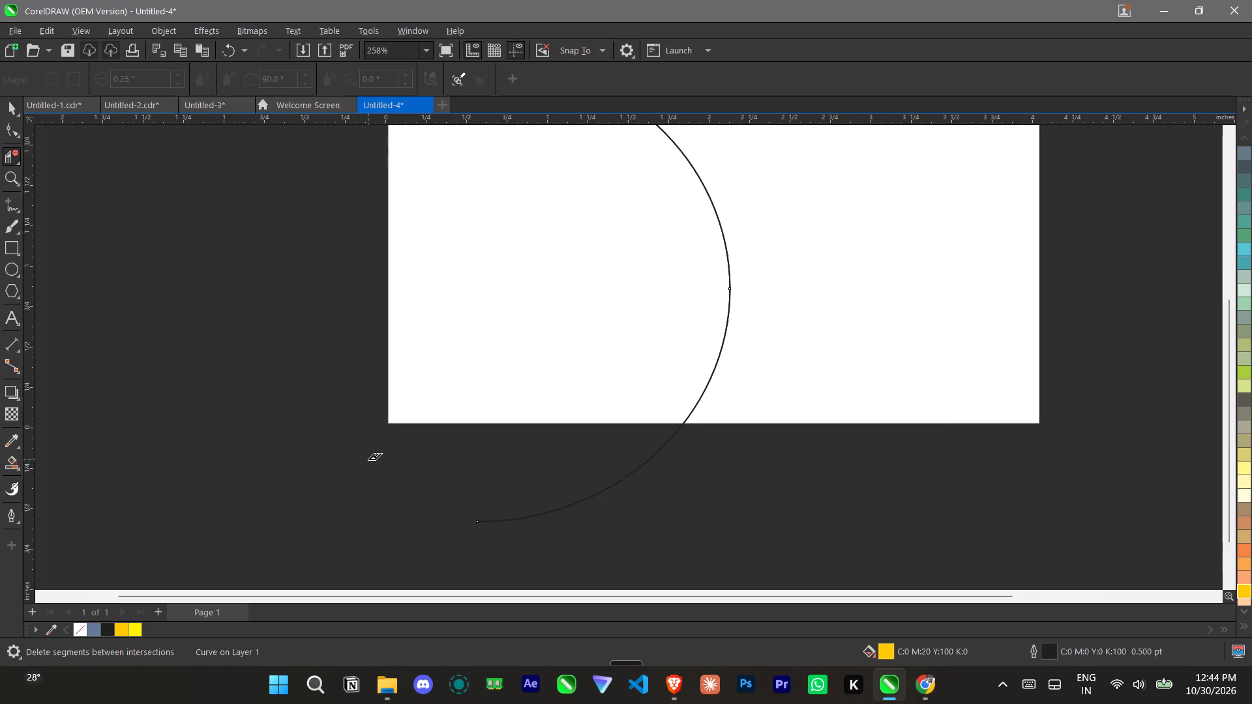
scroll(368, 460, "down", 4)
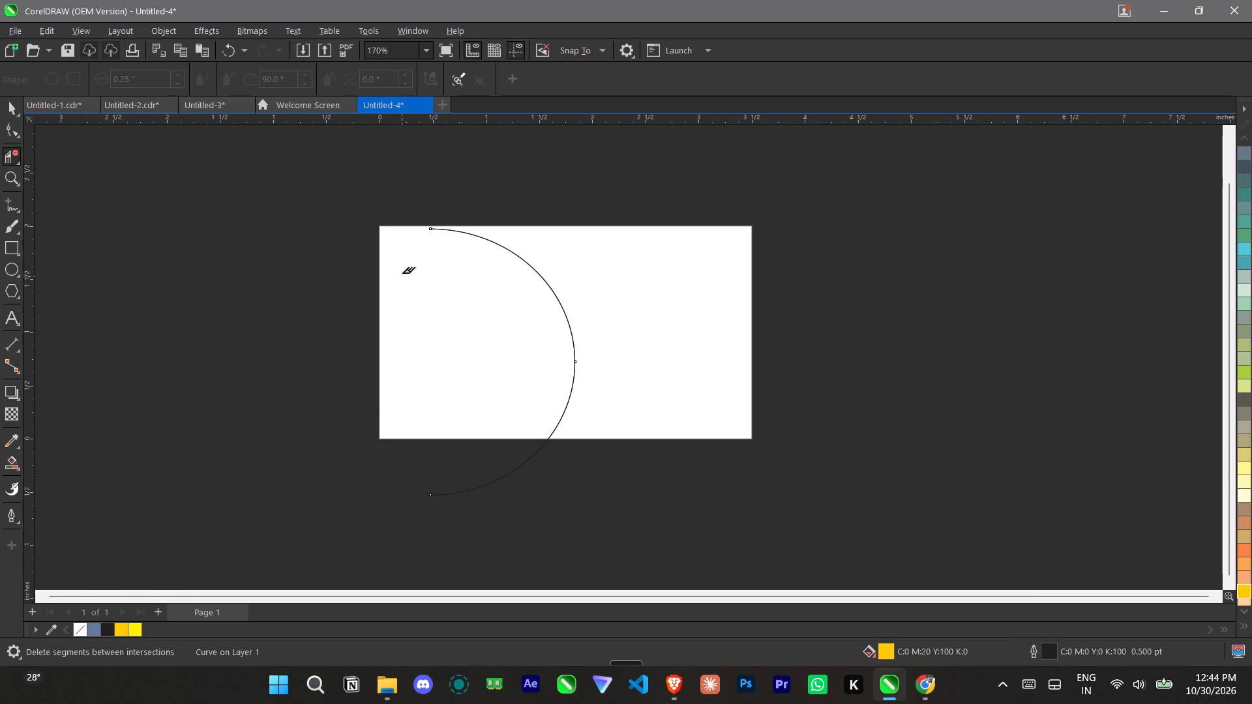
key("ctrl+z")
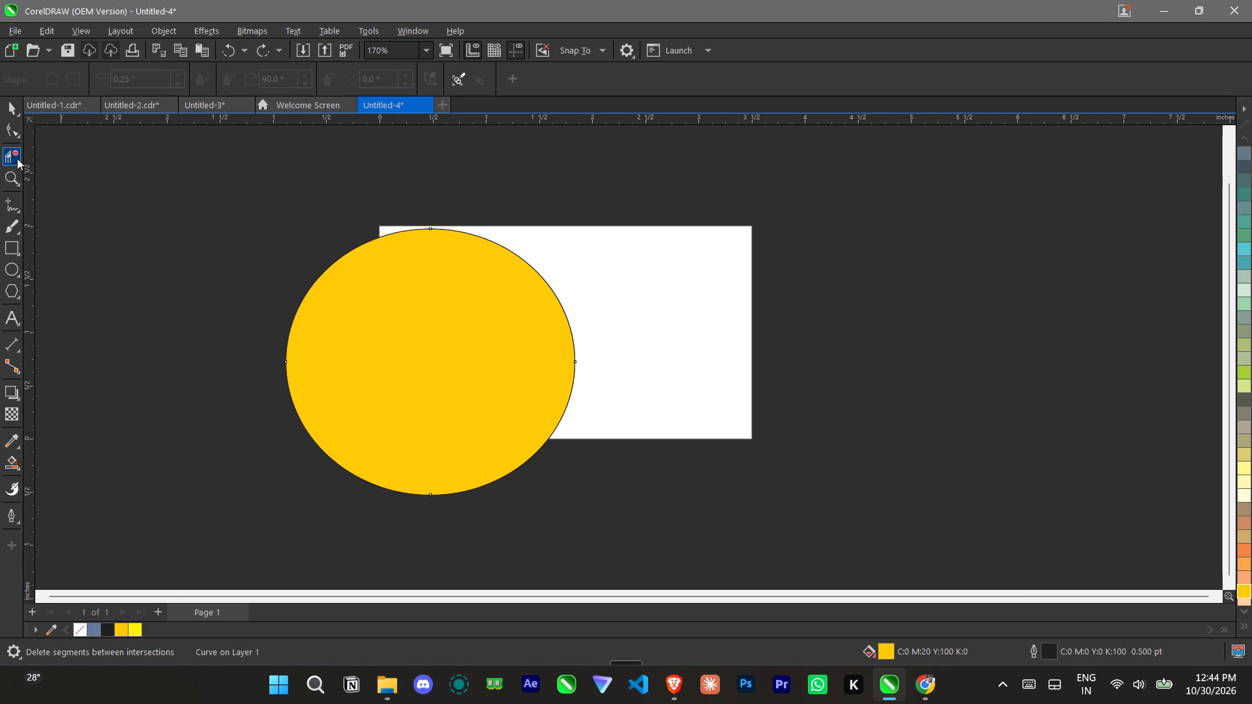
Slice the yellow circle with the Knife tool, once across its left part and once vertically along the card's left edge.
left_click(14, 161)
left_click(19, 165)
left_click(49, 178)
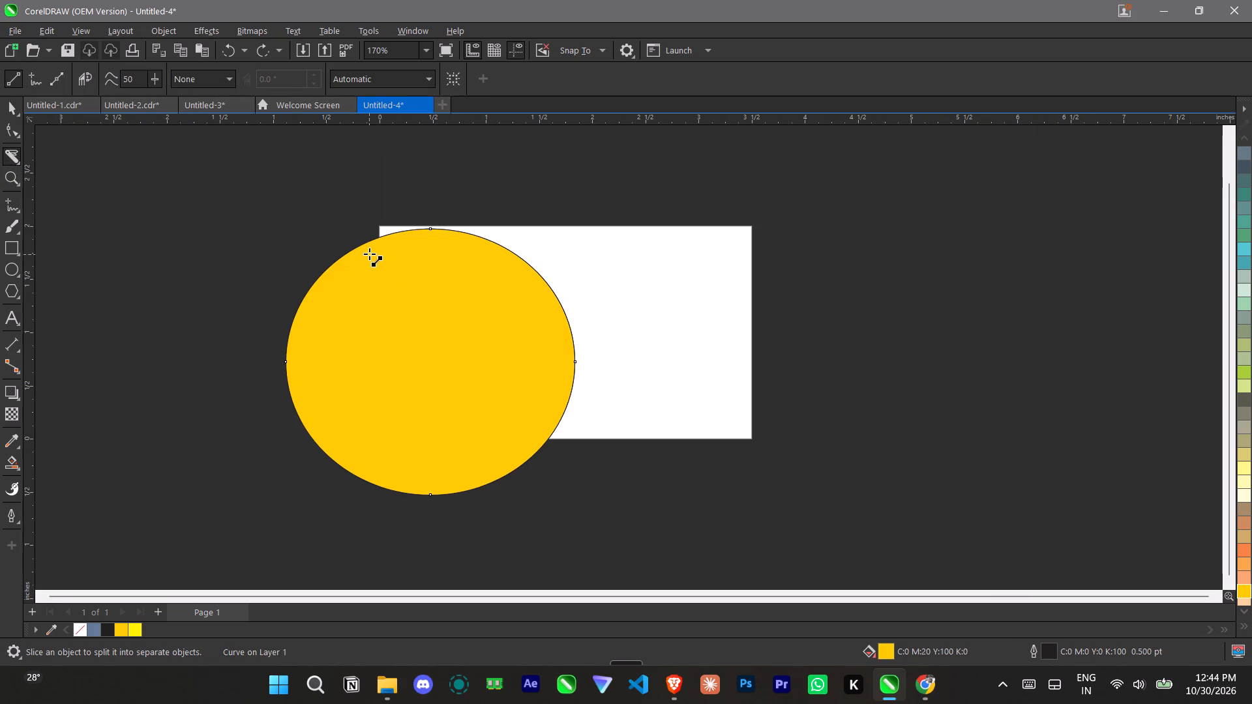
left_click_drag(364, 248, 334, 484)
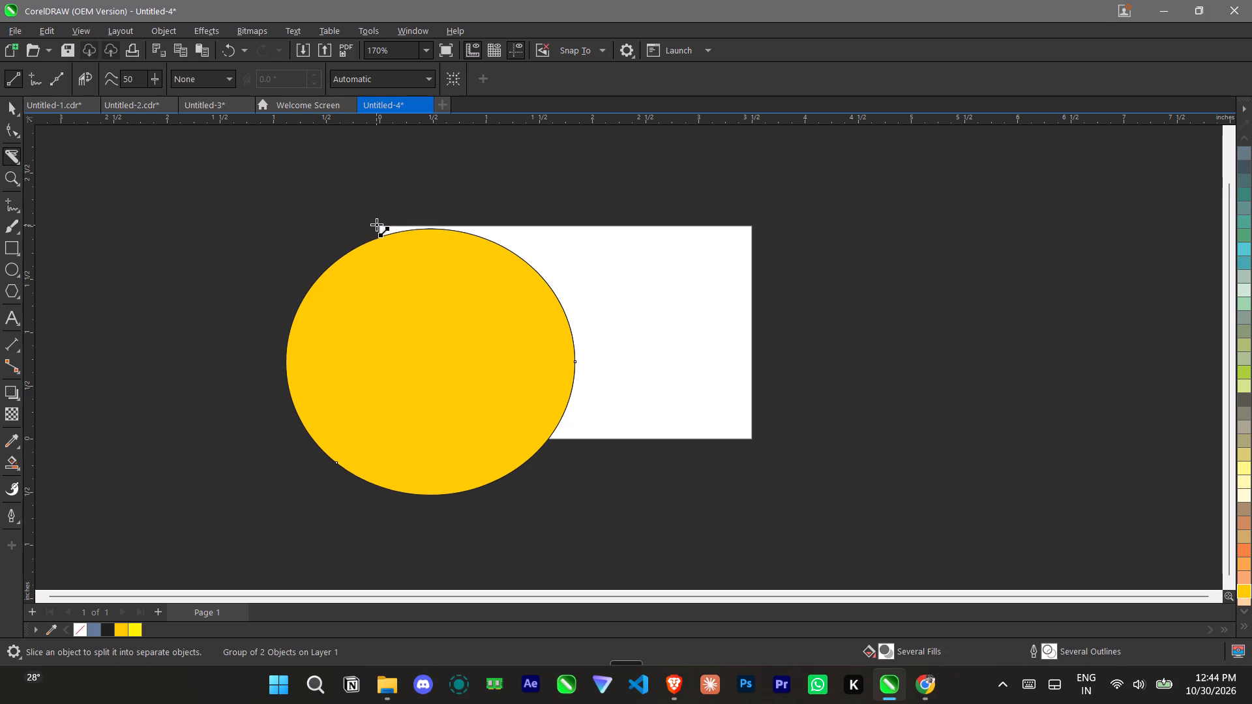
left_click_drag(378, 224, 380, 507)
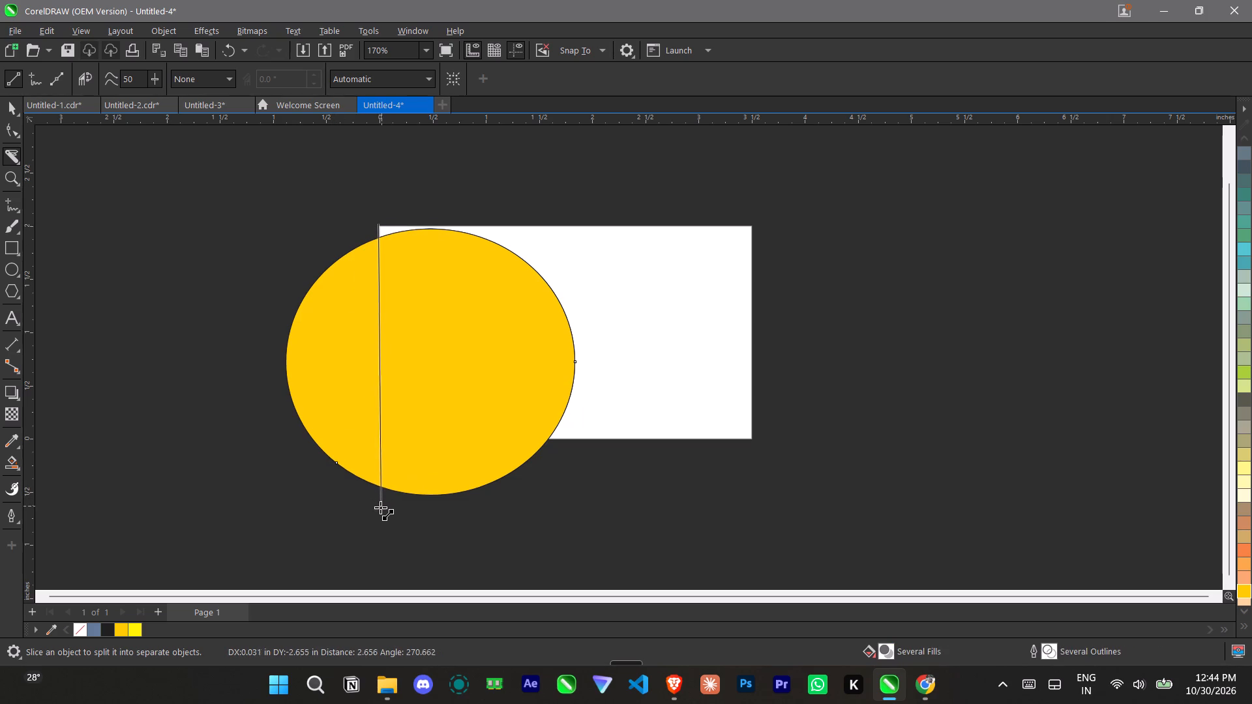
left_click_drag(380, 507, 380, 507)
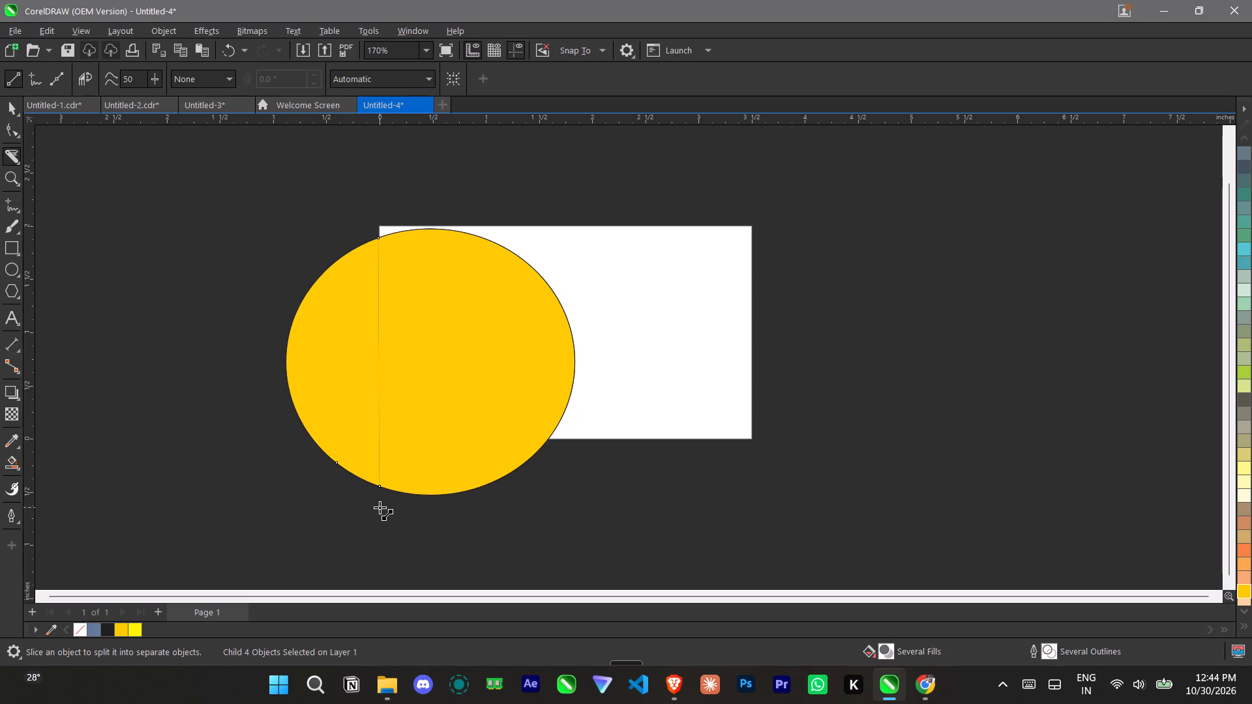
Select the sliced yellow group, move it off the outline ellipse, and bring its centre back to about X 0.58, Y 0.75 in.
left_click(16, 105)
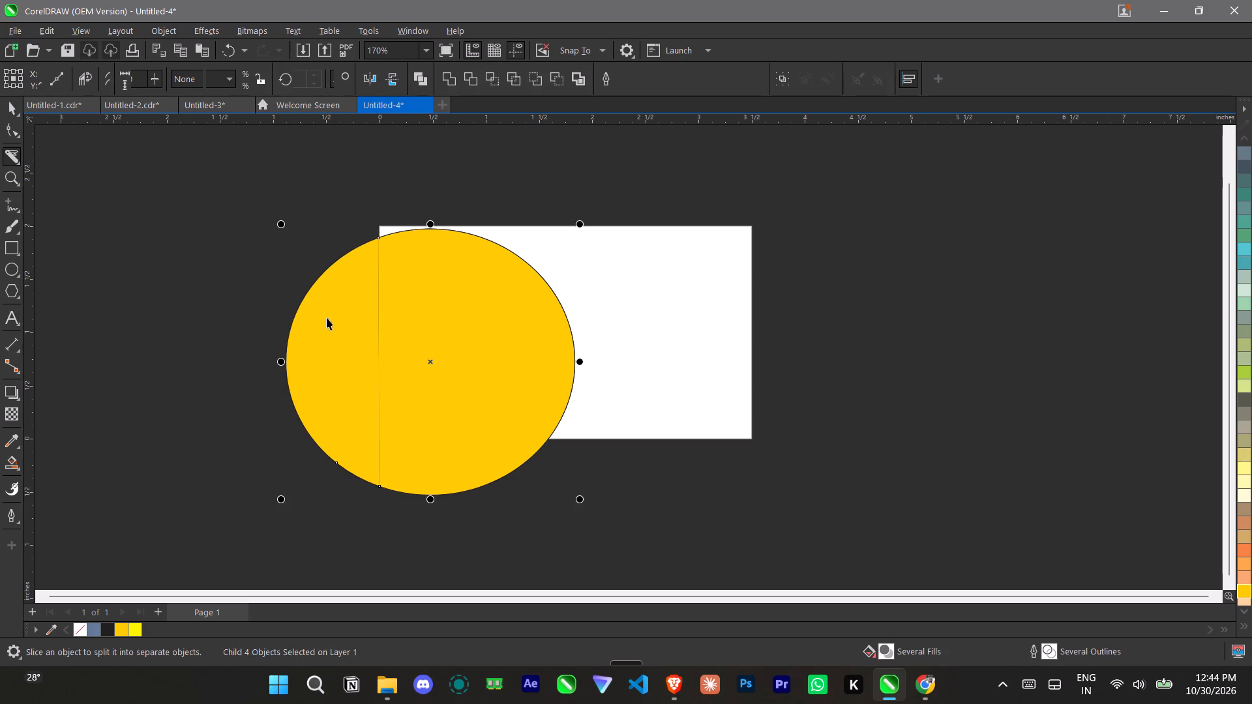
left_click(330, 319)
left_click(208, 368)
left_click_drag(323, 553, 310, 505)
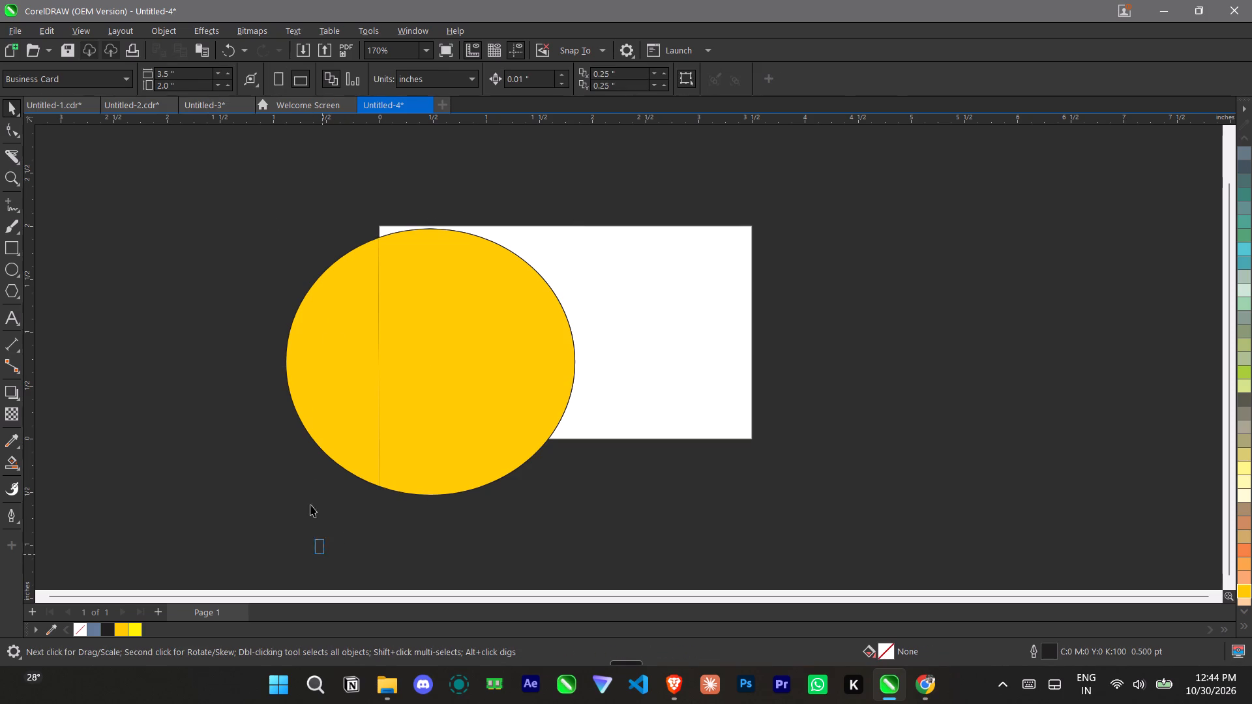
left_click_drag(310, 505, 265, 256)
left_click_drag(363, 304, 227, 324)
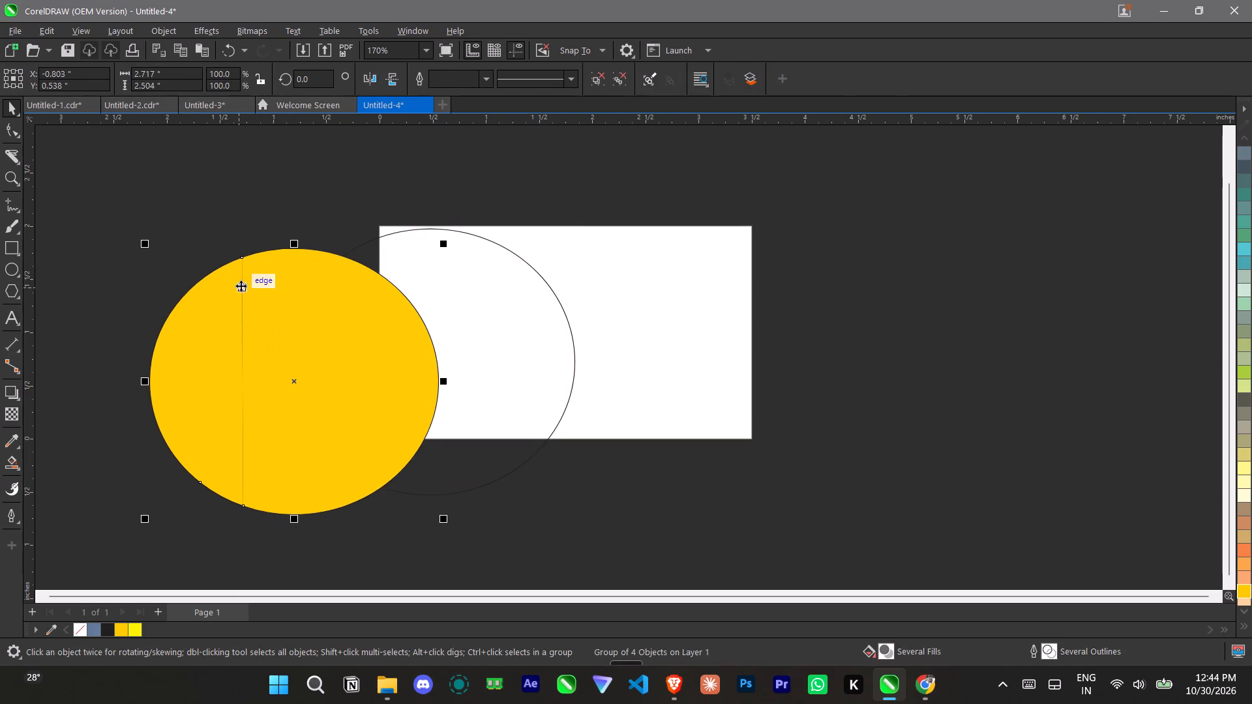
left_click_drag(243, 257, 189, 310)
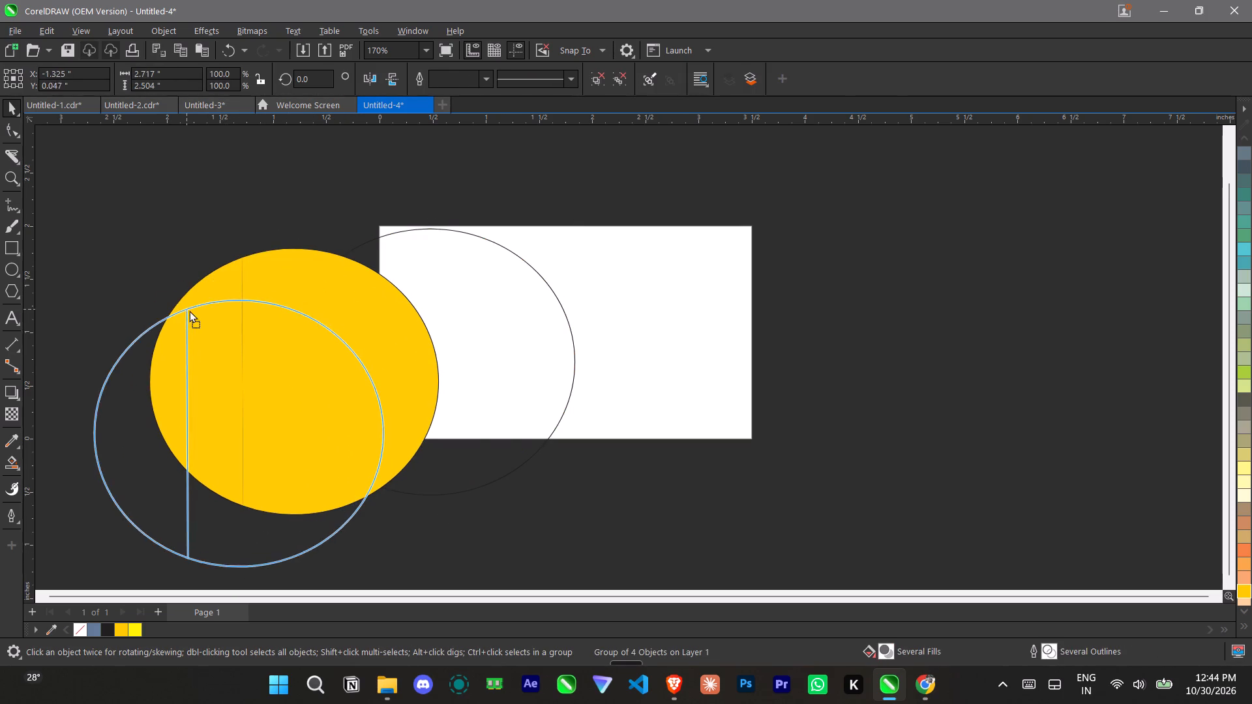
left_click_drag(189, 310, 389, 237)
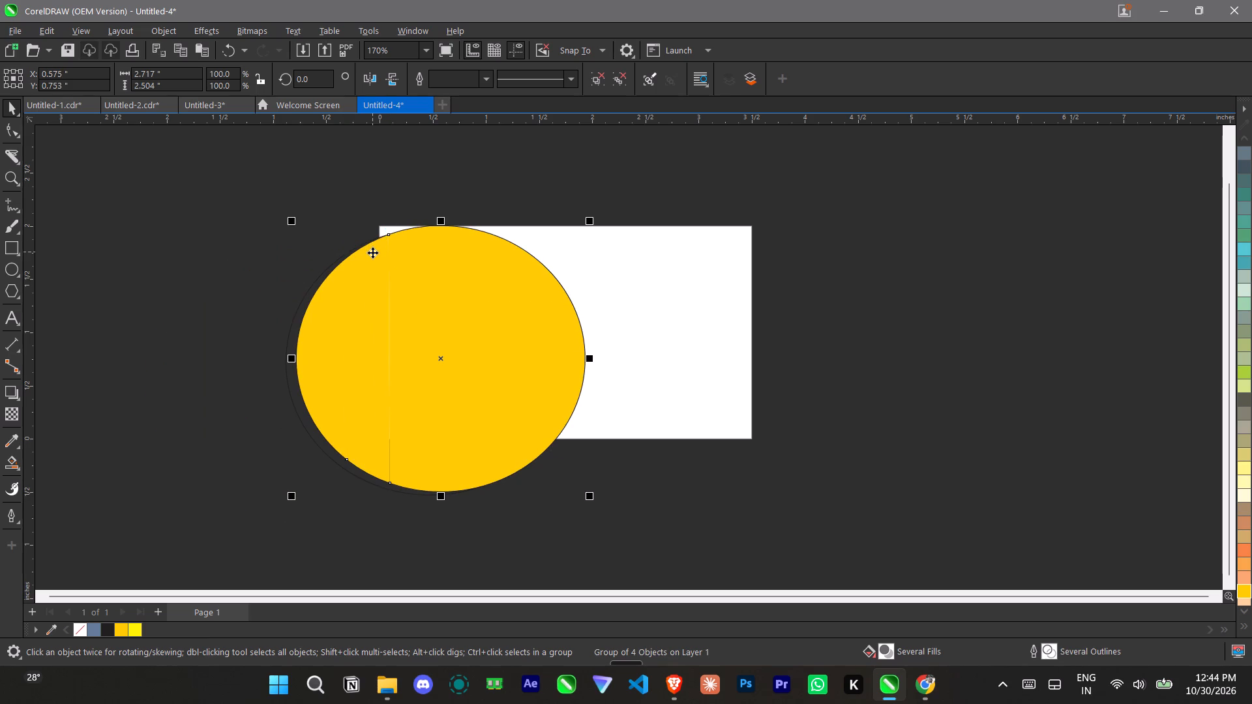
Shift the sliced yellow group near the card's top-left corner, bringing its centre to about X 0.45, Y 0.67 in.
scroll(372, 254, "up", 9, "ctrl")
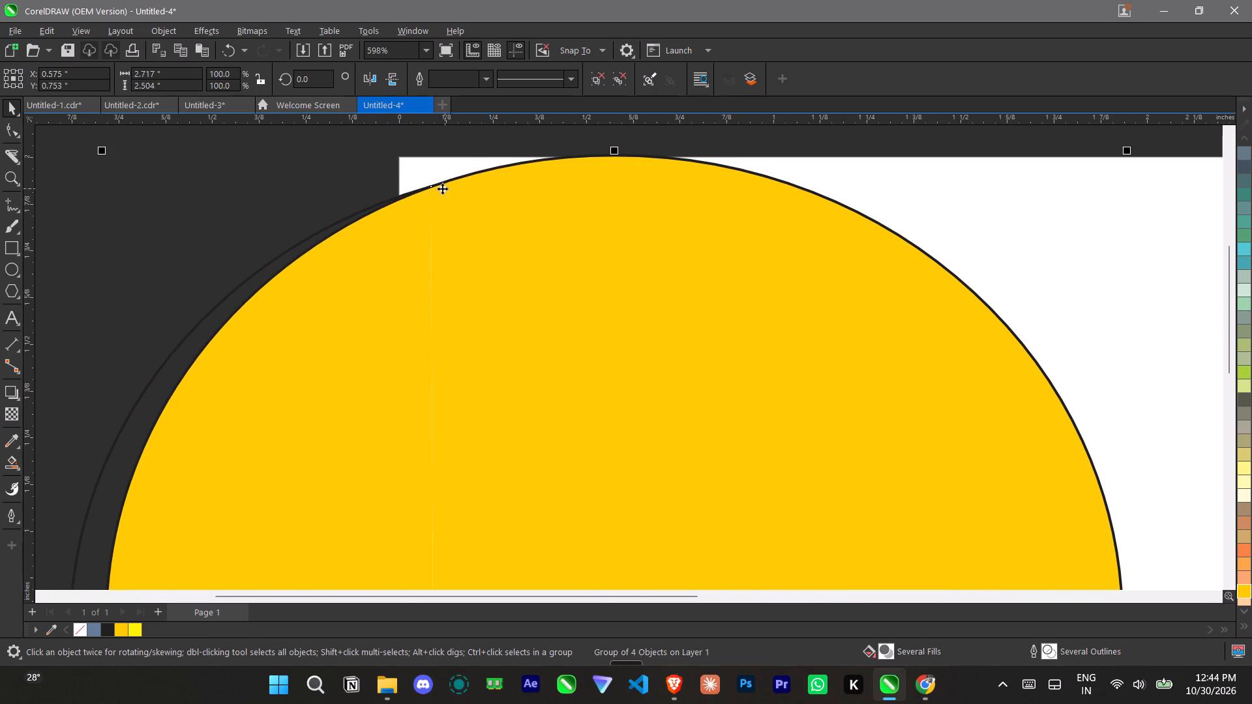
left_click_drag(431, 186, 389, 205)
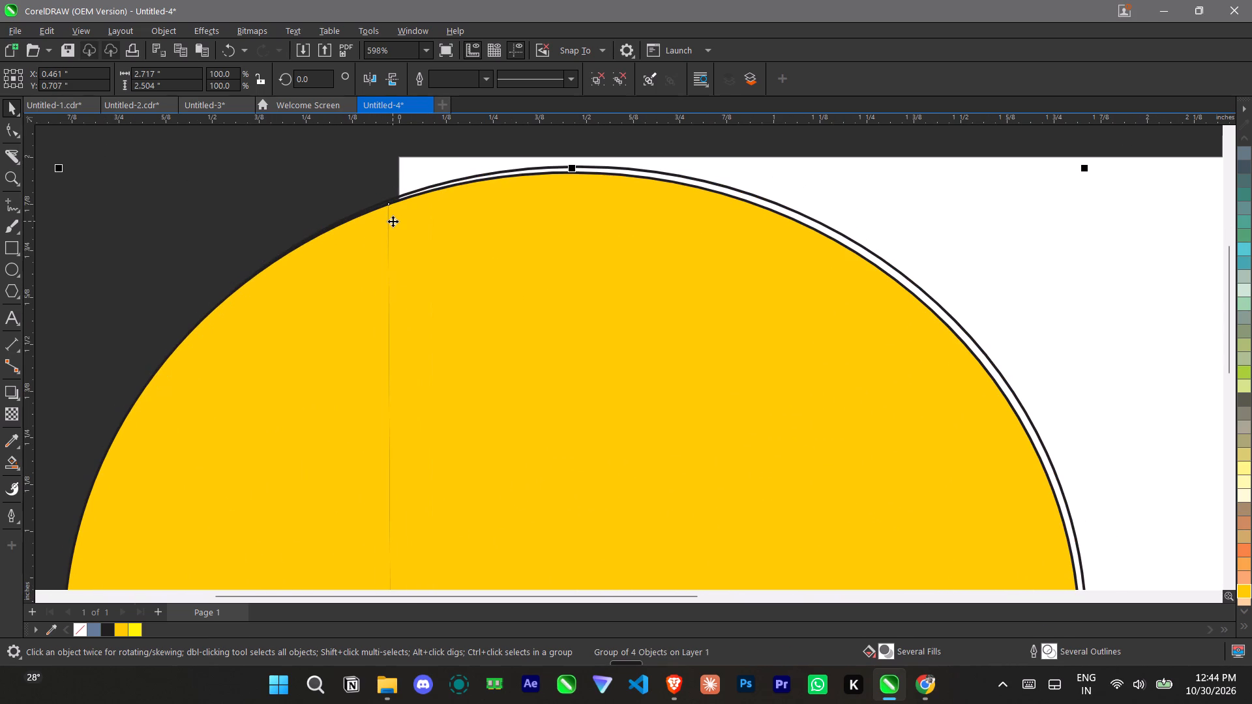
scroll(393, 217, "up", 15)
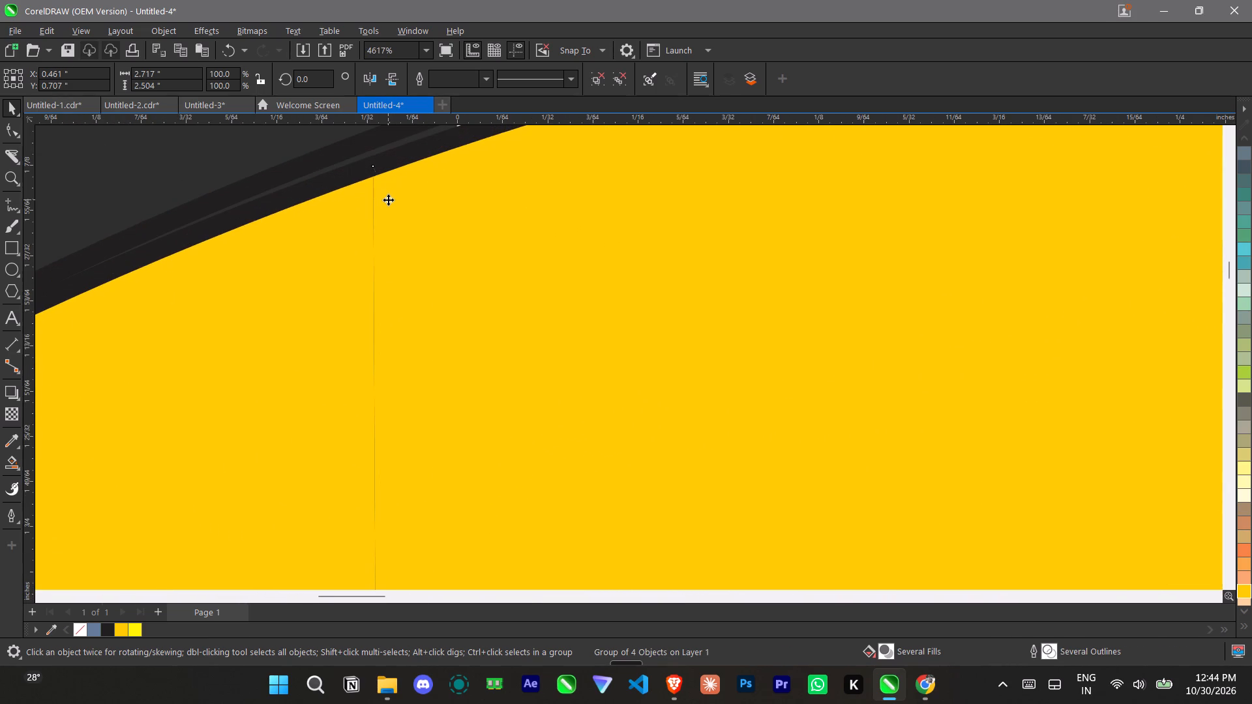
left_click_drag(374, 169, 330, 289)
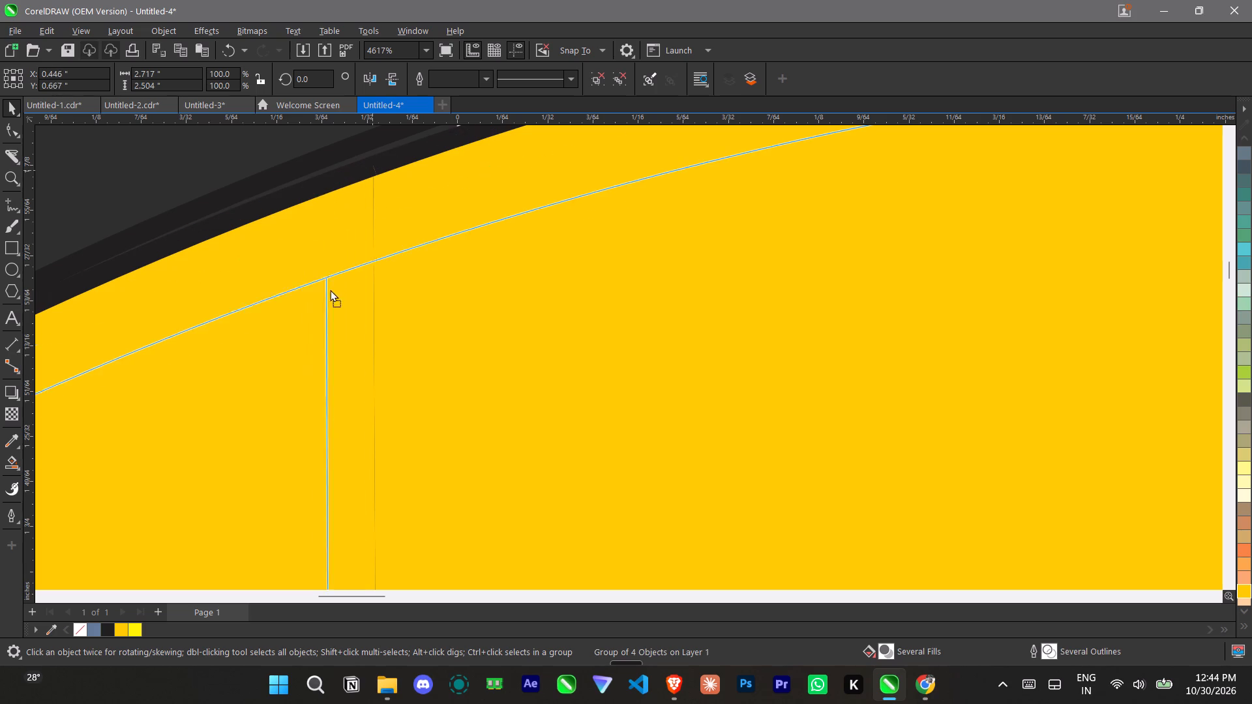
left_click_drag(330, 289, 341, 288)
Move the sliced yellow group clear of the outline ellipse and delete it.
scroll(356, 264, "down", 18)
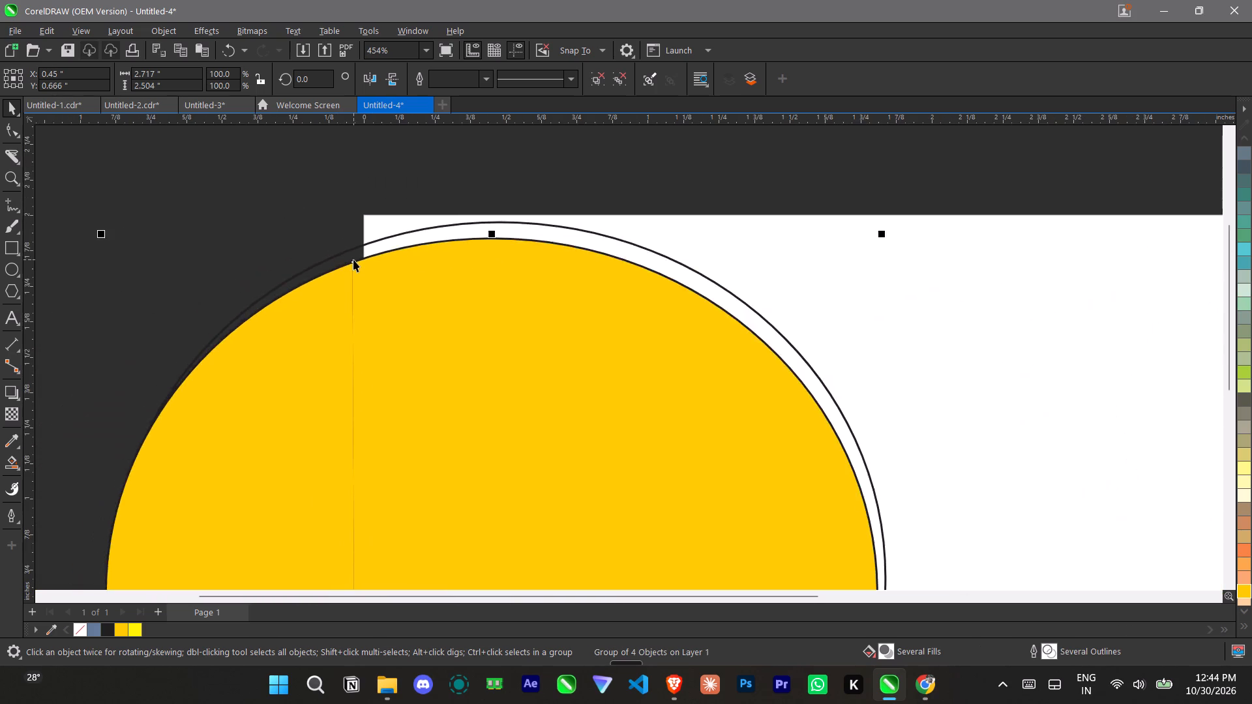
scroll(353, 259, "down", 6)
left_click_drag(408, 338, 263, 438)
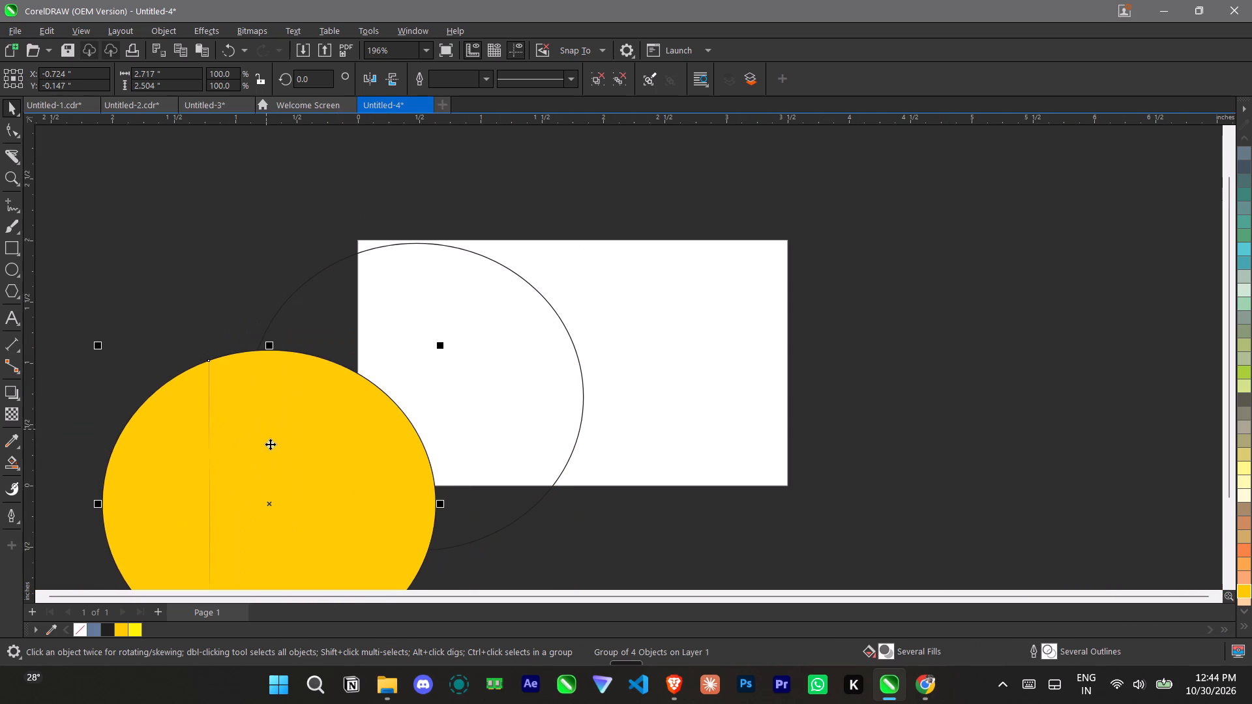
left_click_drag(269, 448, 861, 438)
left_click_drag(888, 470, 827, 270)
key("Delete")
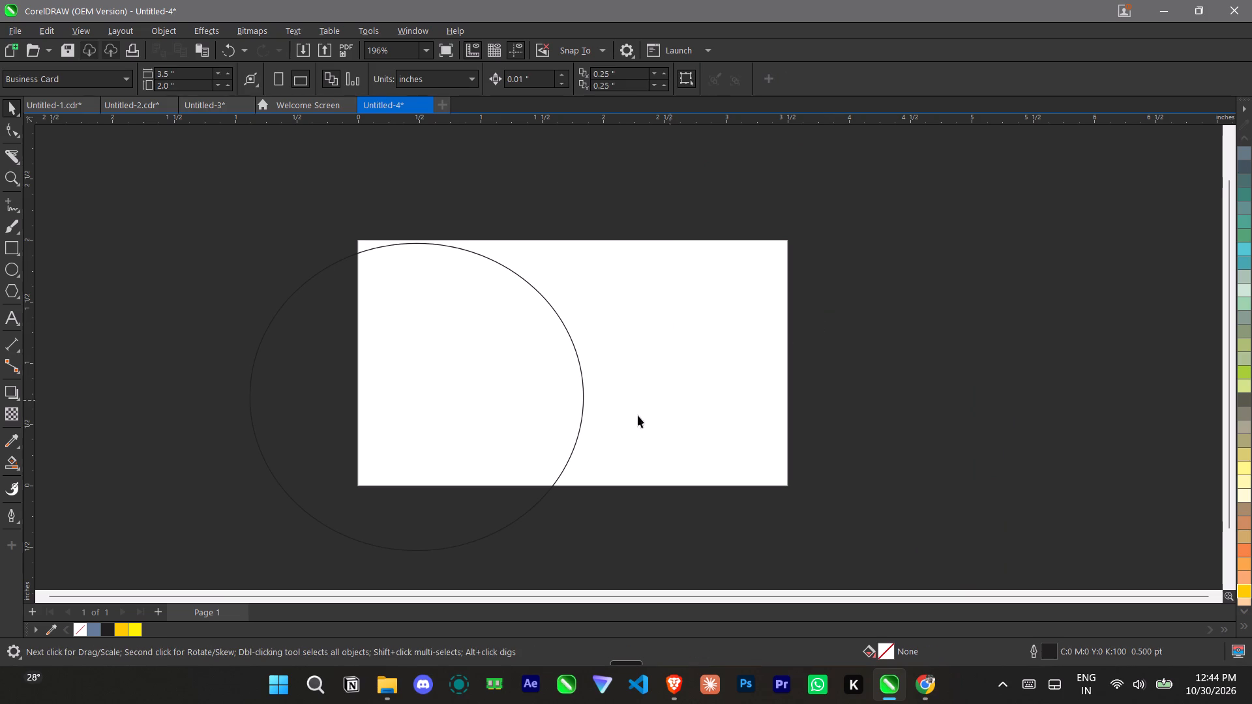
Move the unfilled ellipse further off the card's left side, with its centre at about X 0.2, Y 0.68 in.
left_click(475, 347)
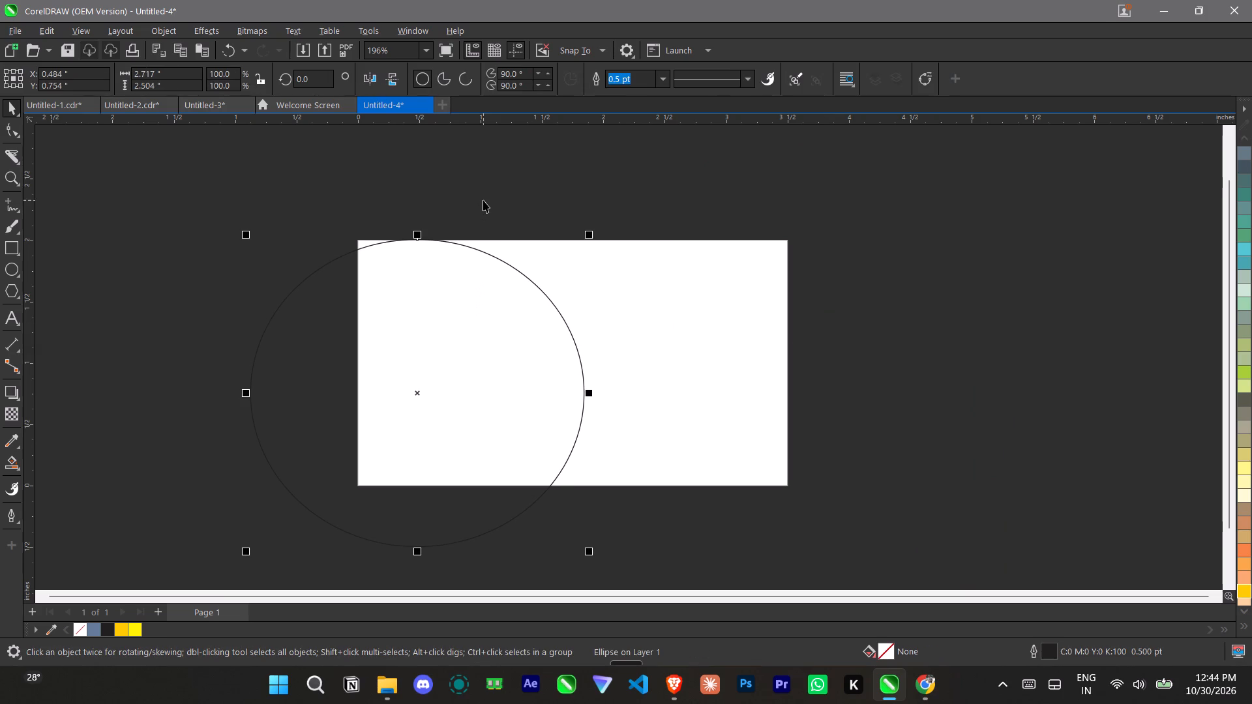
left_click_drag(436, 315, 397, 304)
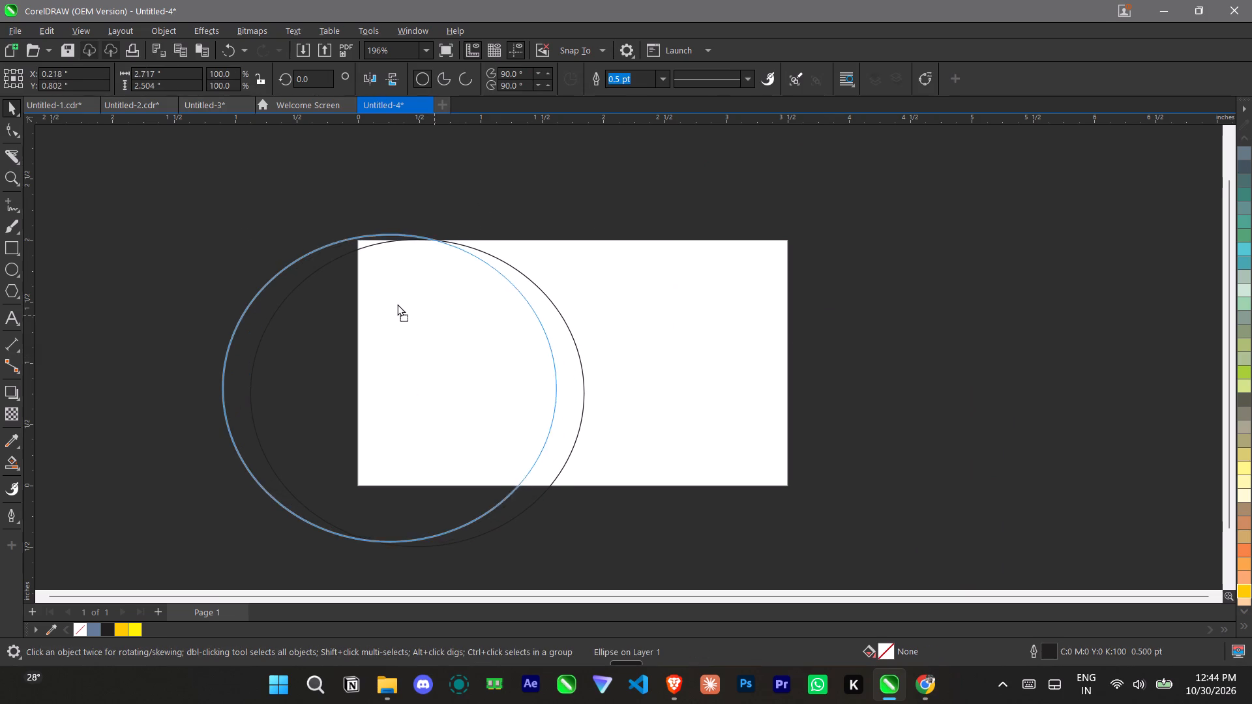
left_click_drag(397, 304, 404, 325)
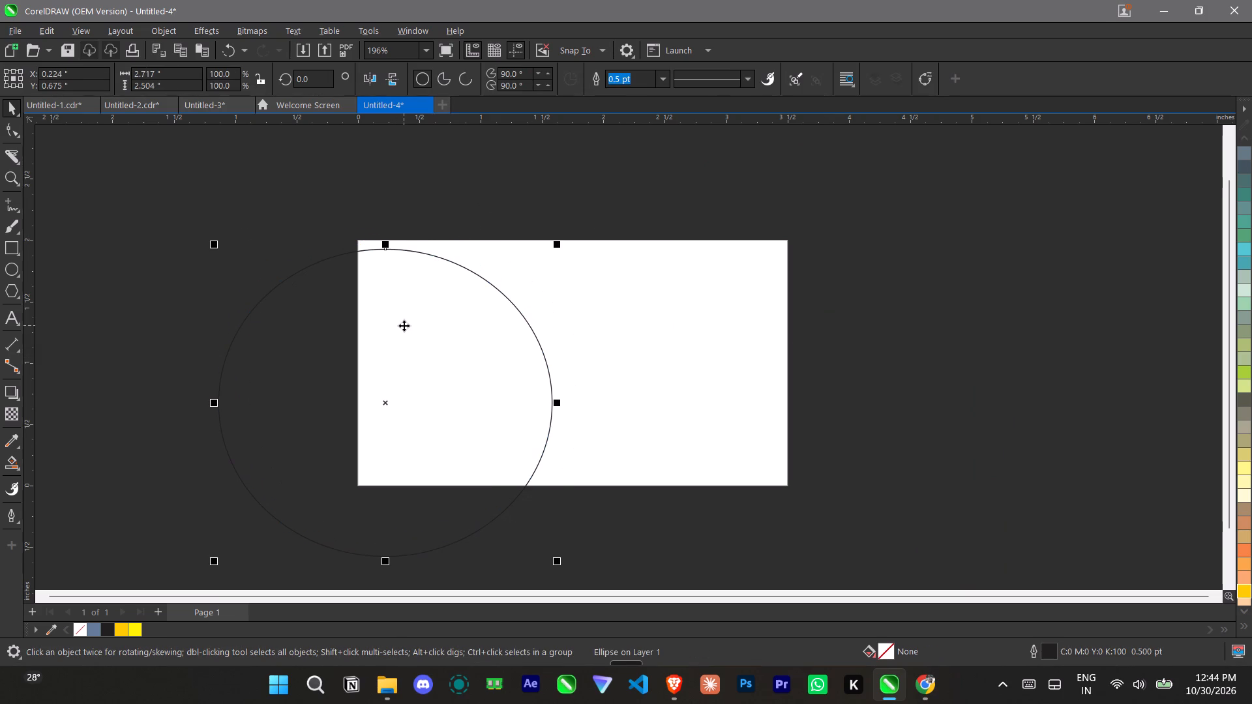
left_click(404, 325)
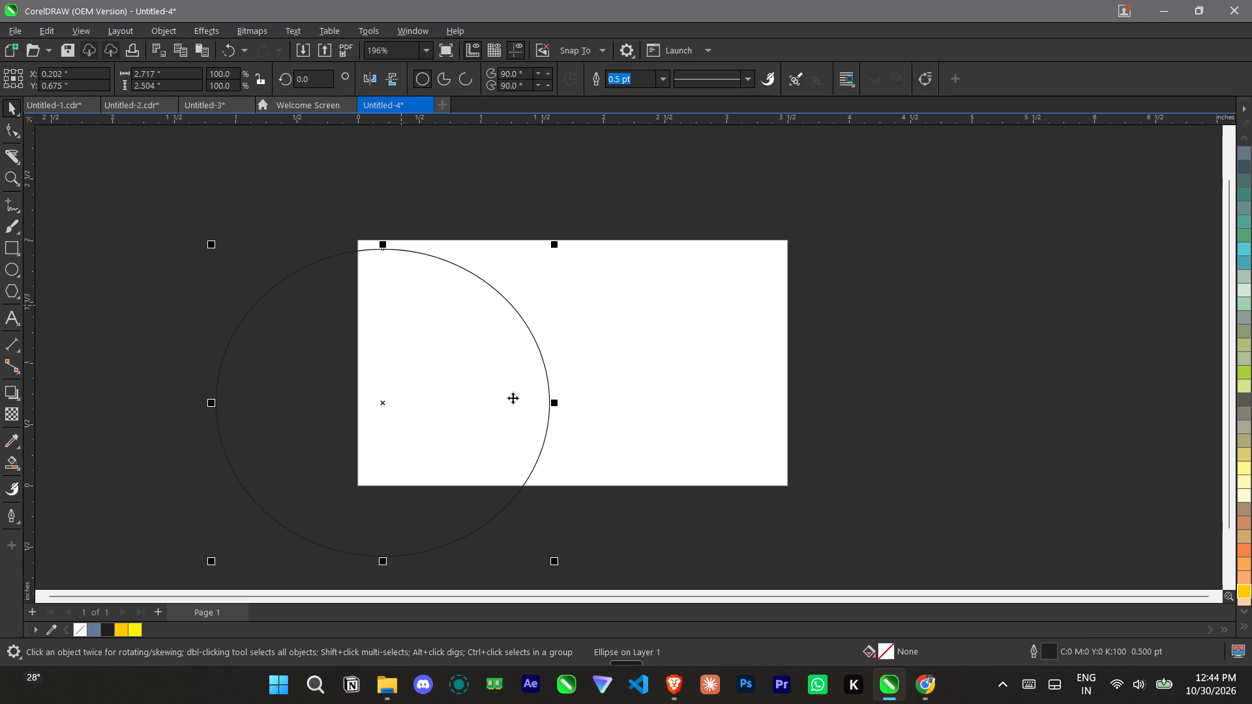
Fill the outline ellipse with Deep Yellow from the document palette.
left_click(588, 420)
left_click(443, 403)
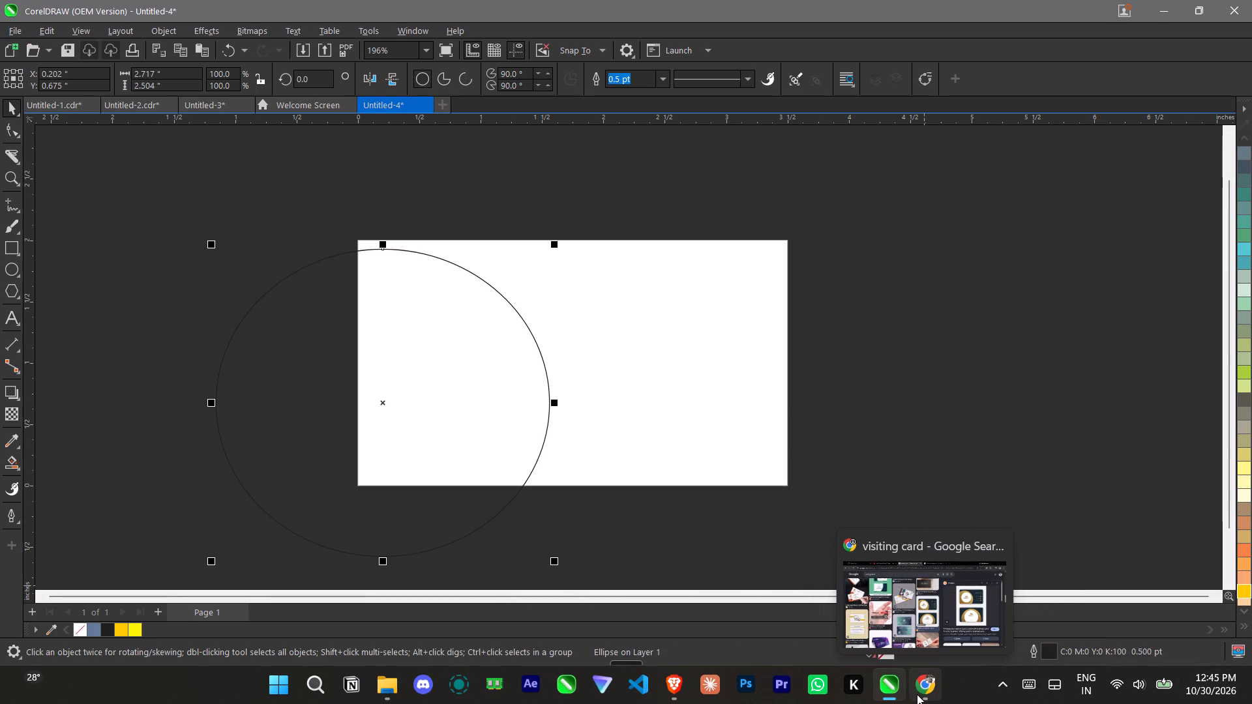
left_click(271, 426)
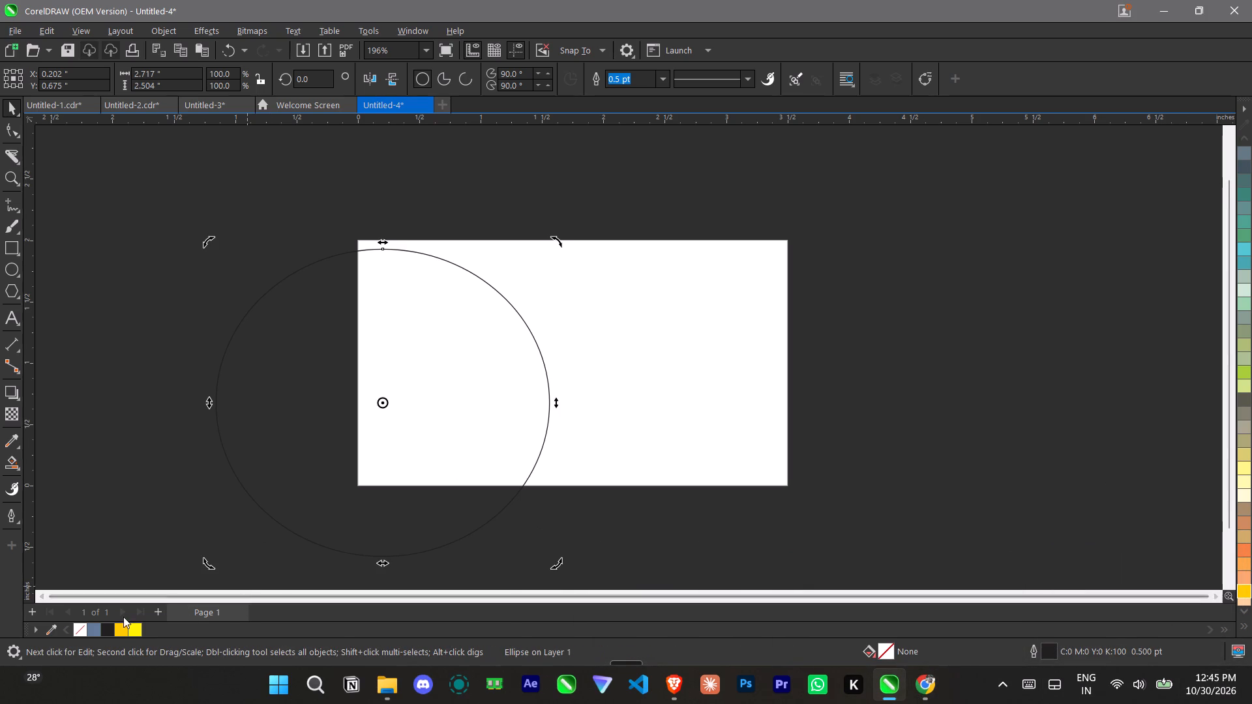
left_click(125, 633)
left_click(698, 505)
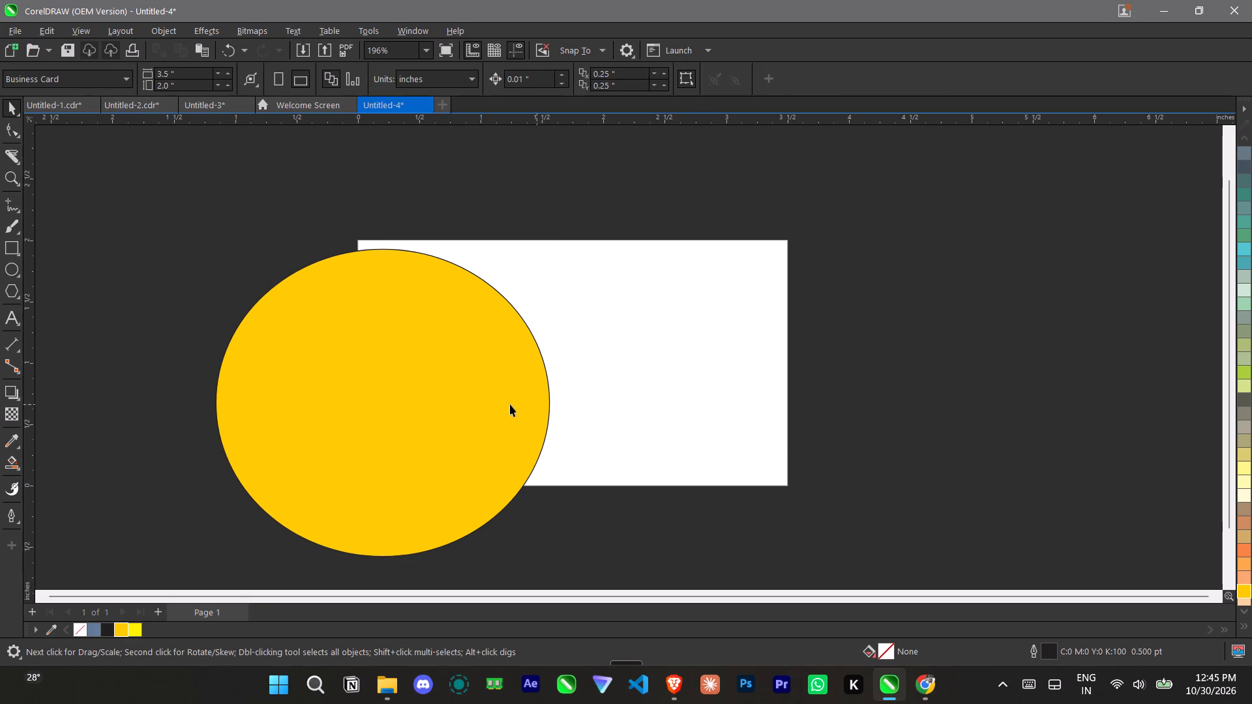
Move the yellow ellipse slightly up and right, placing its centre at about X 0.25, Y 0.78 in.
left_click(373, 404)
left_click_drag(373, 404, 380, 396)
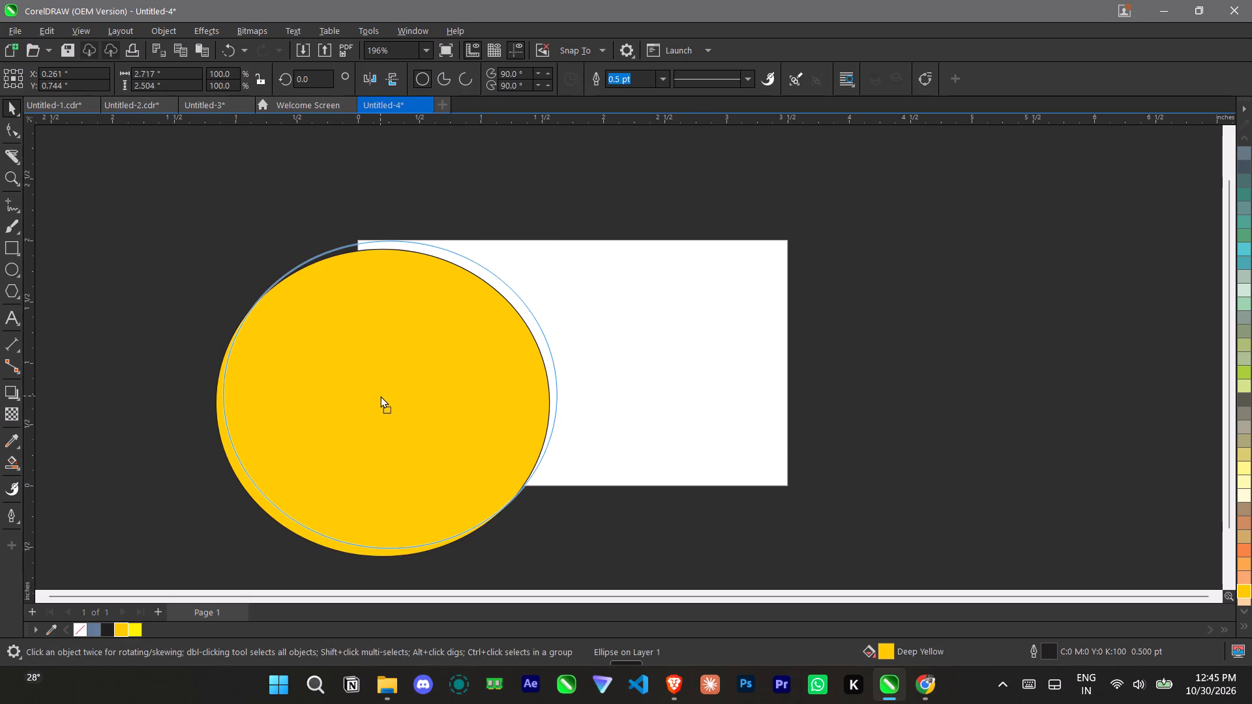
left_click_drag(380, 396, 378, 392)
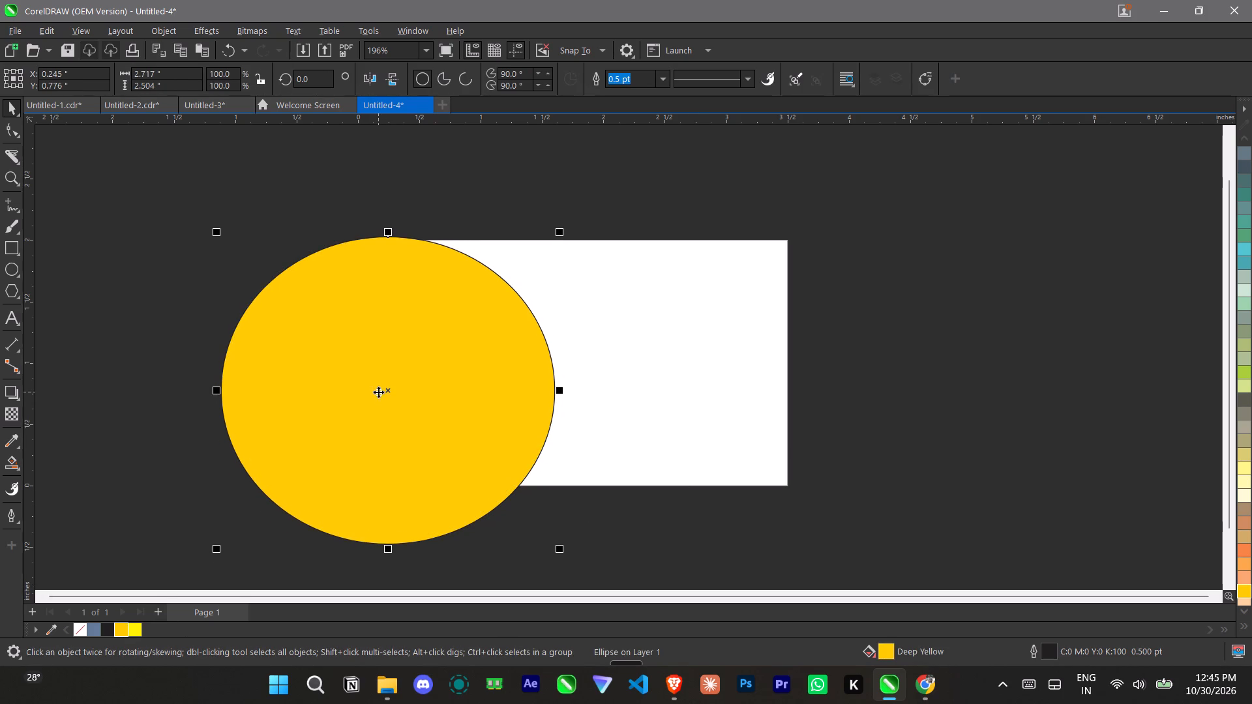
Shift the yellow ellipse slightly right and enlarge it to about 2.76 x 2.54 in, centred at about X 0.31, Y 0.76 in.
left_click(705, 544)
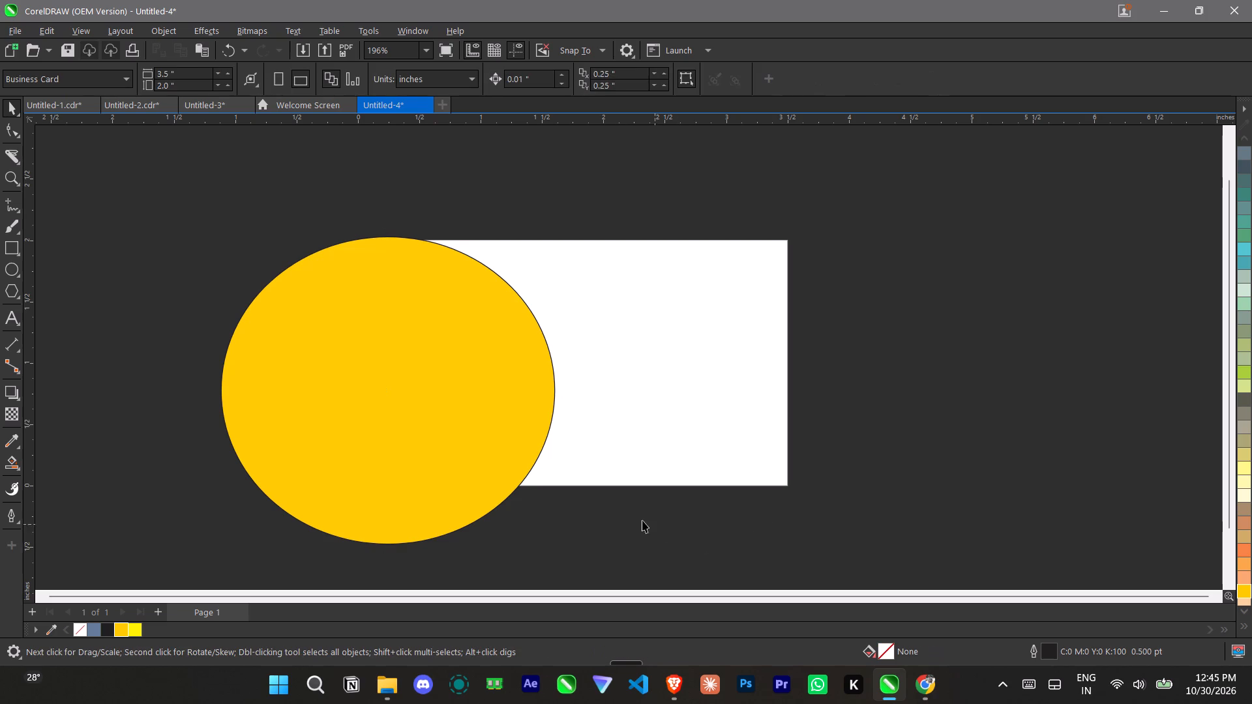
left_click_drag(410, 394, 426, 401)
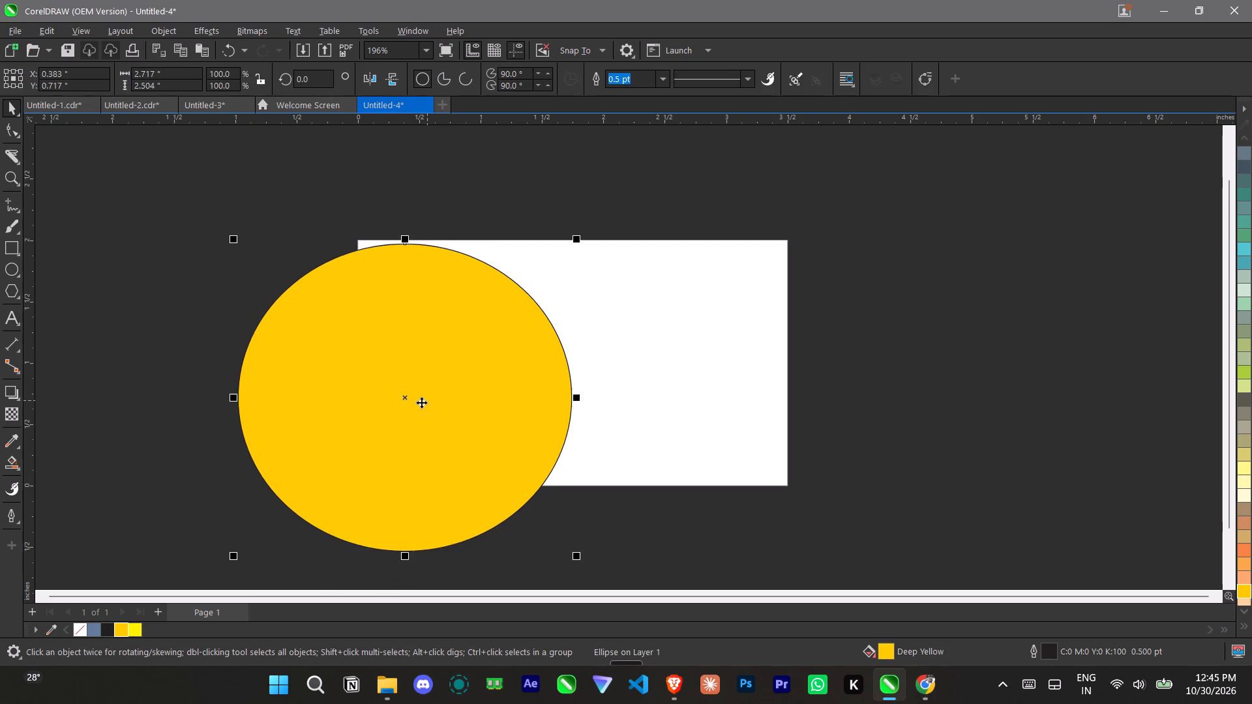
left_click_drag(419, 402, 413, 399)
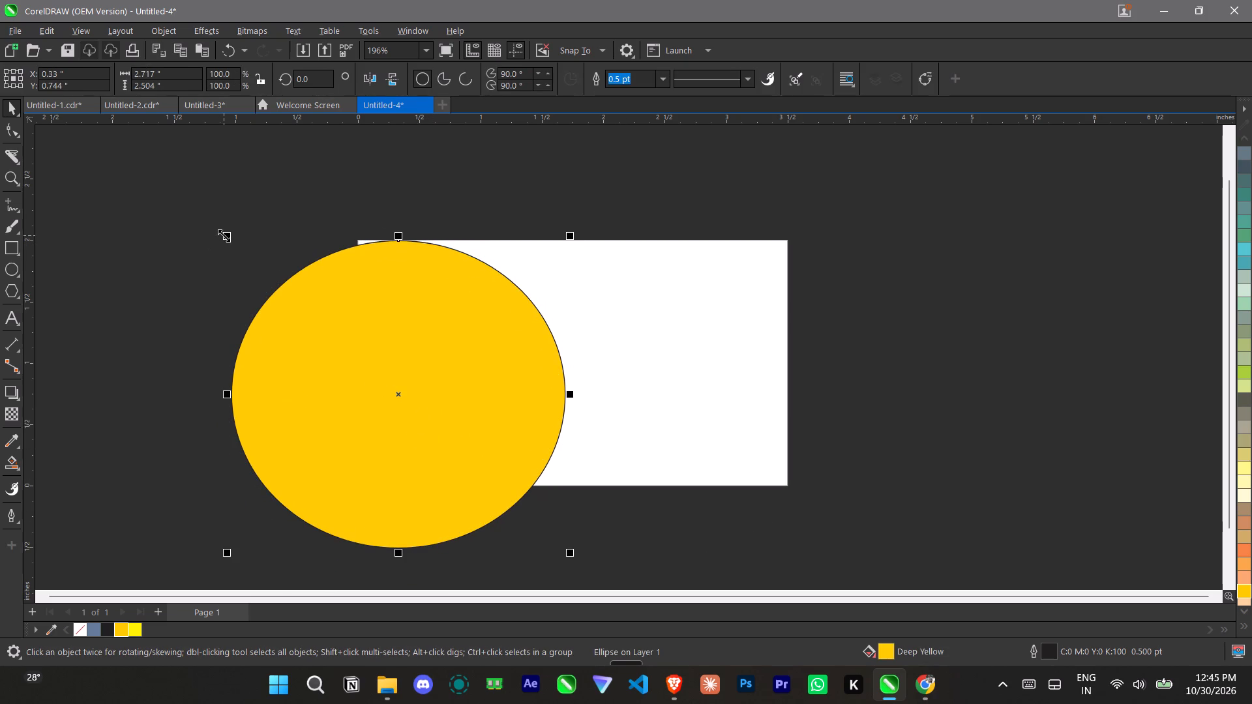
left_click_drag(224, 235, 218, 235)
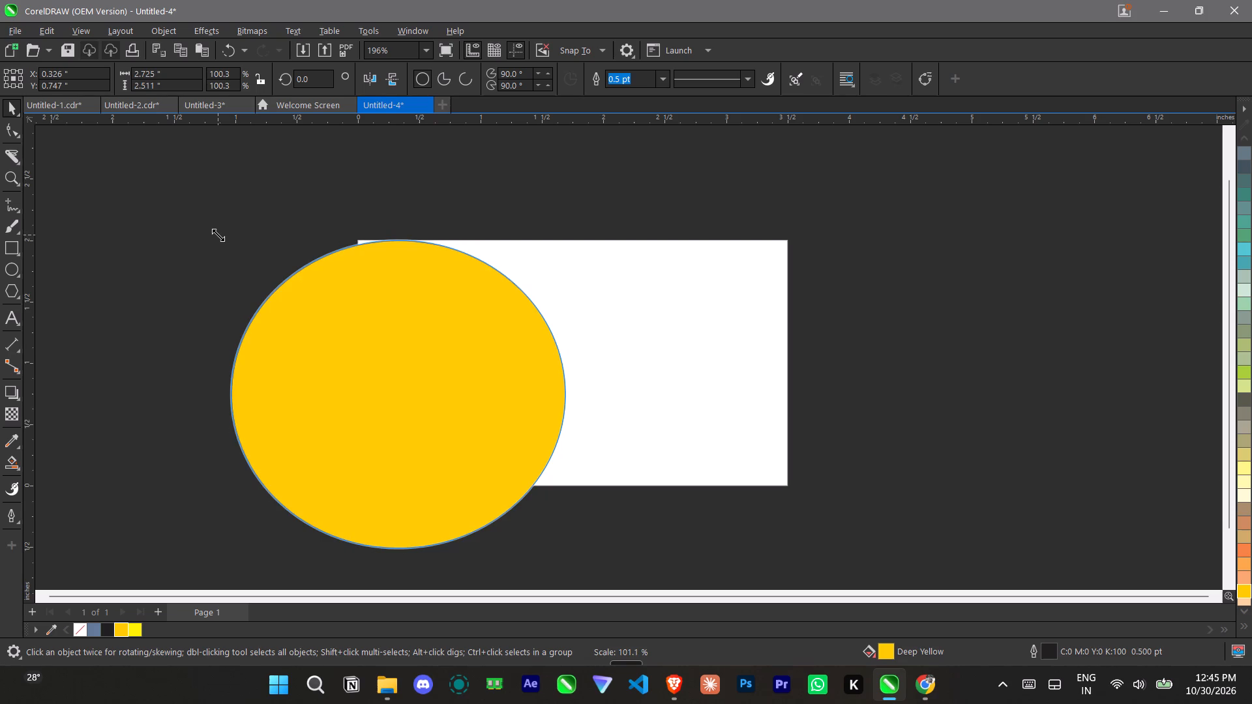
left_click_drag(218, 235, 206, 231)
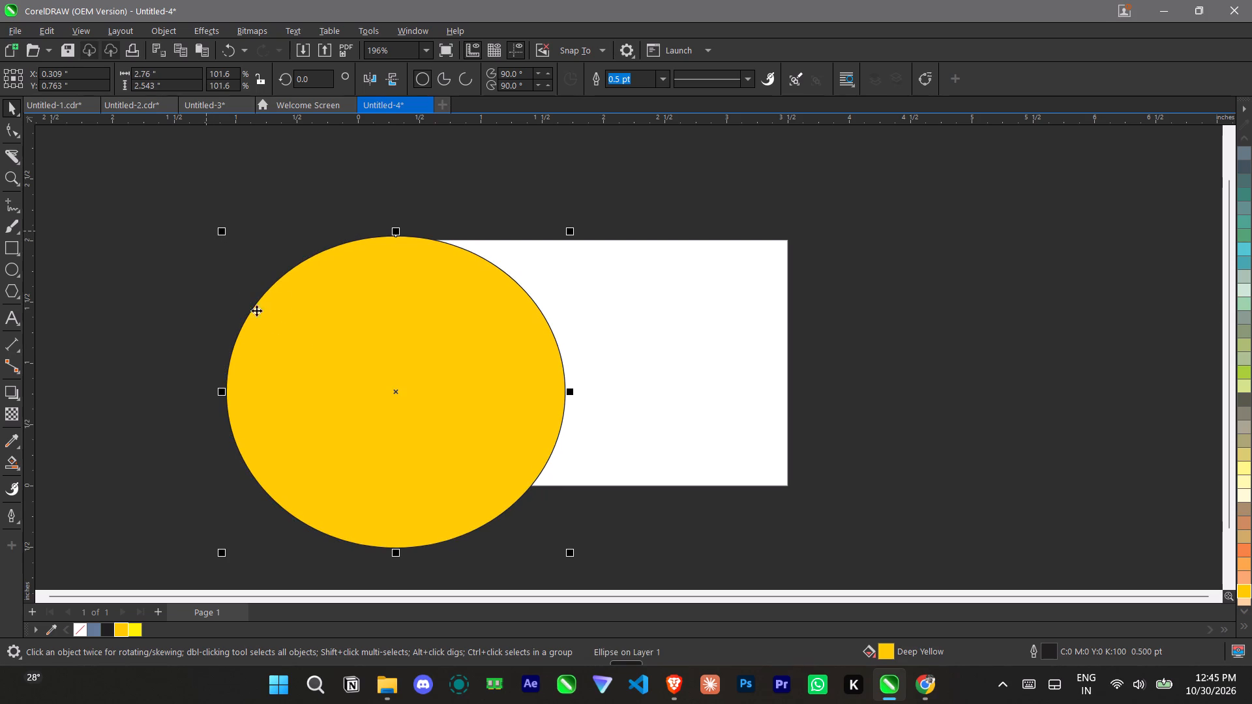
left_click(672, 544)
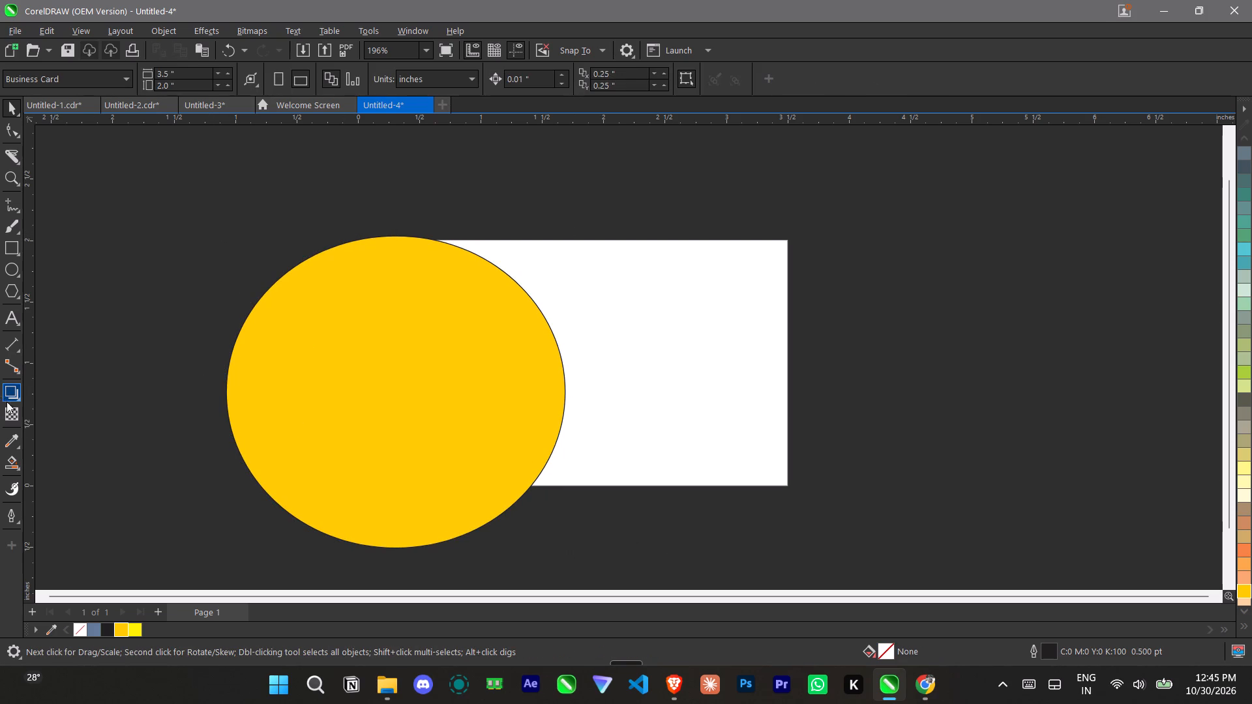
Draw a second, unfilled ellipse of about 1.68 x 1.57 in and place it inside the yellow ellipse.
left_click(10, 271)
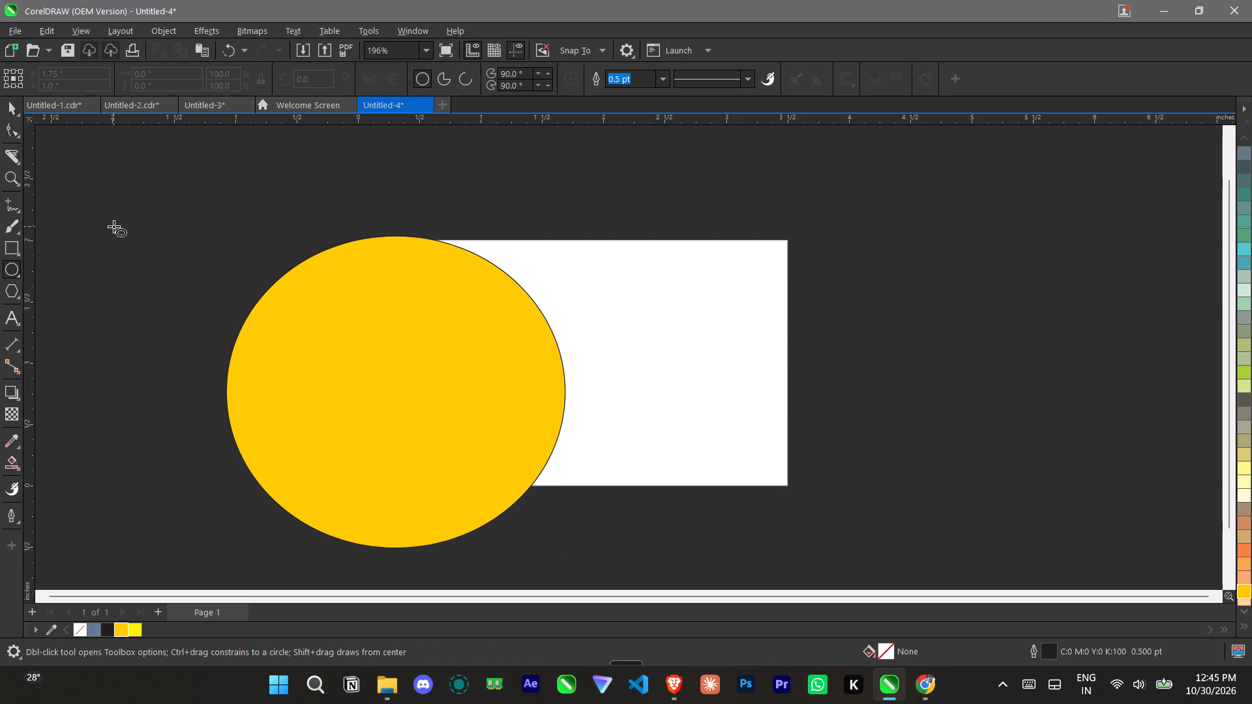
left_click_drag(113, 226, 215, 321, "shift")
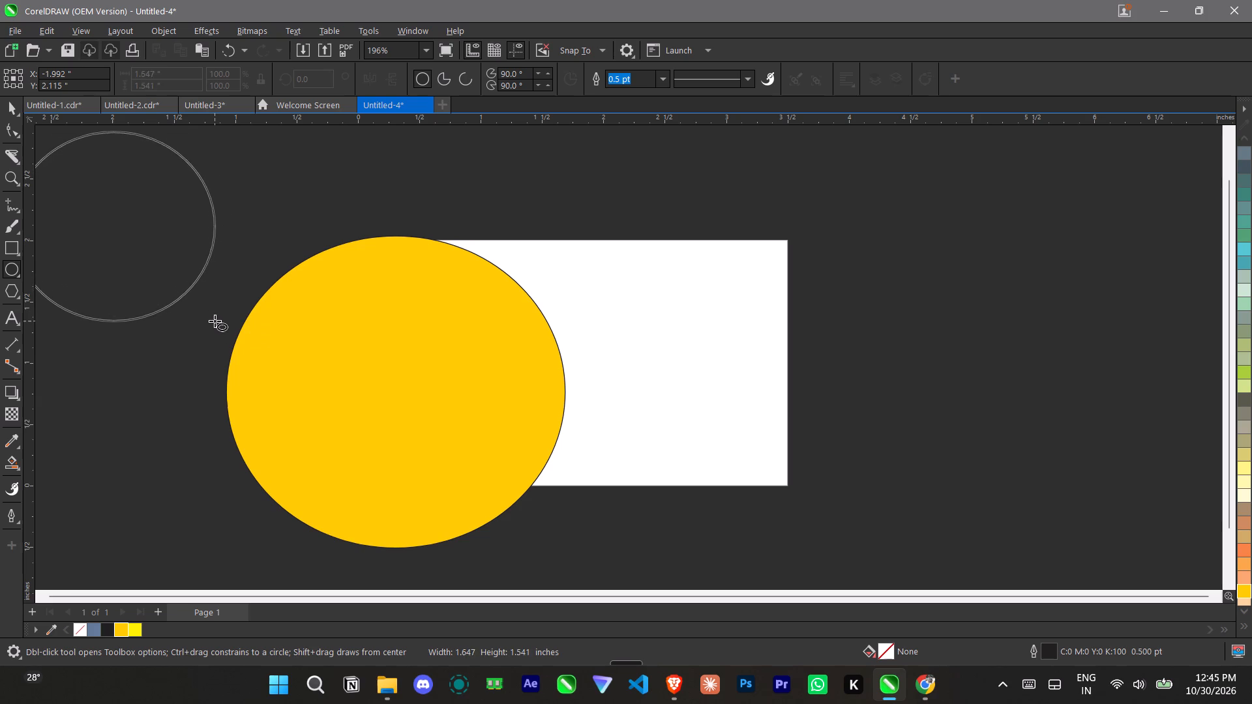
left_click_drag(215, 321, 216, 323, "shift")
left_click_drag(110, 224, 197, 293)
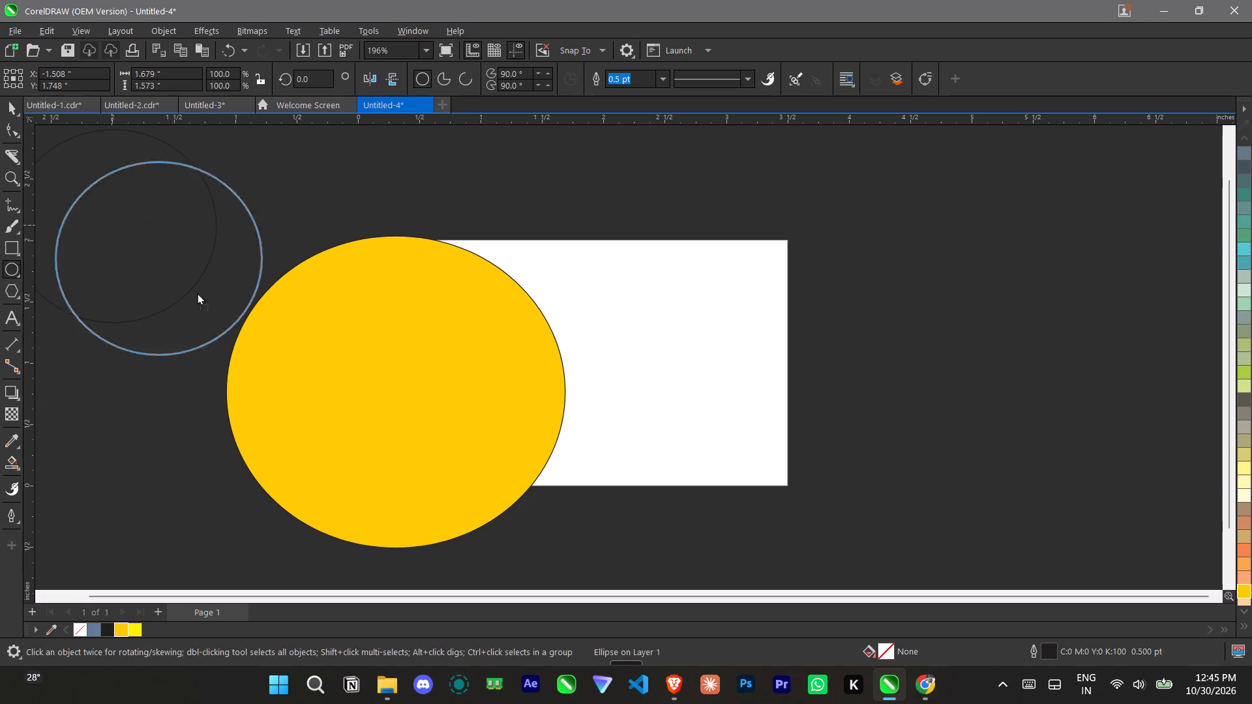
left_click_drag(197, 293, 428, 393)
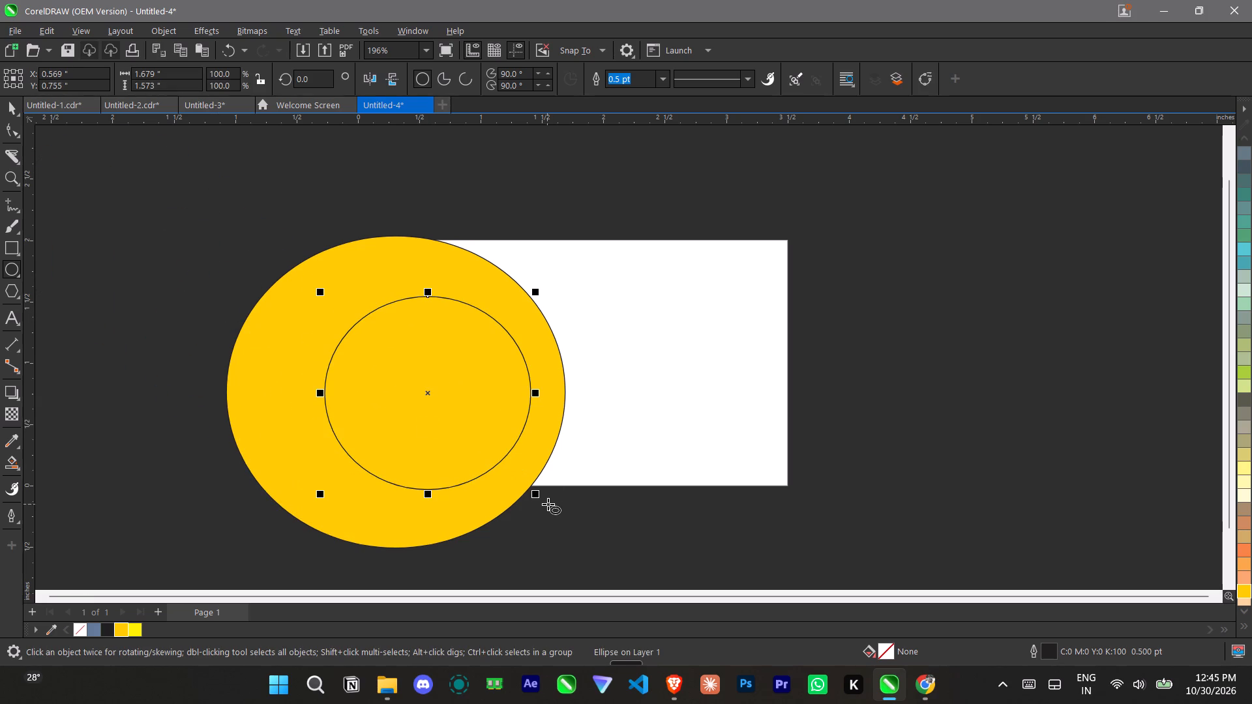
Shrink the inner ellipse to about 1.01 x 0.95 in and centre it at about X 1.03, Y 0.82 in.
left_click_drag(536, 495, 479, 418)
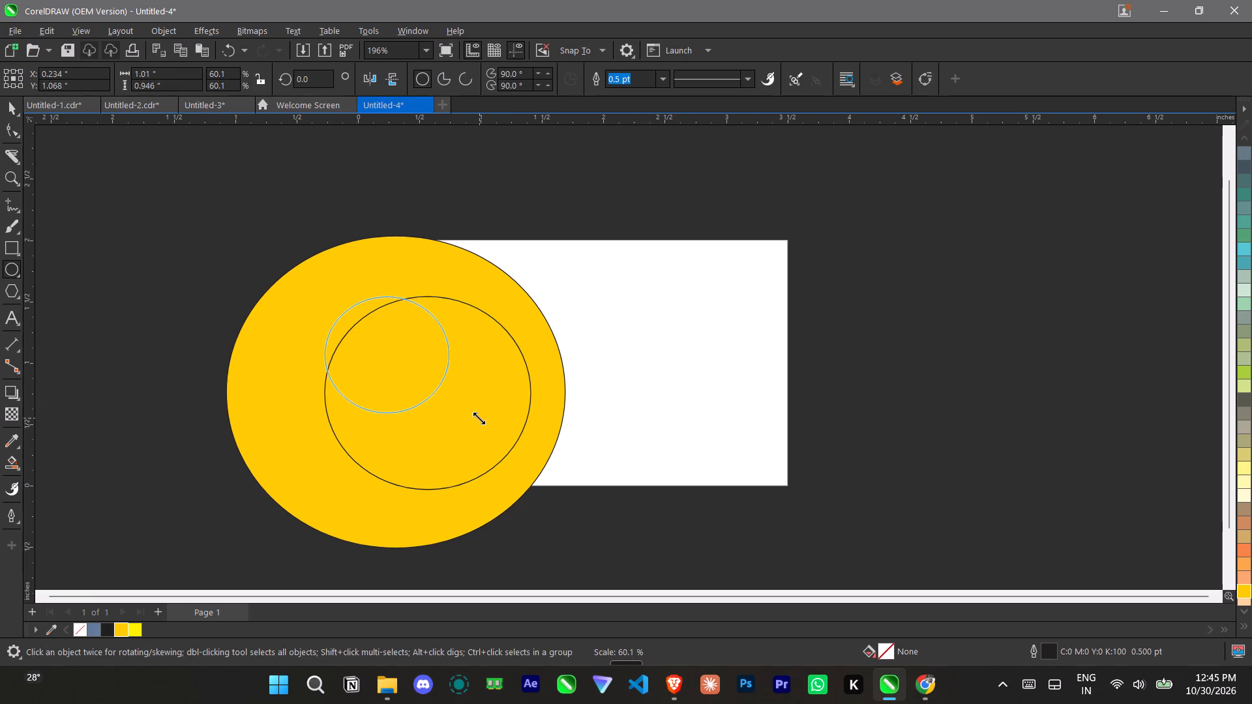
left_click_drag(479, 418, 477, 418)
left_click_drag(389, 357, 484, 385)
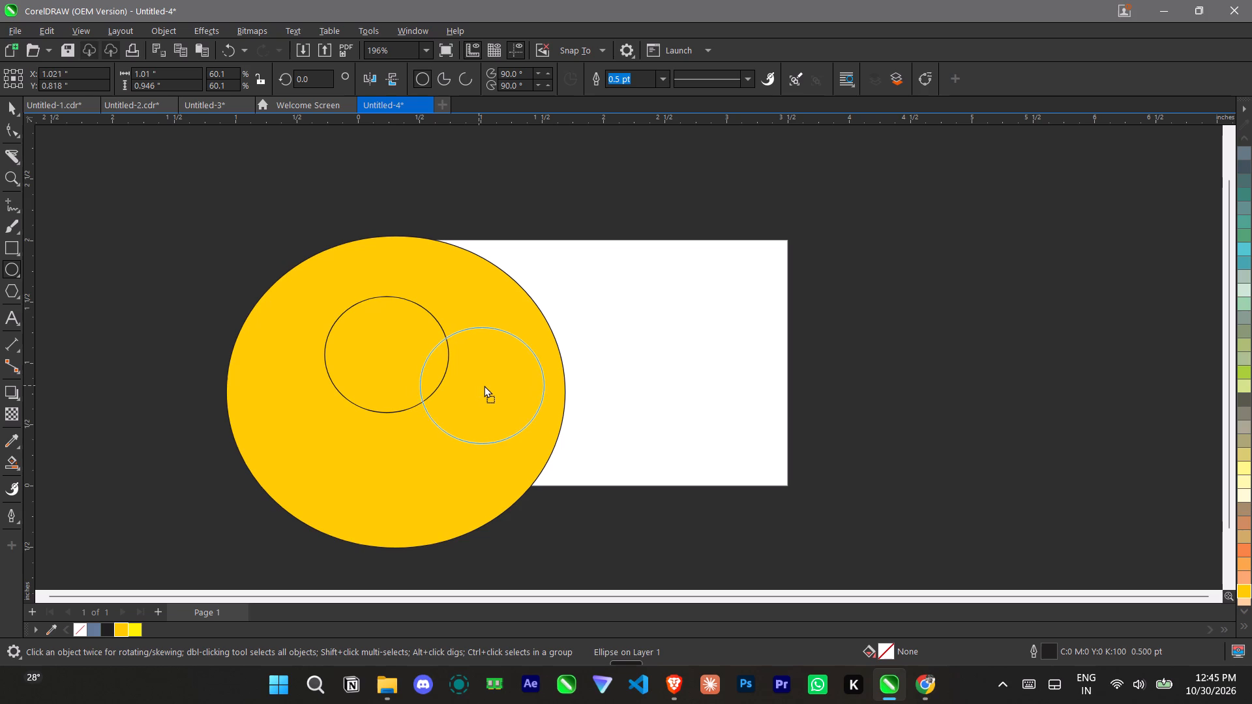
left_click_drag(484, 385, 484, 385)
Nudge the yellow ellipse horizontally to the right, bringing its centre to about X 0.63 in.
left_click(393, 478)
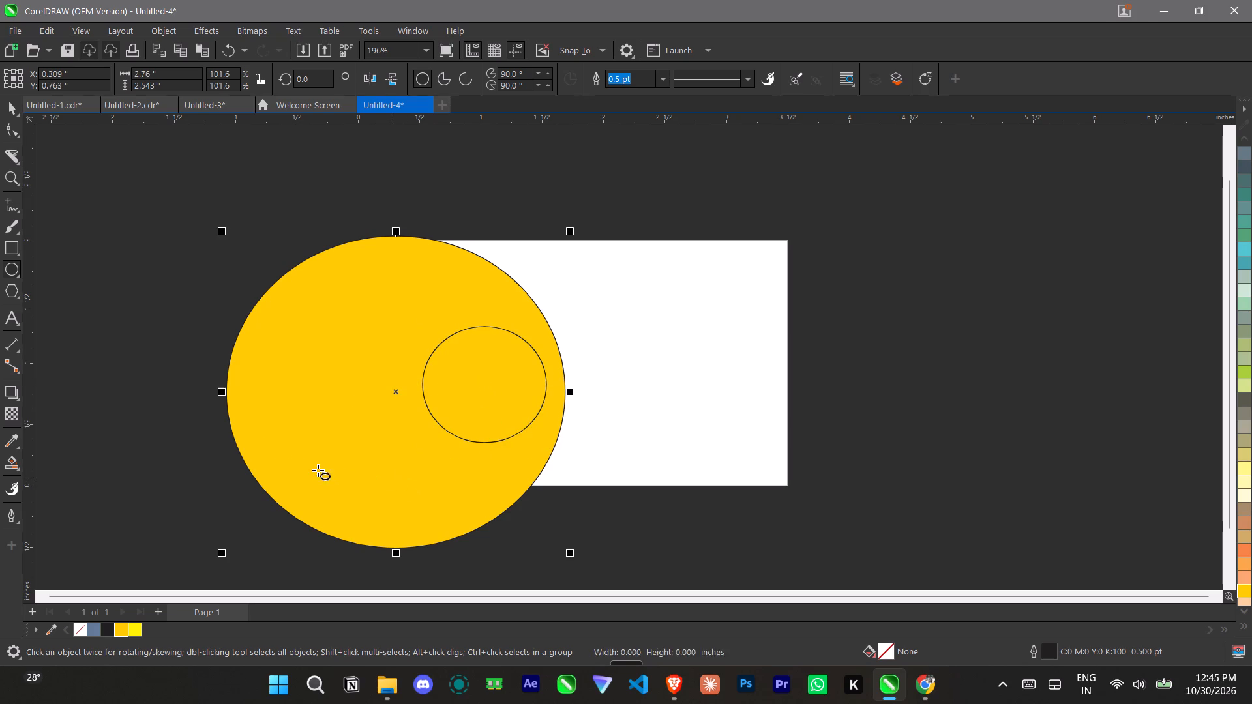
key("Right")
key("Right")
key("Right")
key("Right")
key("Right")
key("Right")
key("Right")
key("Right")
key("Right")
key("Right")
key("Right")
key("Right")
key("Right")
key("Right")
key("Right")
key("Right")
key("Right")
key("Right")
key("Right")
key("Right")
key("Right")
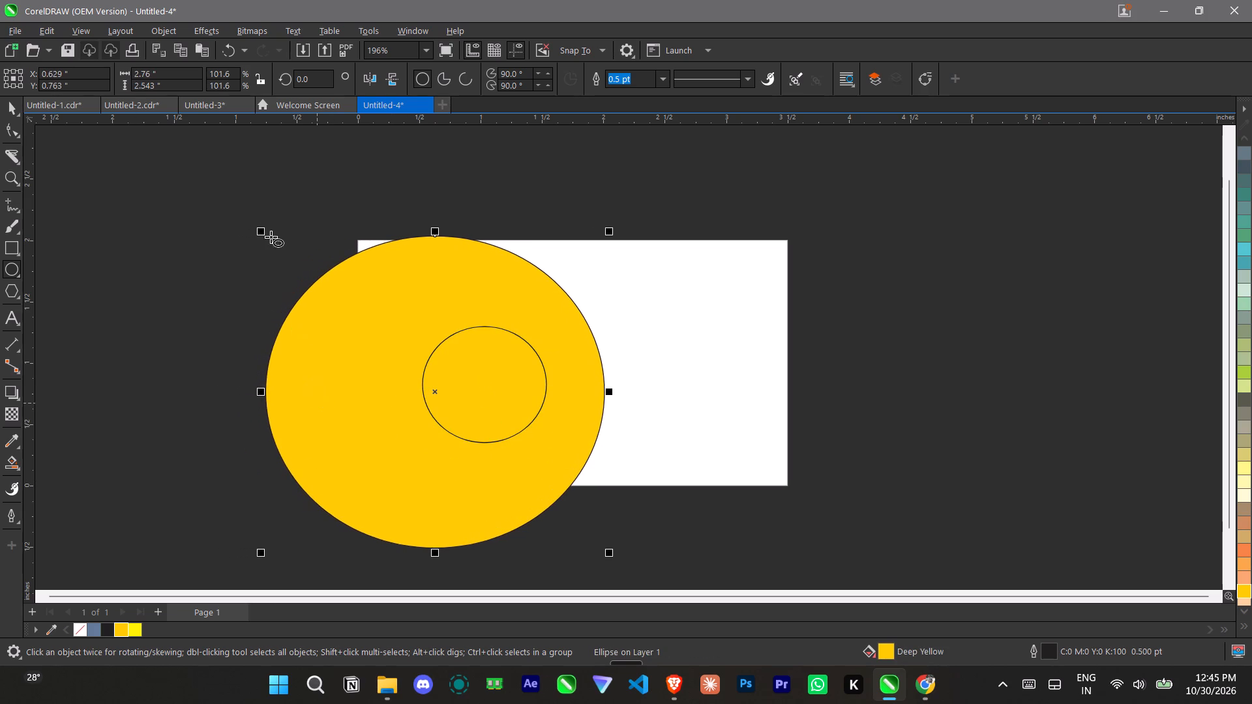
Enlarge the yellow ellipse up and to the left, to about 2.86 x 2.64 in.
left_click_drag(263, 231, 245, 220)
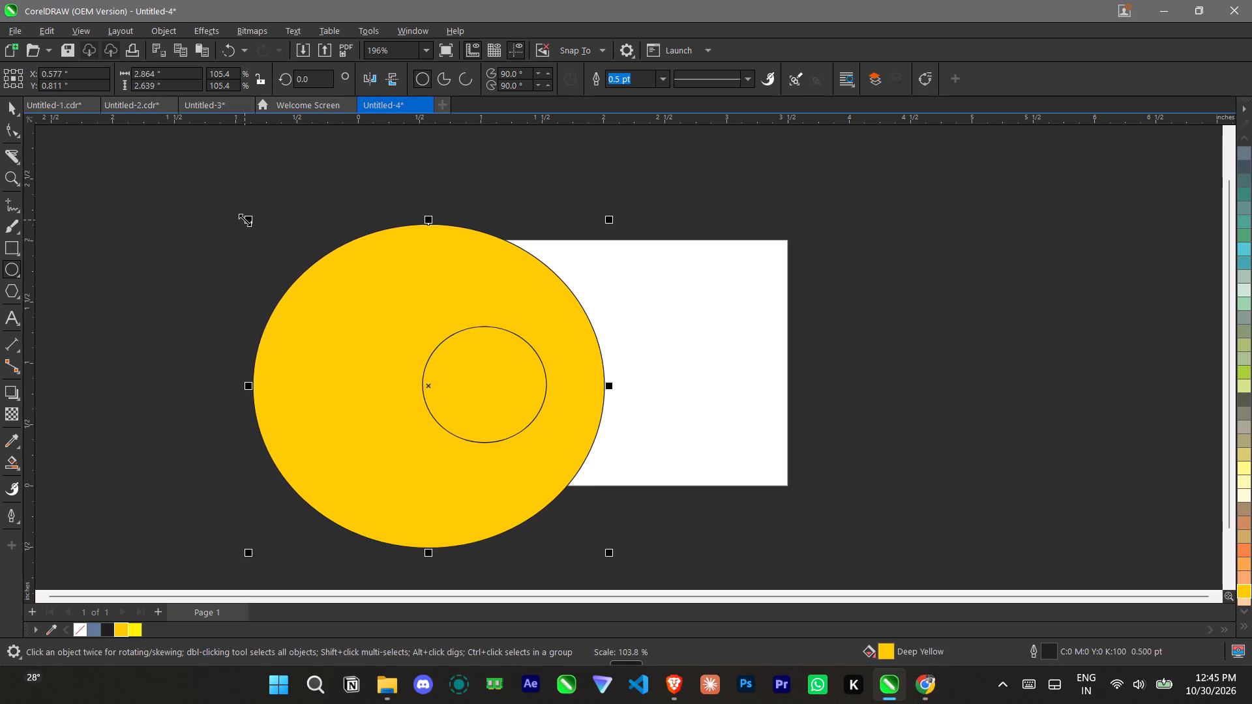
left_click(719, 568)
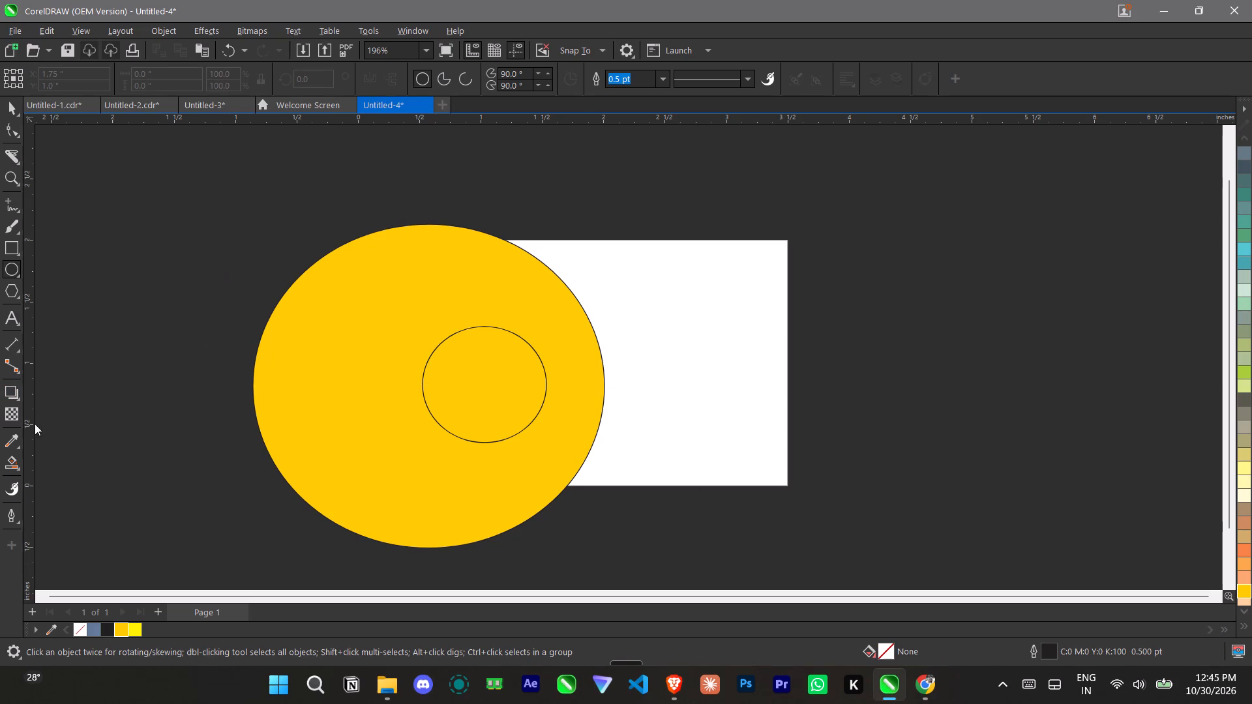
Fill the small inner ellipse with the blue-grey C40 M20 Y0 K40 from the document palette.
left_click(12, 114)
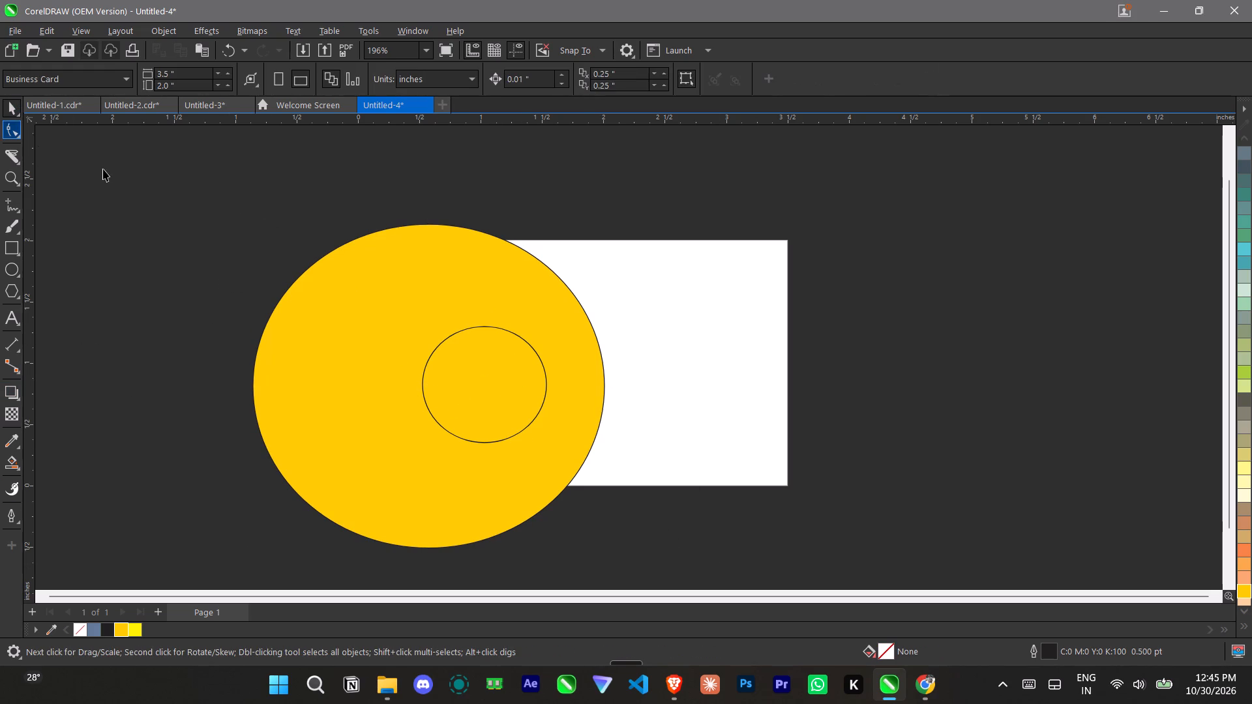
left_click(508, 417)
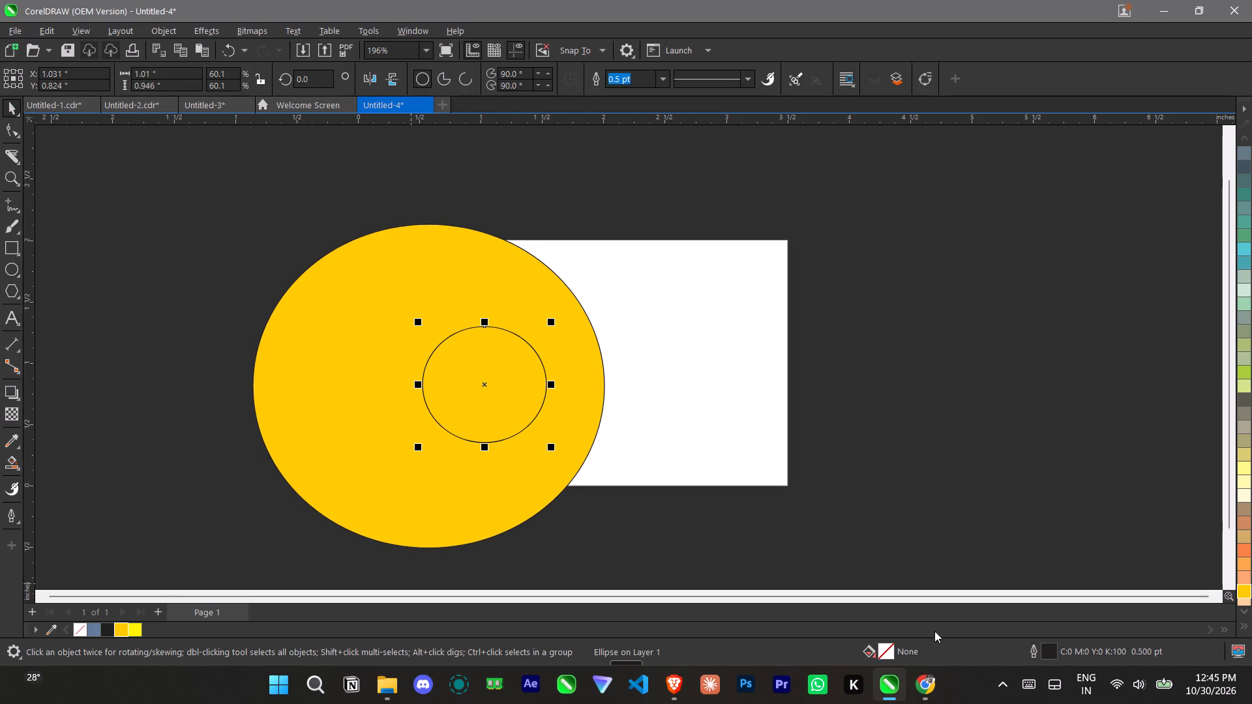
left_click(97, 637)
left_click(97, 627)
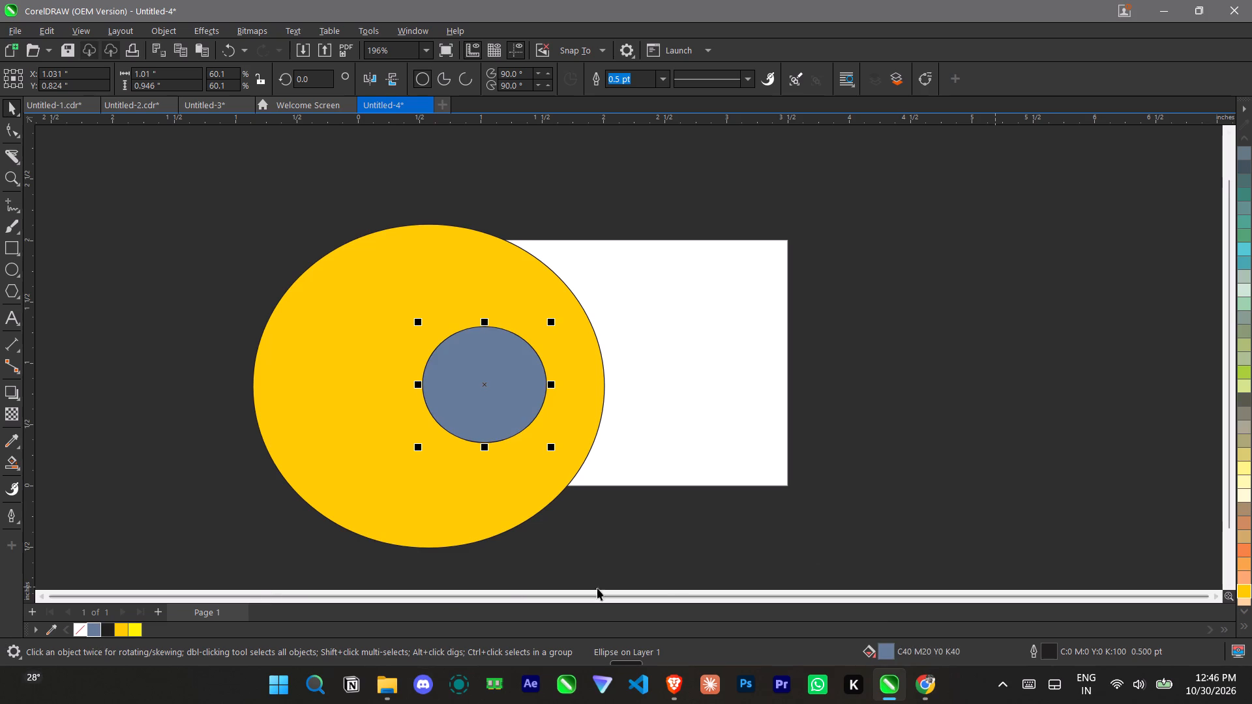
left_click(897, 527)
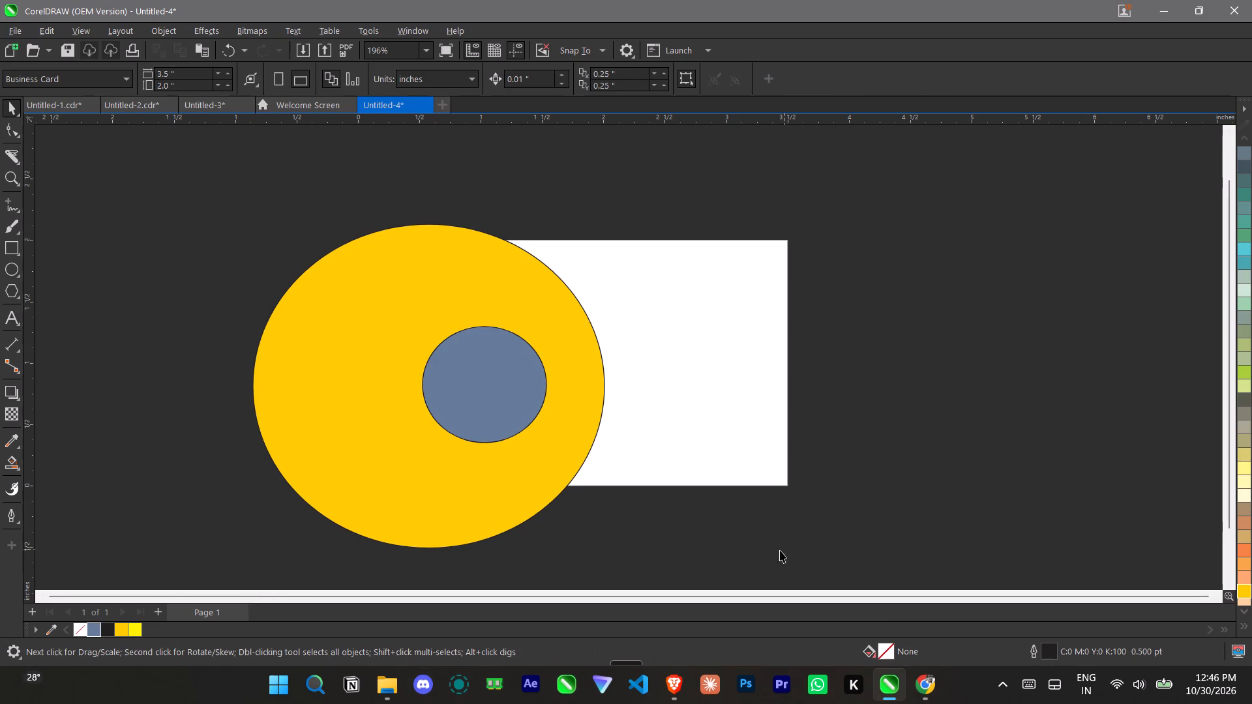
Check the Vecteezy reference in Chrome, and recolour the small inner ellipse light grey, C0 M0 Y0 K10.
left_click(925, 690)
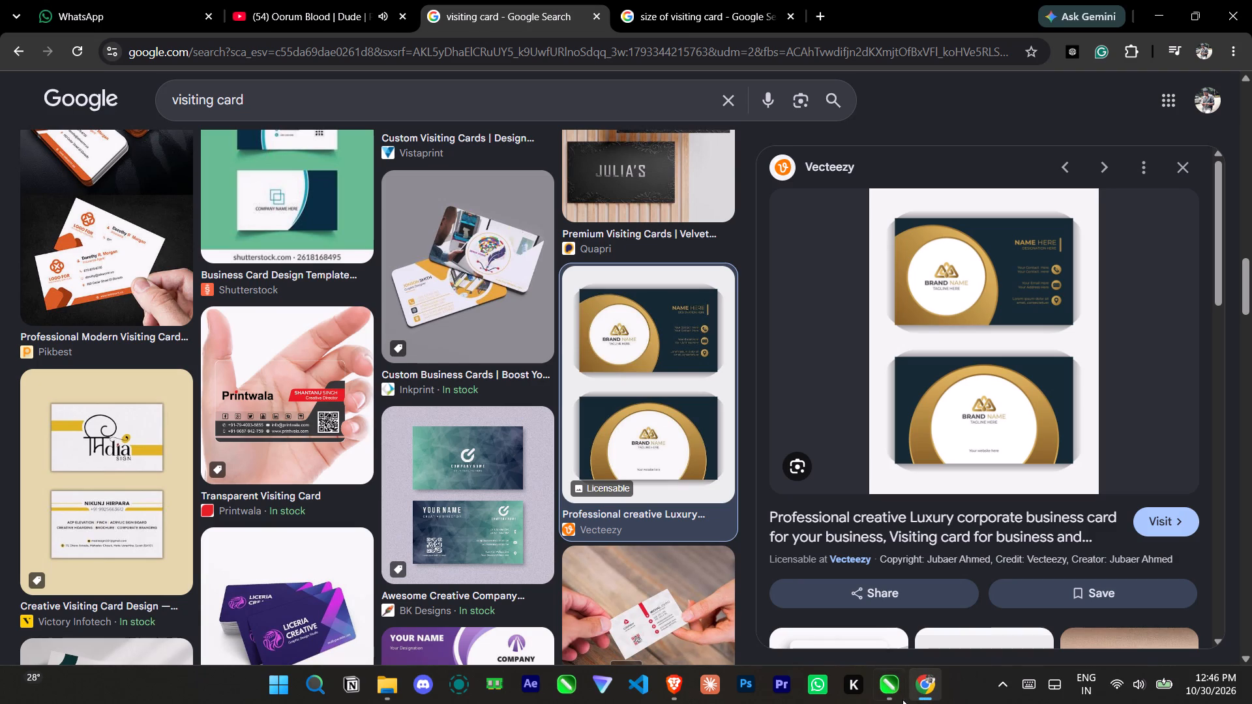
left_click(887, 690)
left_click(478, 419)
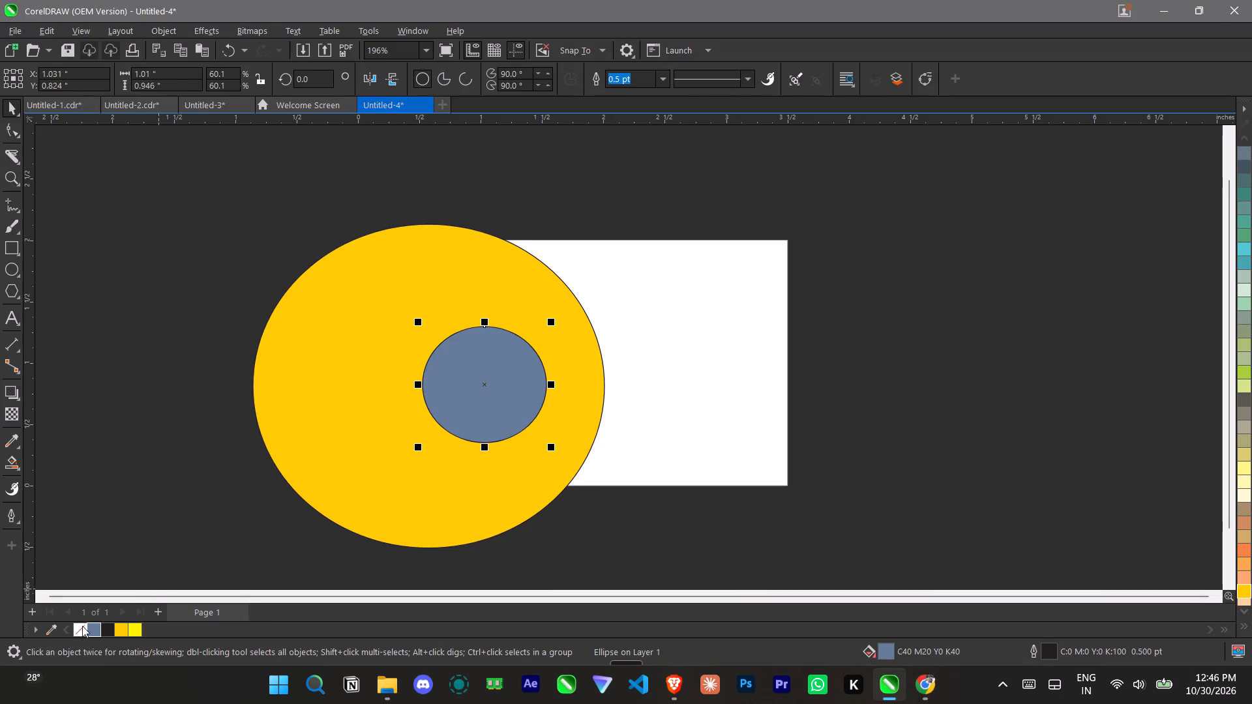
left_click(1247, 624)
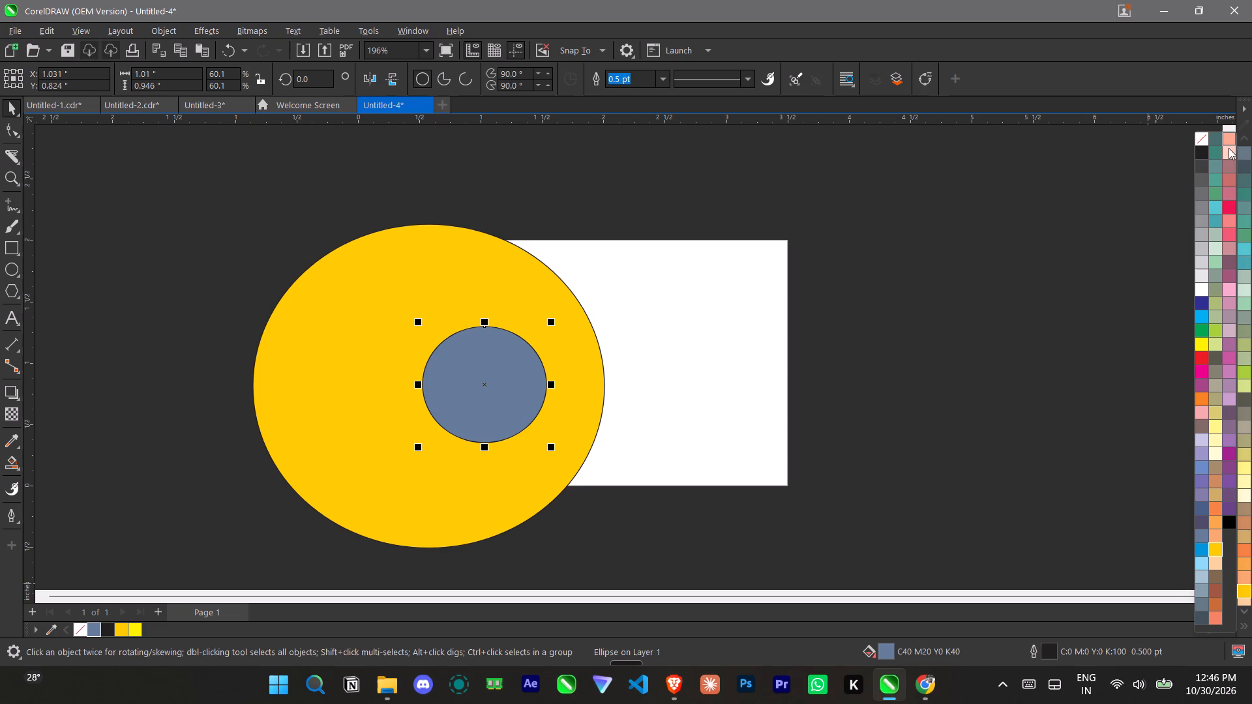
scroll(1219, 168, "up", 2)
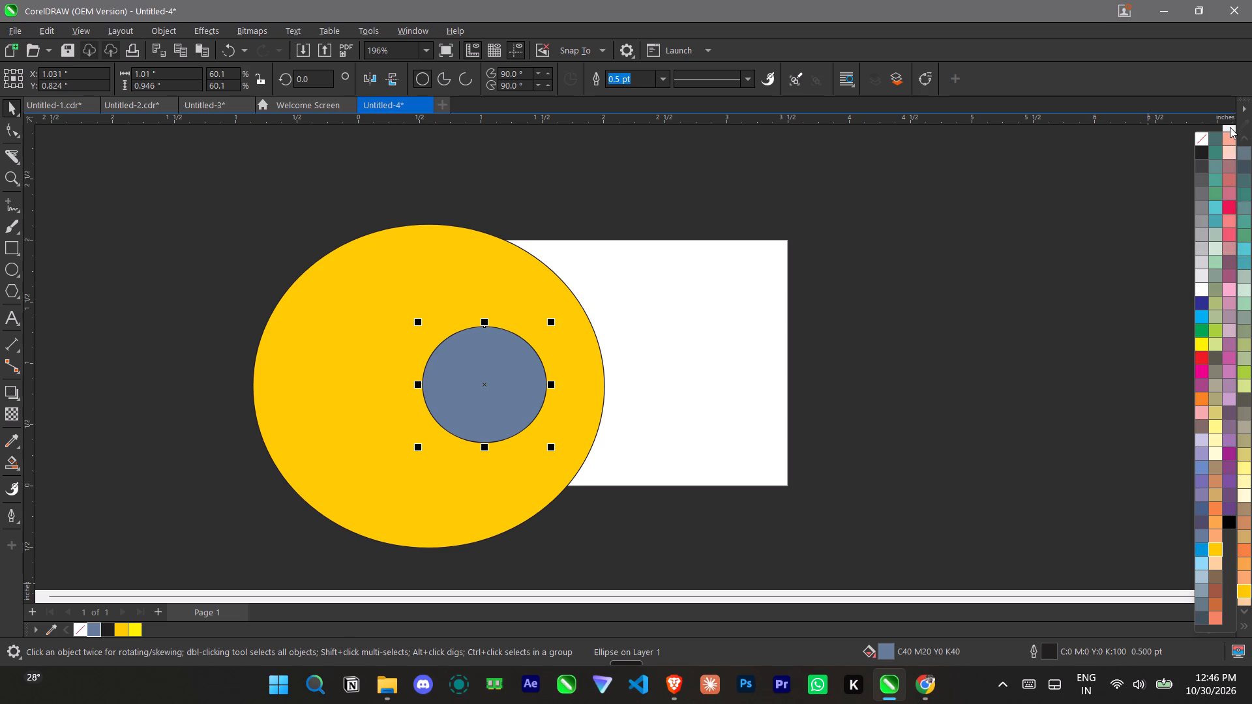
left_click(1230, 127)
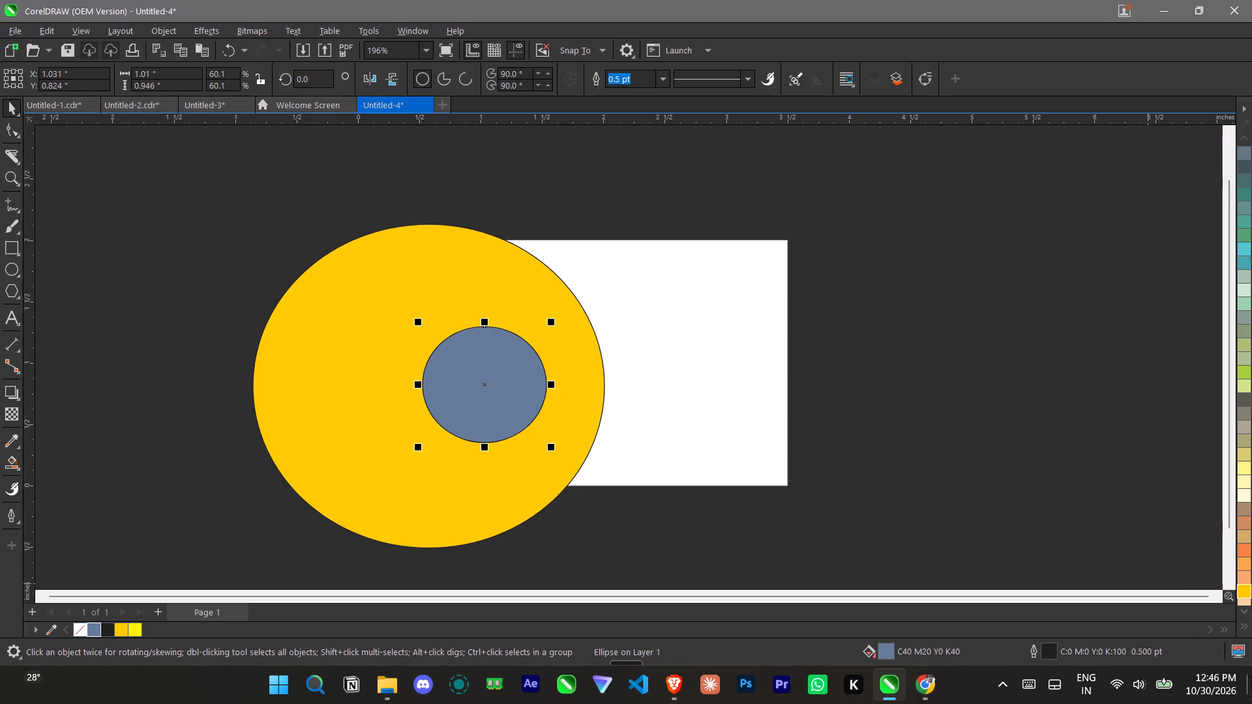
left_click(1241, 626)
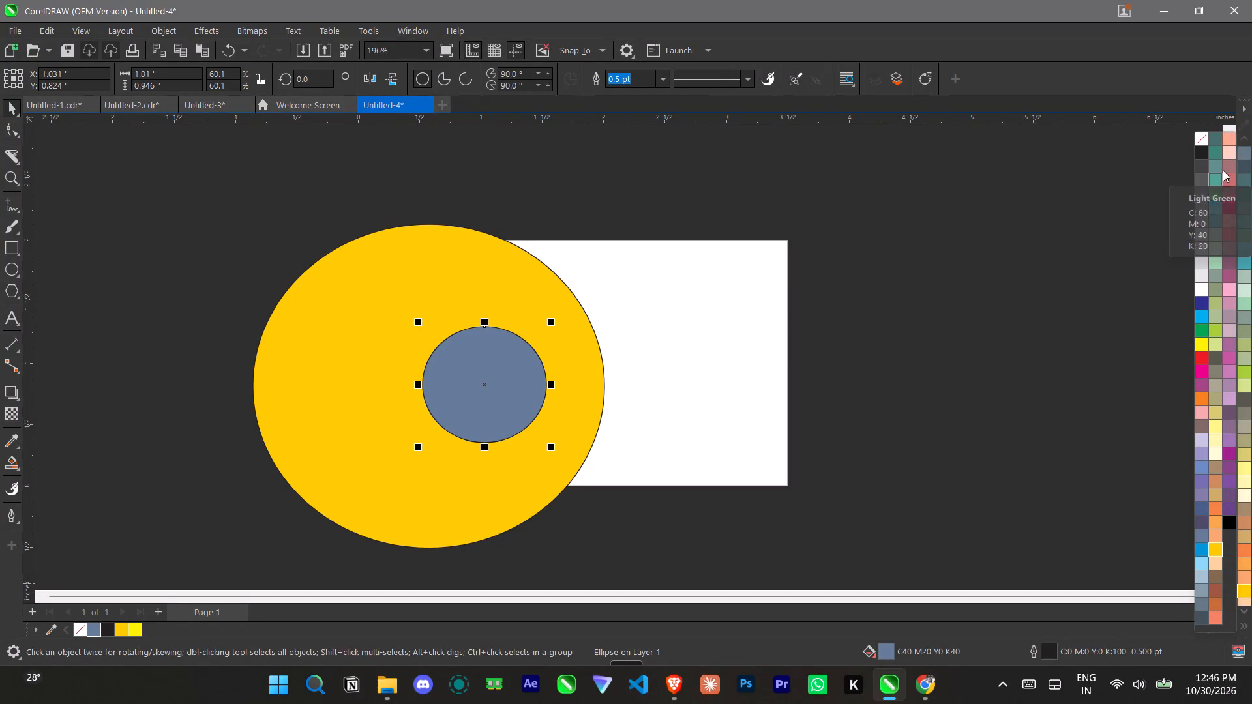
left_click(1203, 277)
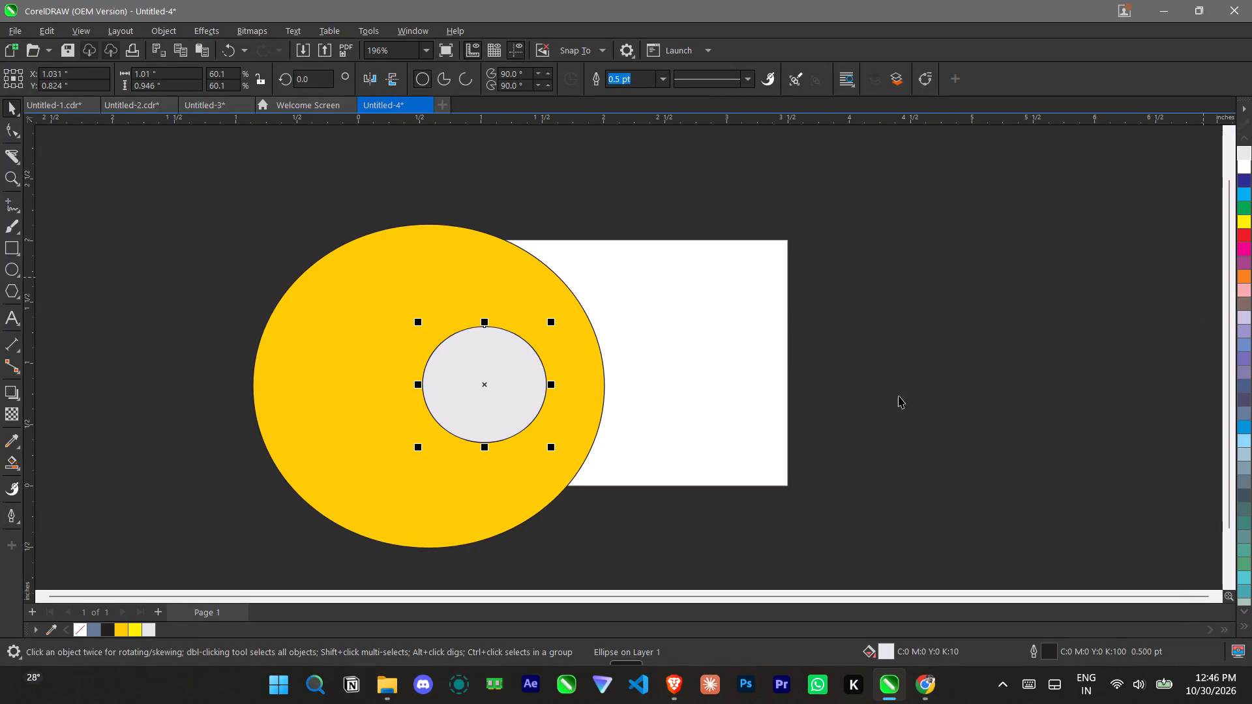
left_click(891, 398)
Switch to Chrome and search Google Images for "logo of D and g".
left_click(931, 682)
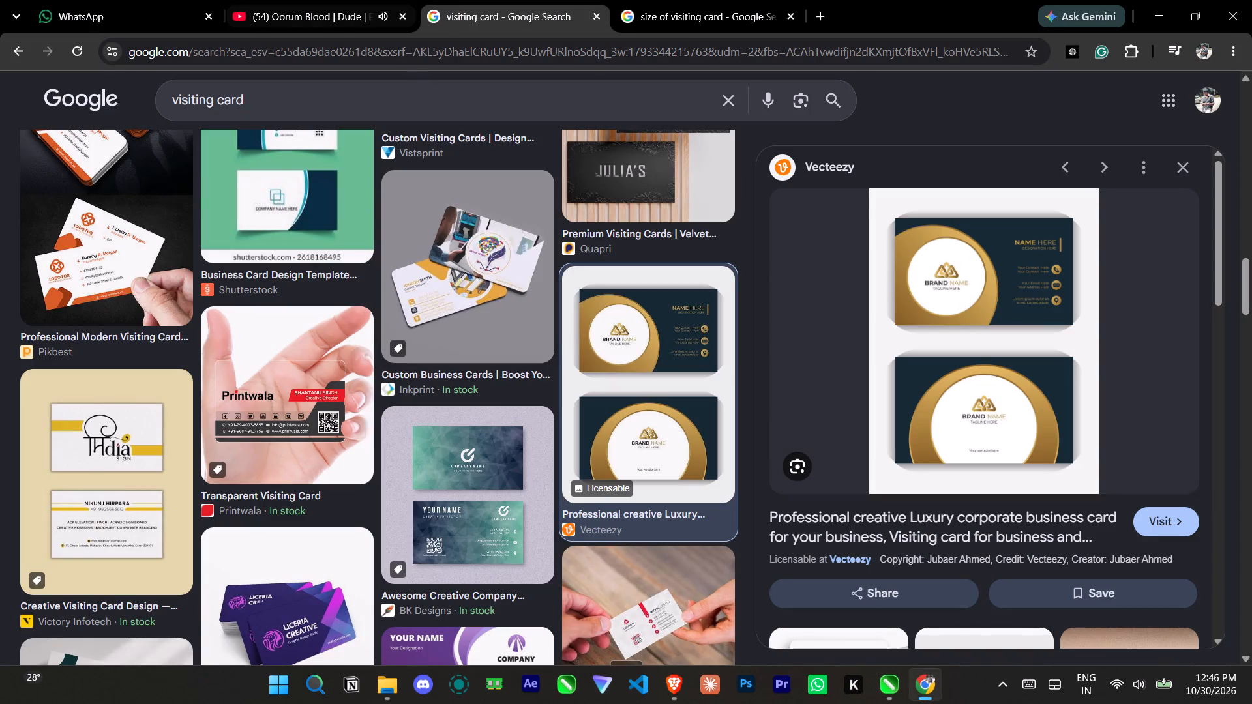
left_click(734, 104)
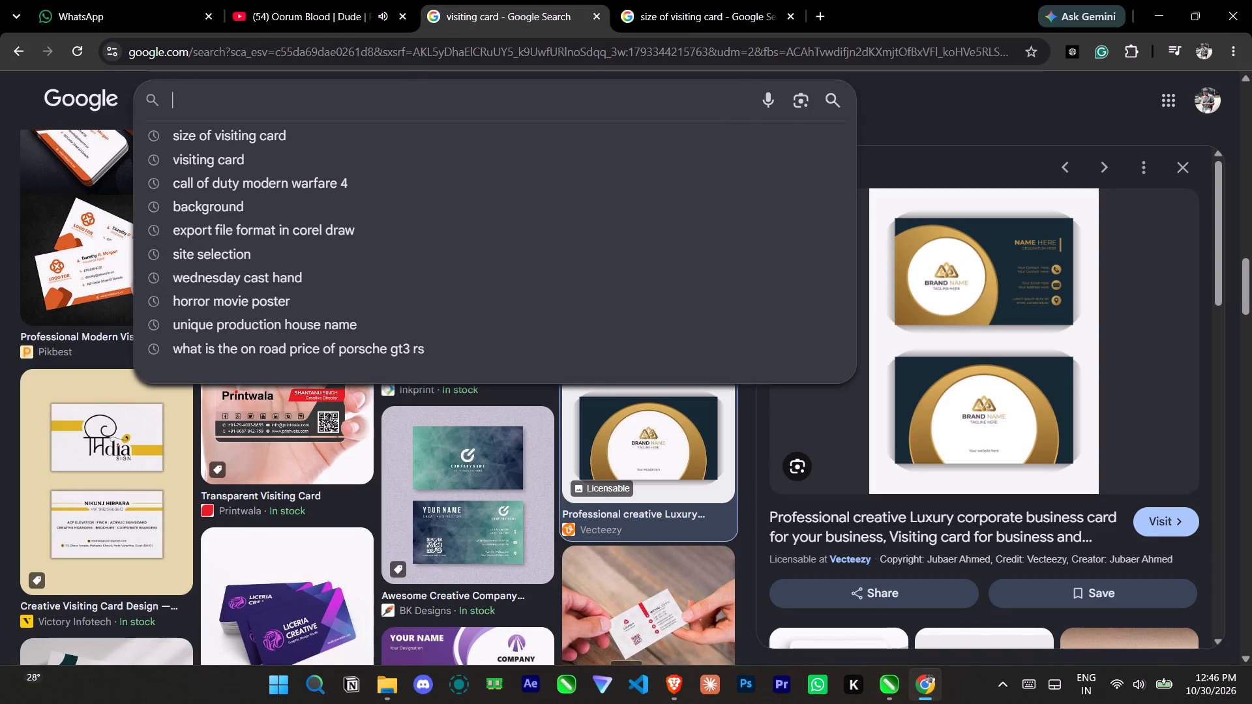
key("l")
key("o")
type("go")
key("space")
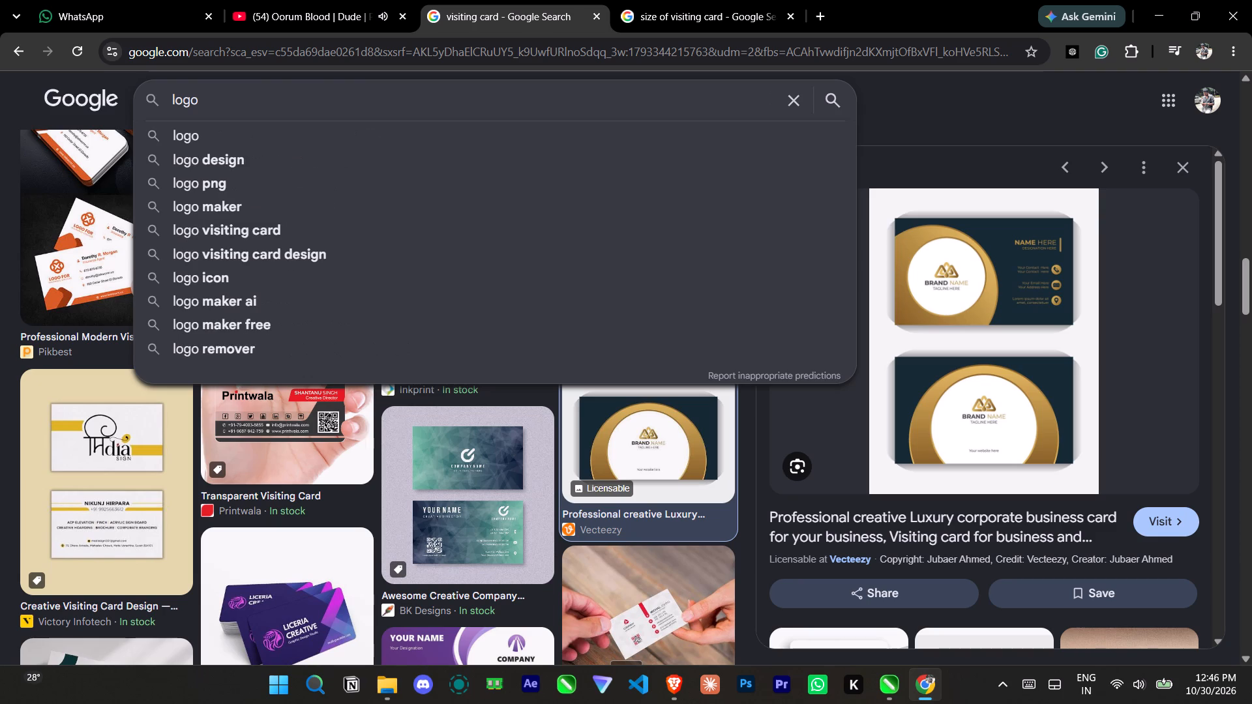
type("of")
key("space")
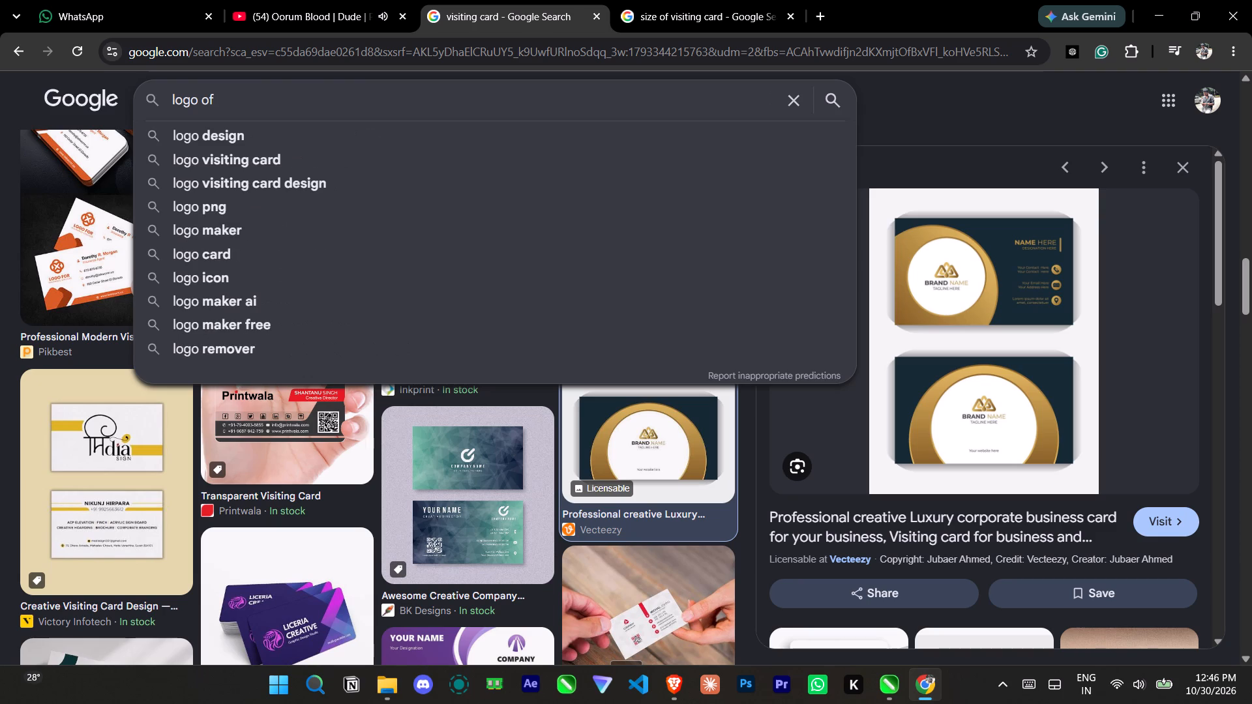
key("d")
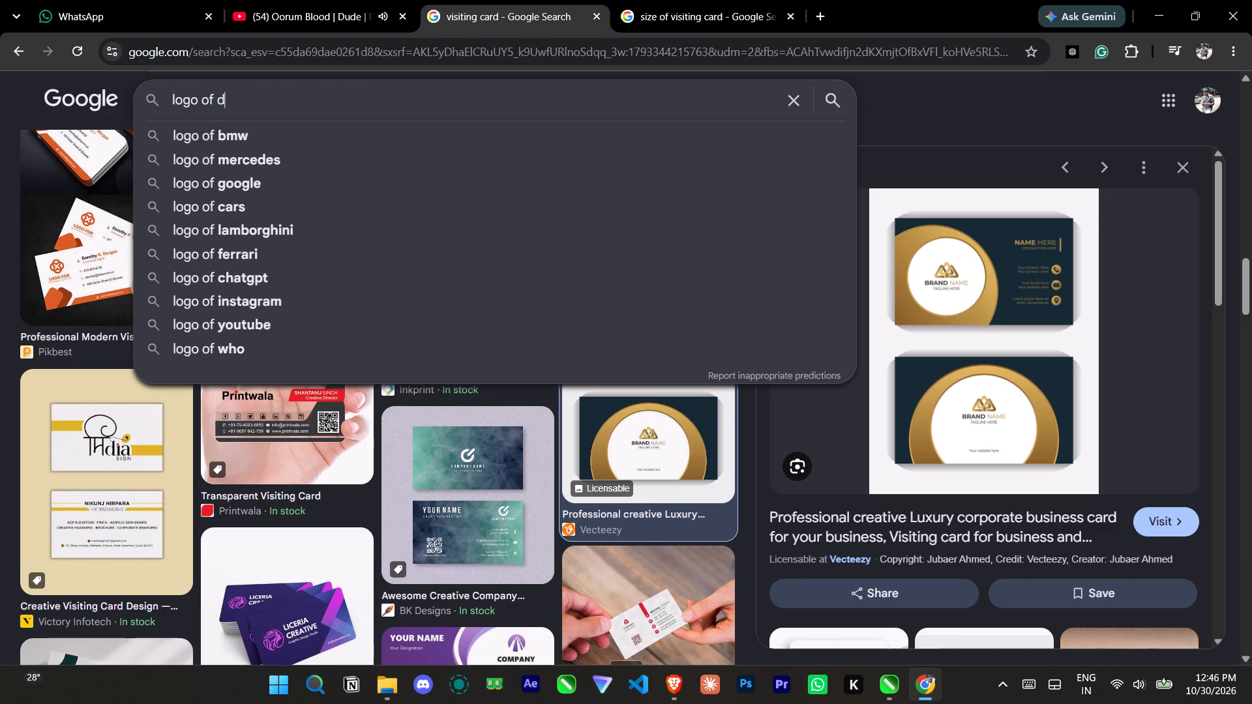
key("BackSpace")
key("d")
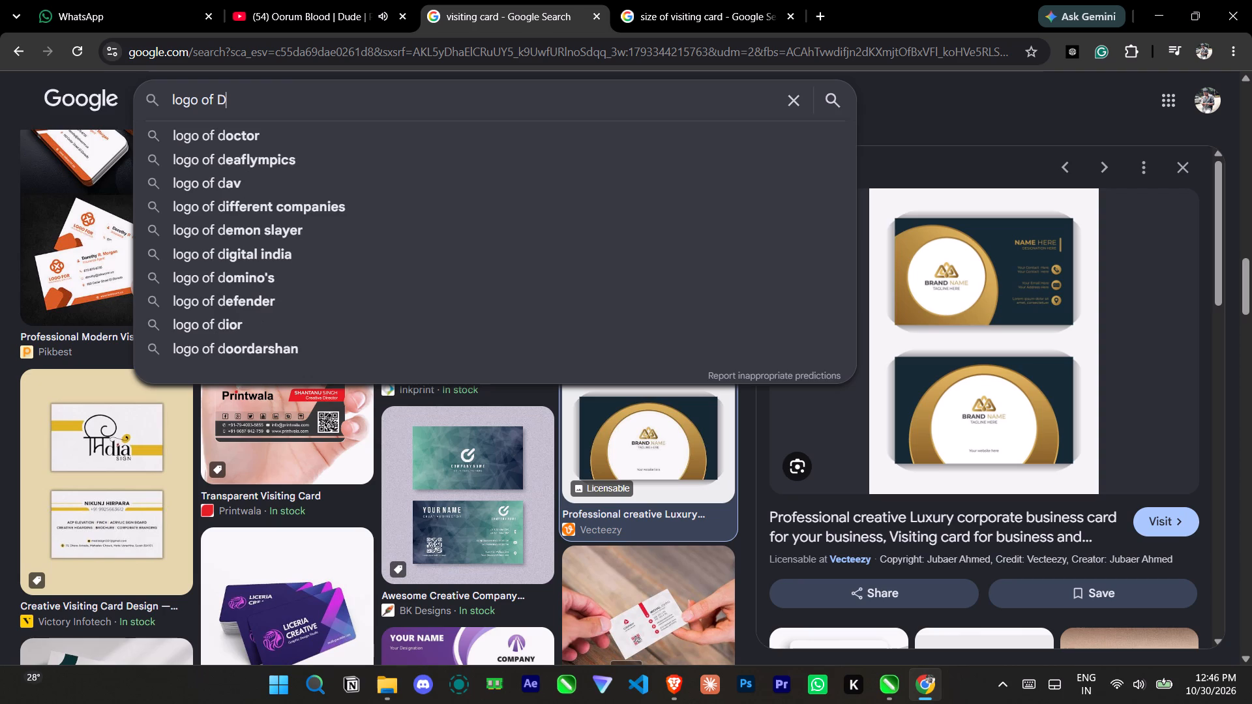
key("space")
type("and")
key("space")
key("g")
key("Return")
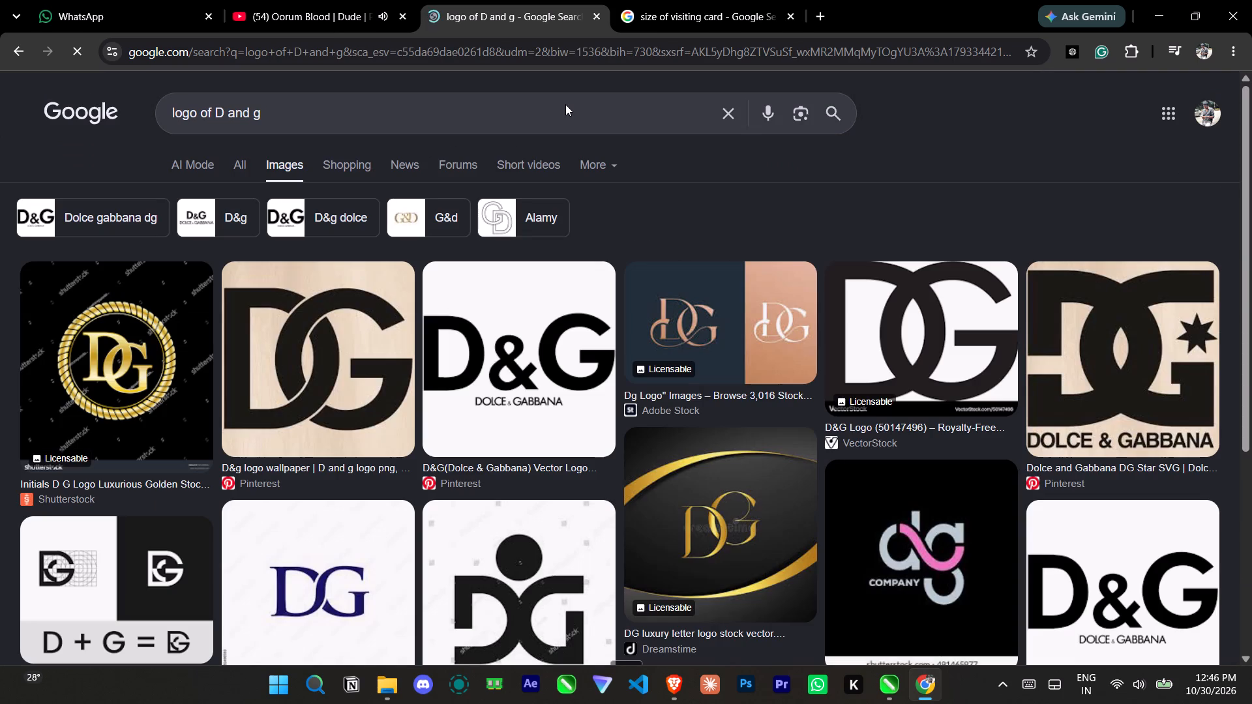
Save the Pinterest image of the interlocking black DG logo to the Downloads folder as images (2).jpg.
left_click(336, 384)
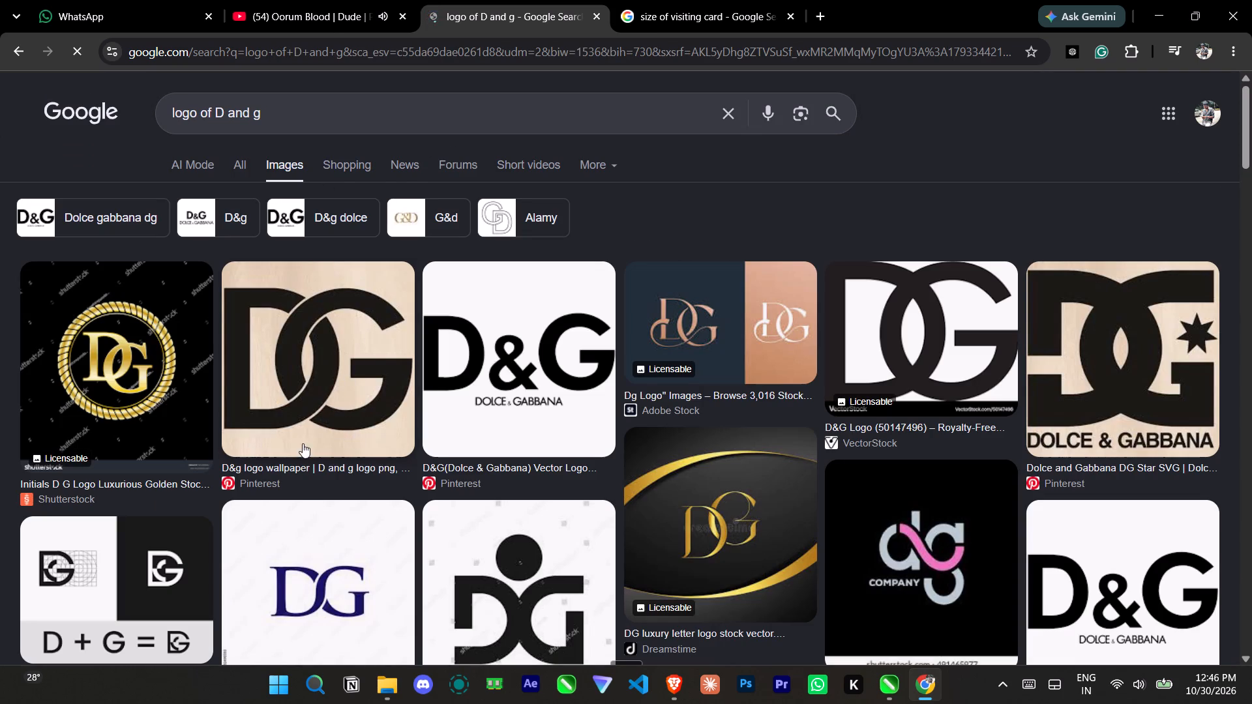
left_click(351, 364)
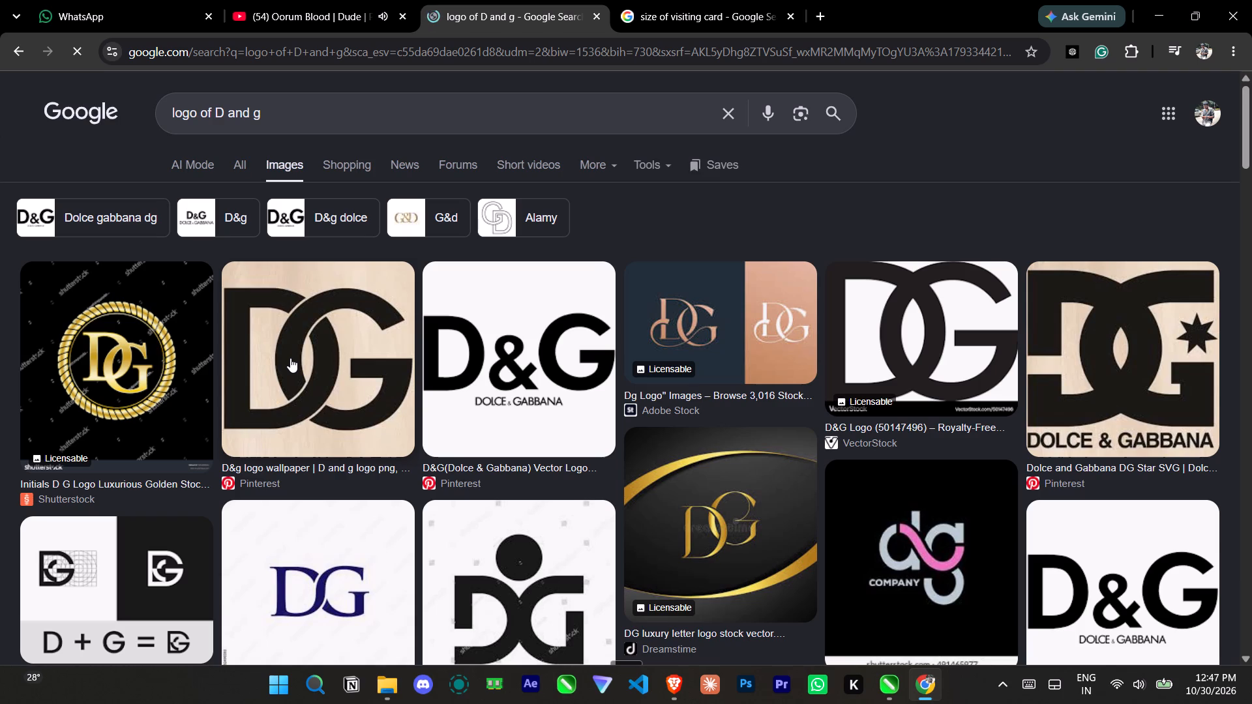
left_click(318, 392)
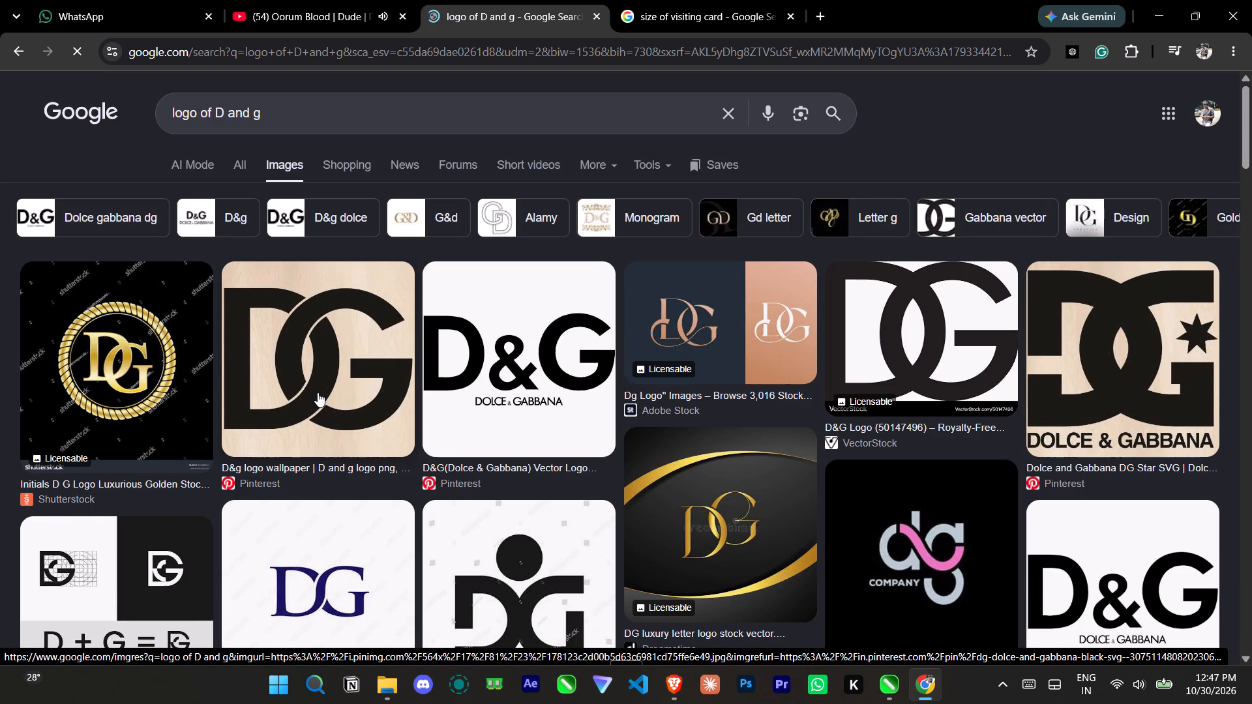
right_click(956, 387)
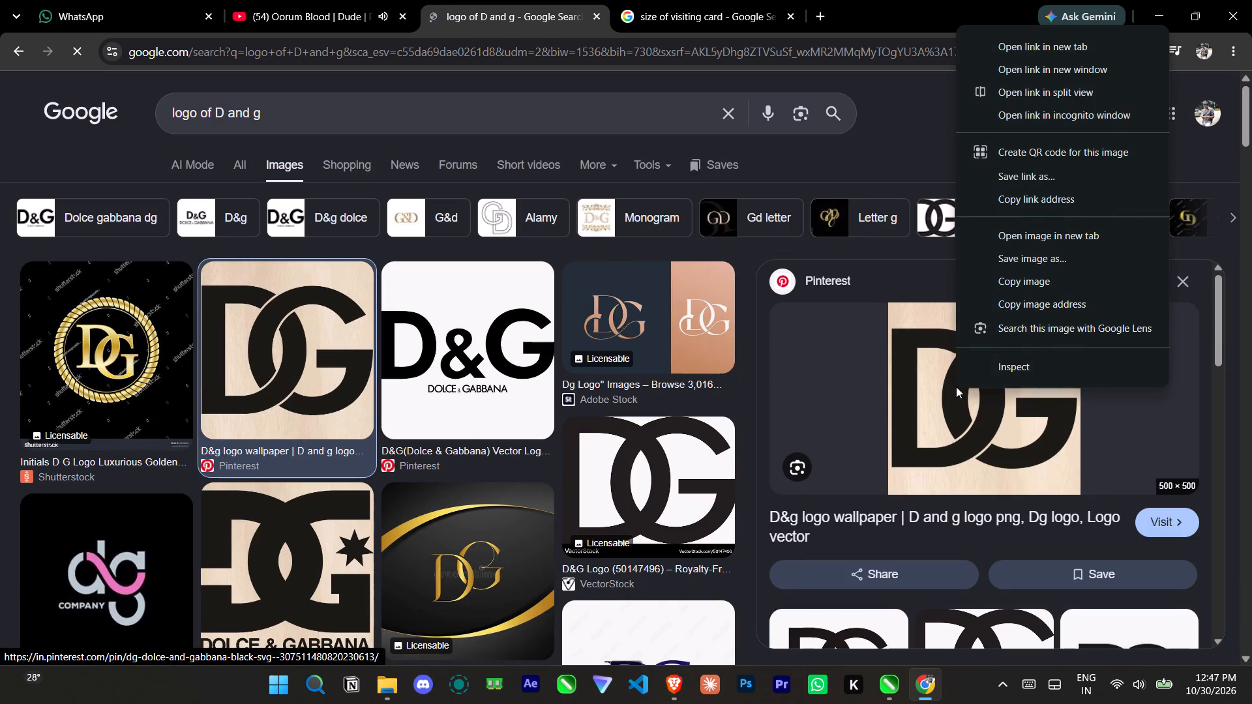
left_click(1036, 254)
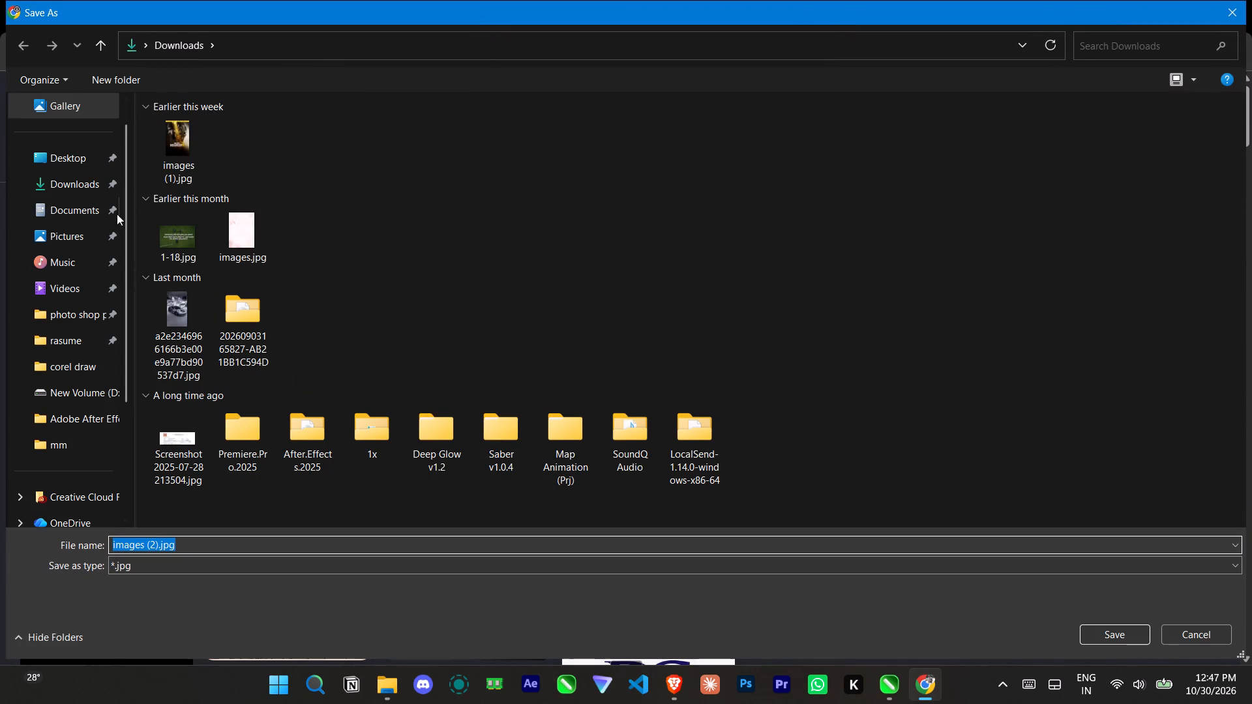
left_click(80, 177)
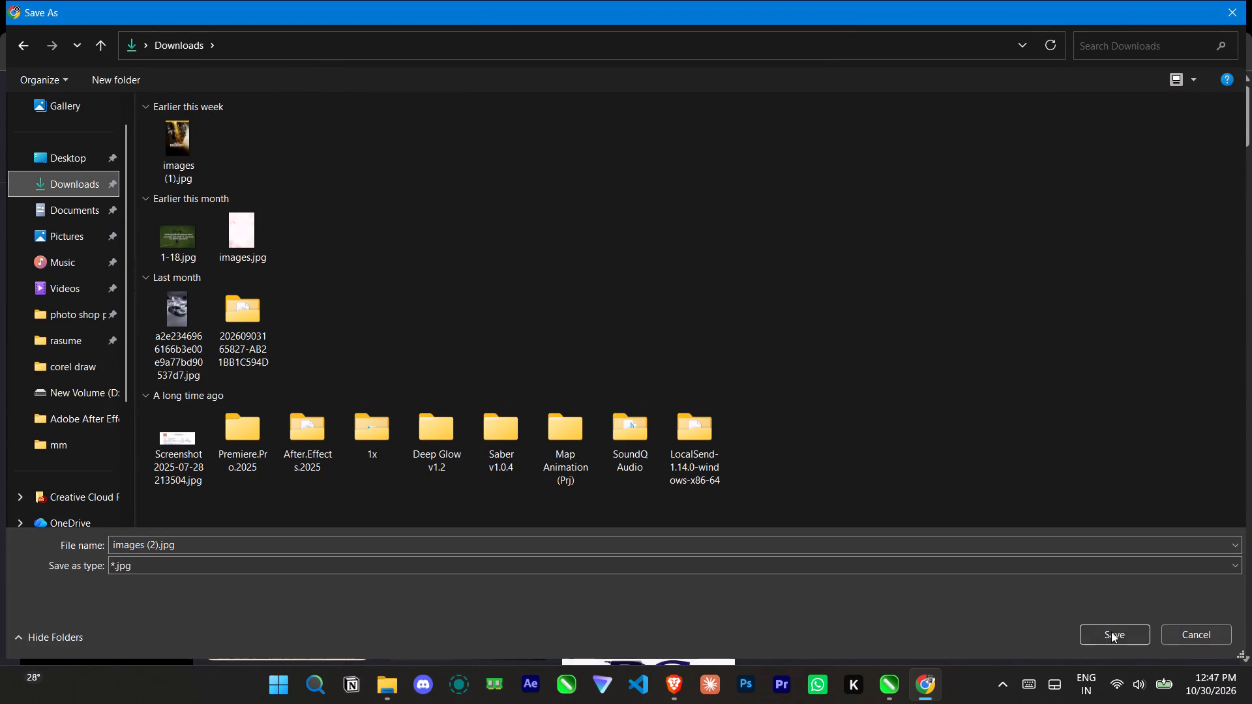
left_click(1111, 632)
In a new browser tab, search Google for "bg remover" and open the remove.bg site.
left_click(821, 14)
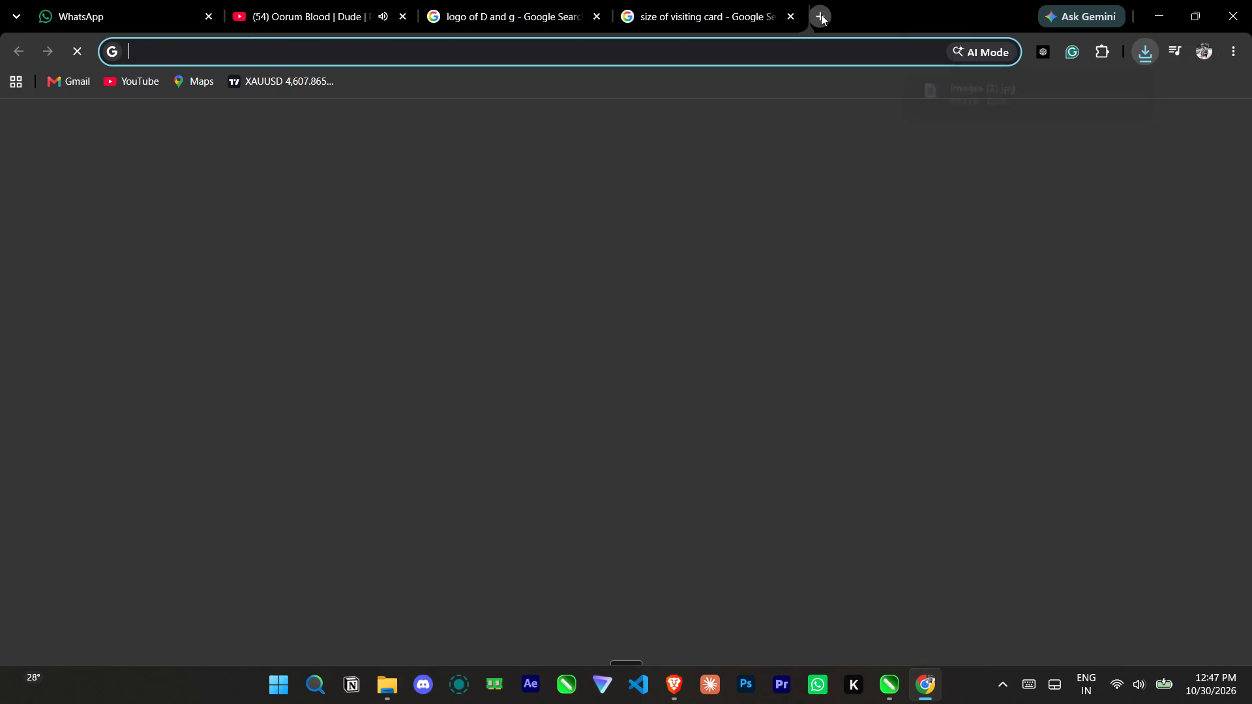
left_click(477, 340)
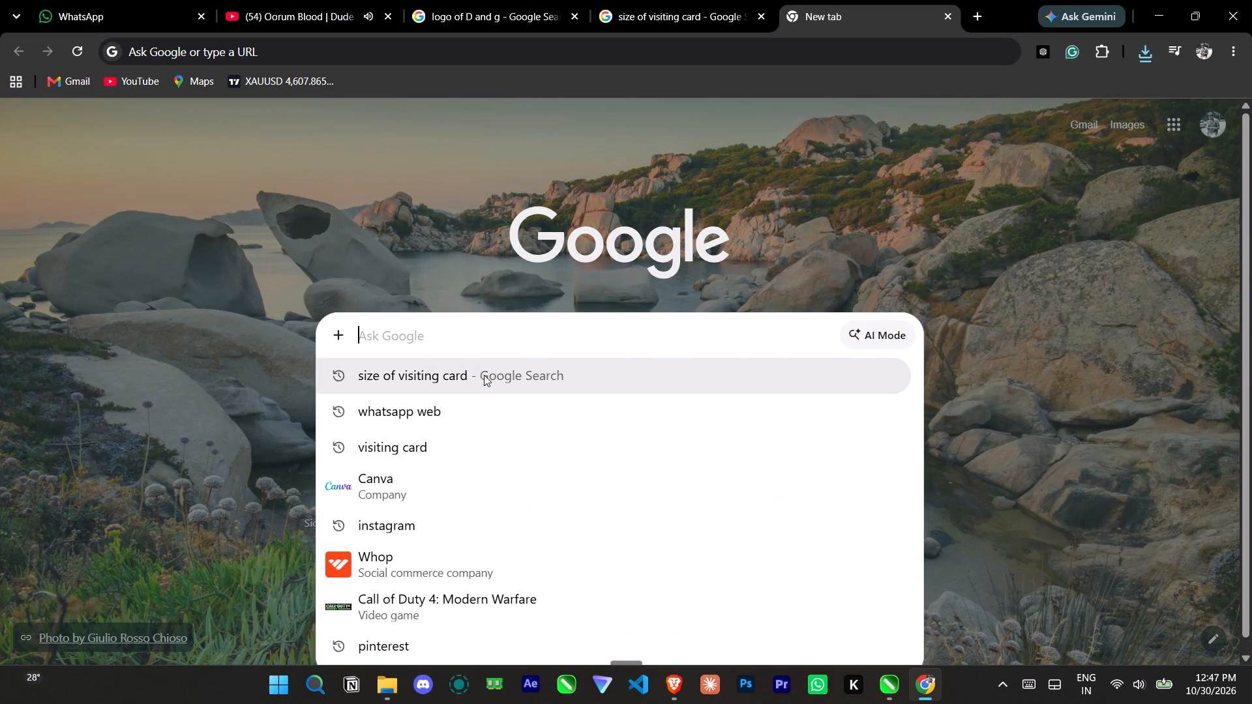
type("bg")
left_click(452, 455)
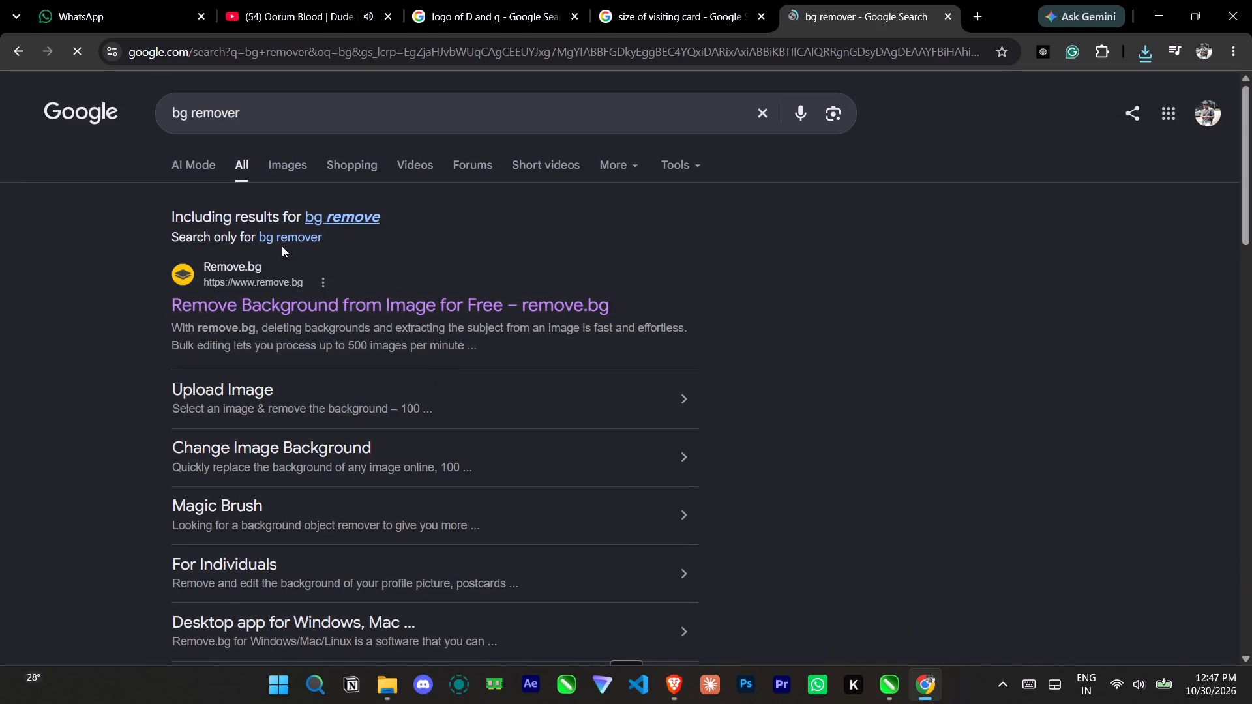
left_click(225, 302)
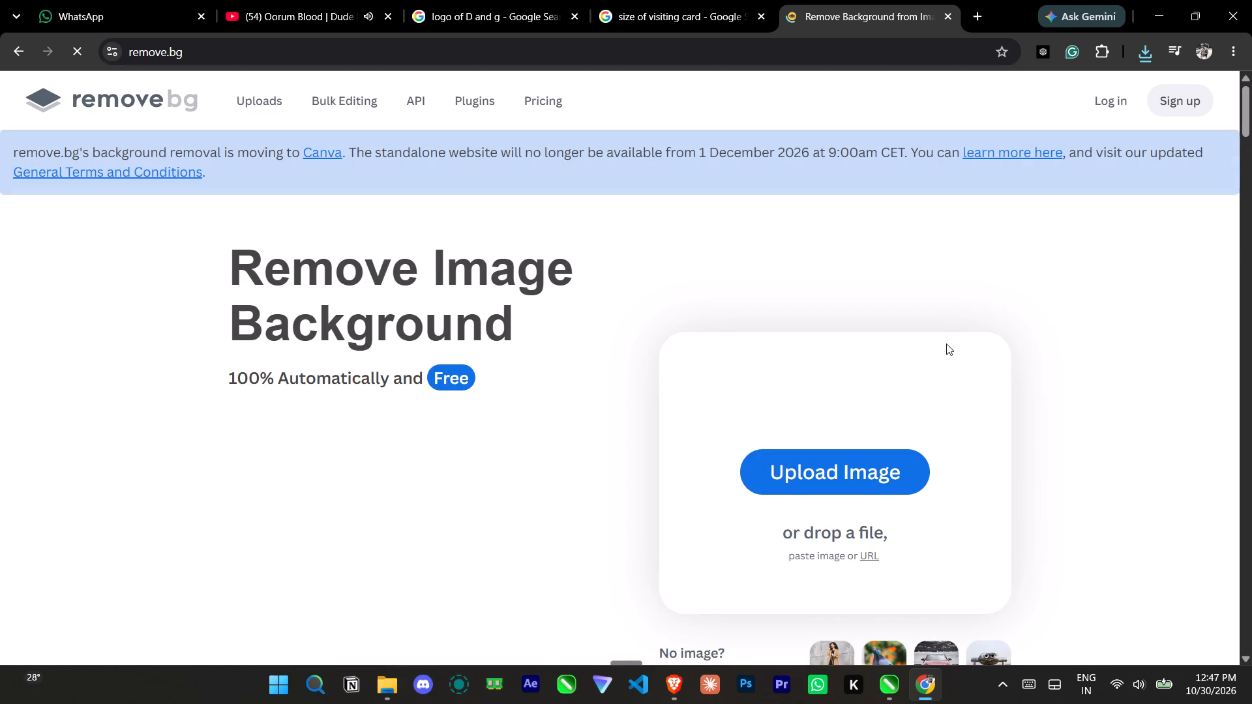
Upload images (2).jpg from Downloads to remove.bg and download the free 500 x 500 cutout.
left_click(902, 471)
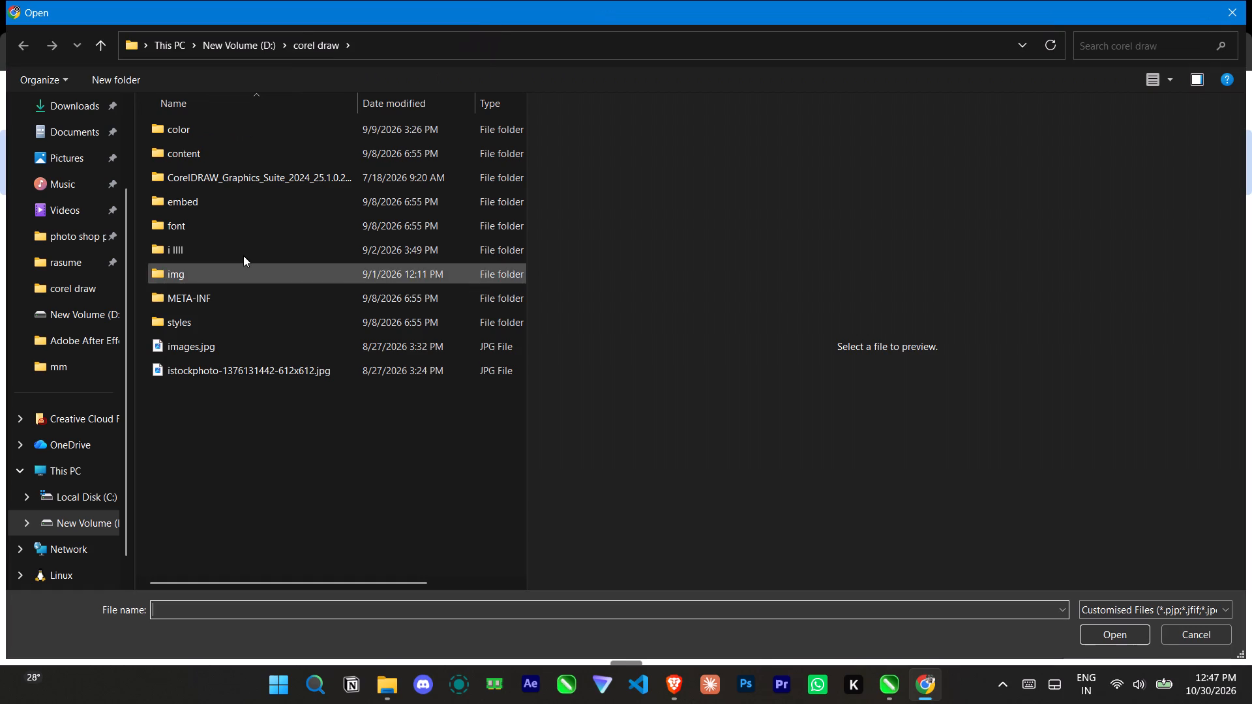
left_click(75, 100)
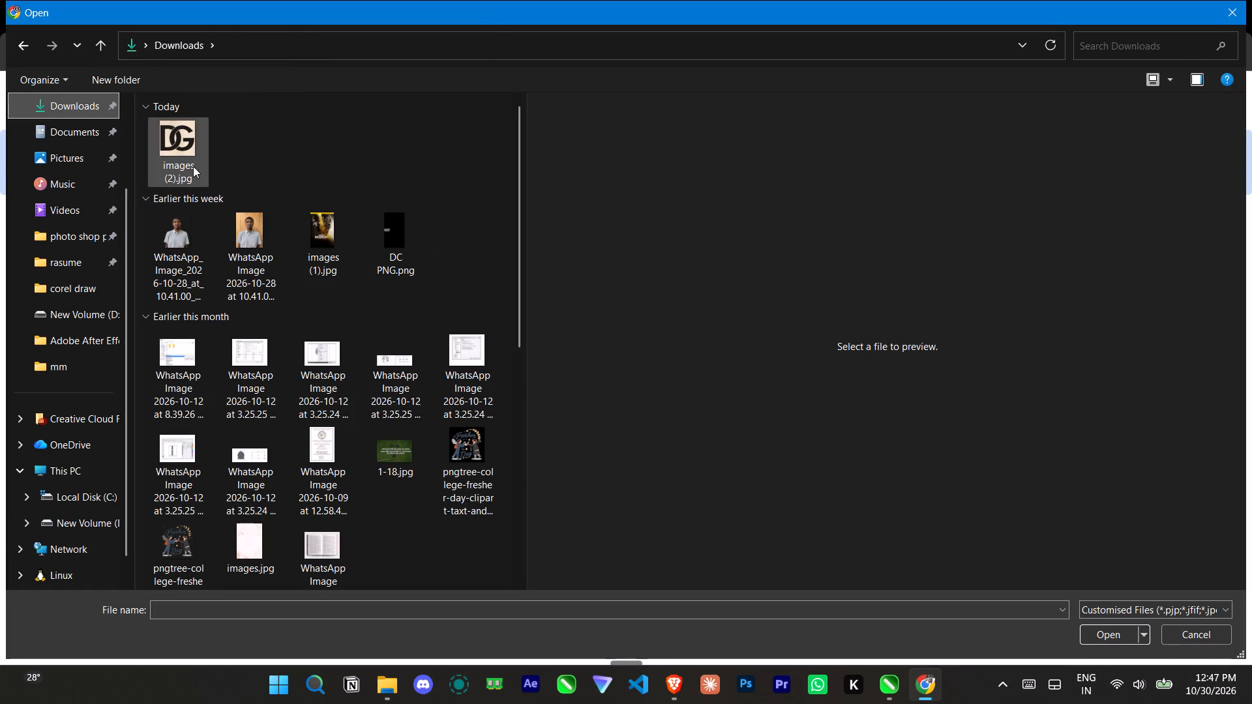
left_click(188, 159)
left_click(1120, 632)
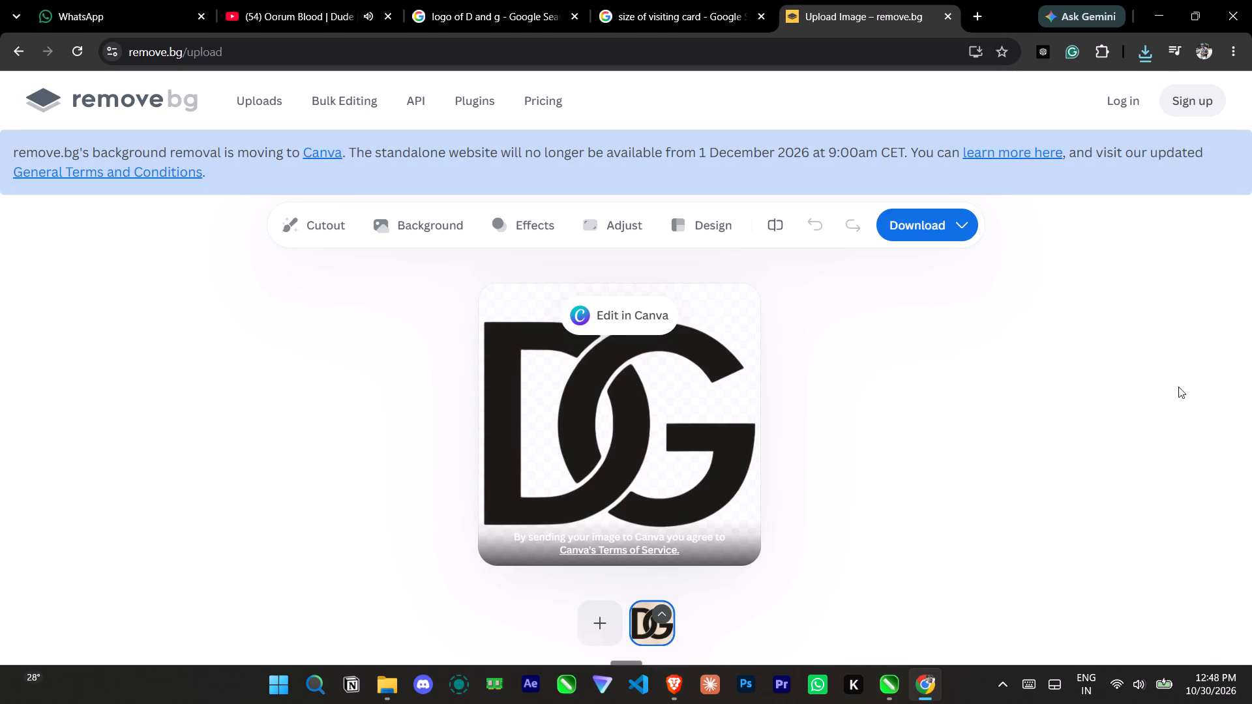
left_click(966, 229)
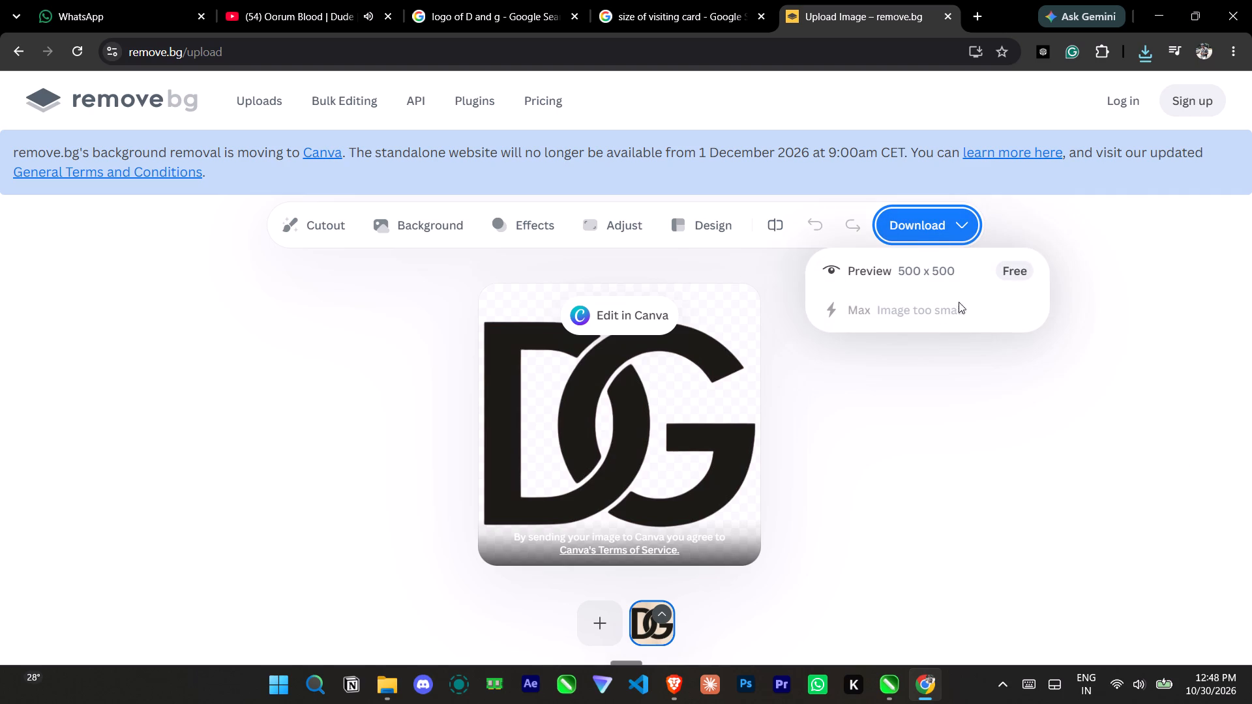
left_click(1016, 275)
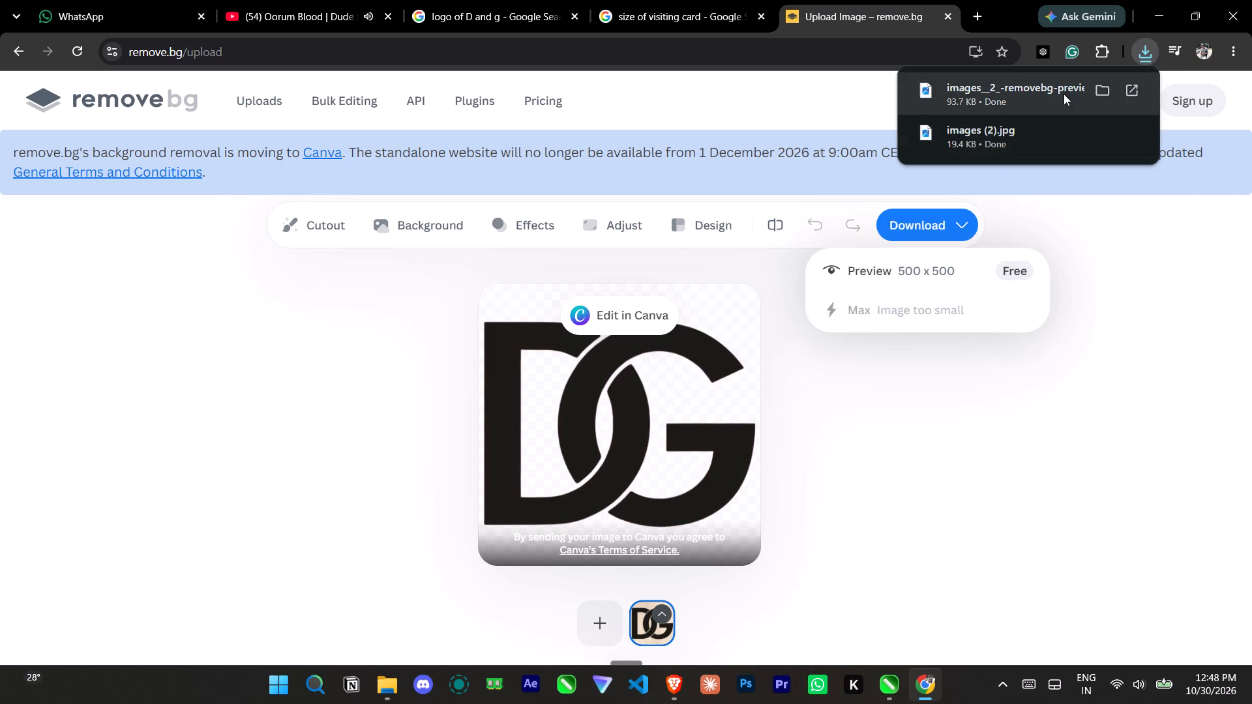
Bring the downloaded background-free DG logo from Chrome into the visiting card document in CorelDRAW.
left_click_drag(1064, 93, 889, 681)
left_click_drag(889, 681, 478, 365)
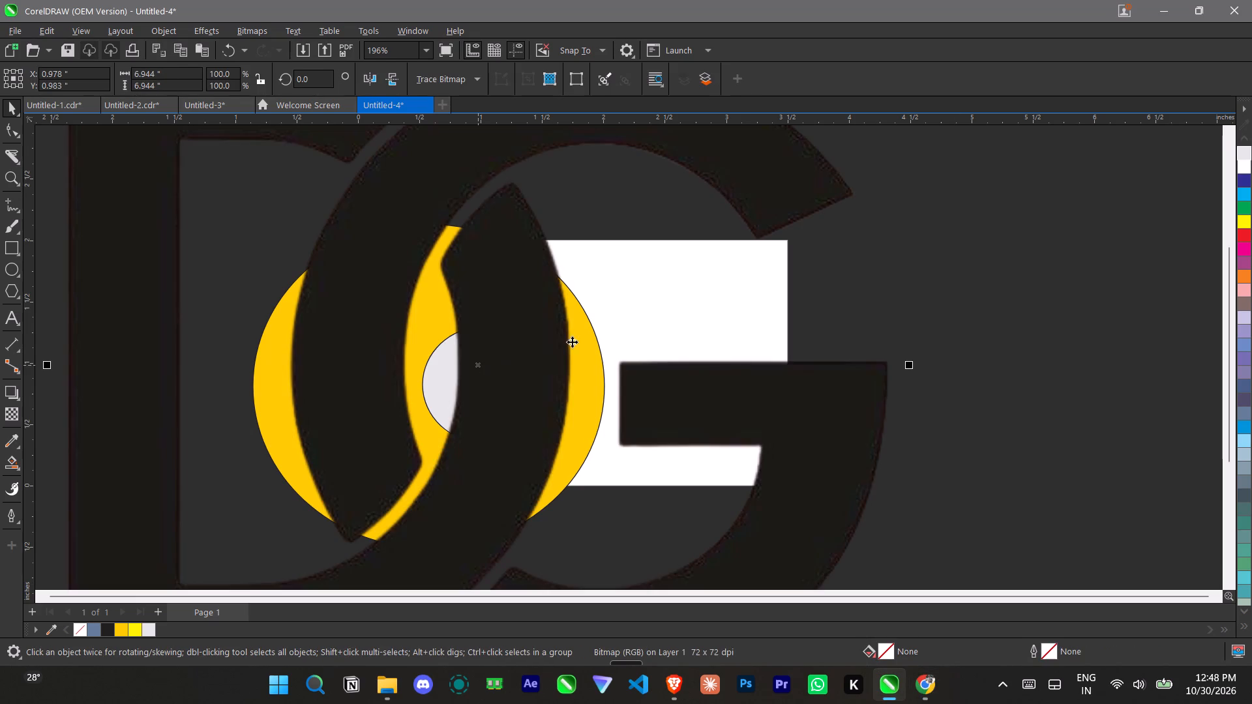
Scale the DG logo down proportionally to about 0.59 x 0.59 in and centre it inside the light grey ellipse.
scroll(669, 336, "down", 5)
left_click_drag(792, 566, 766, 536)
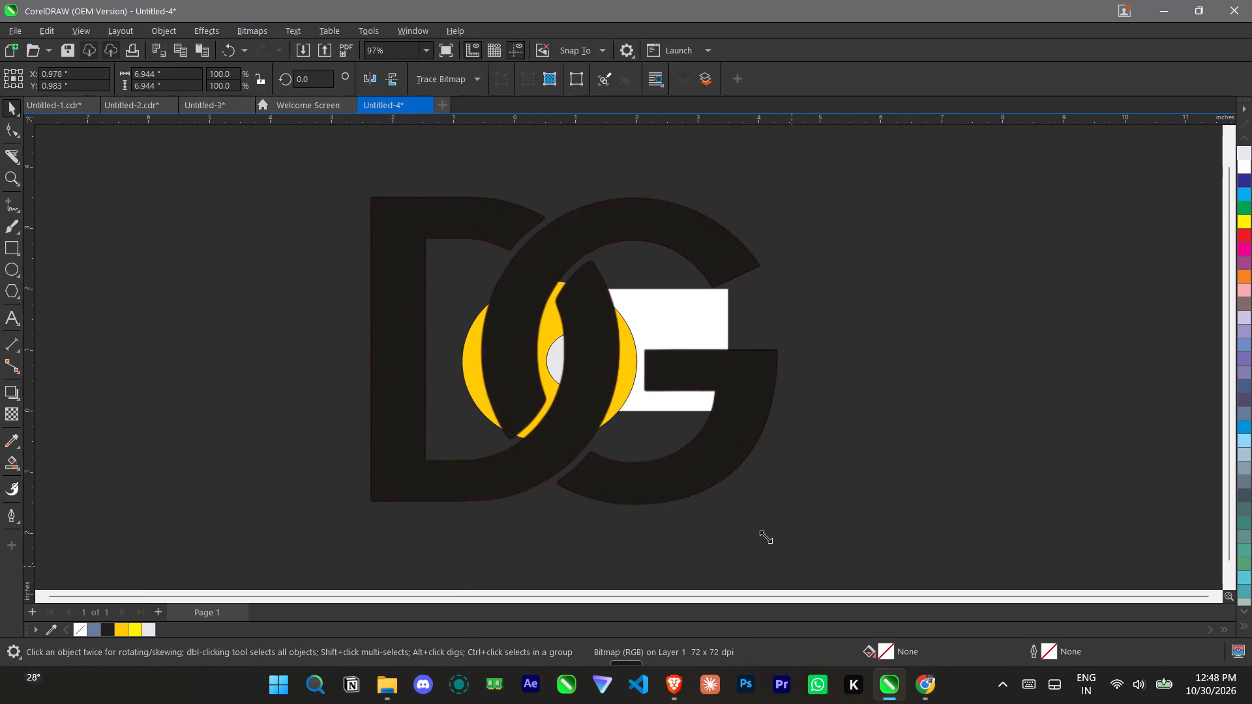
left_click_drag(766, 536, 597, 339)
left_click_drag(462, 235, 591, 335)
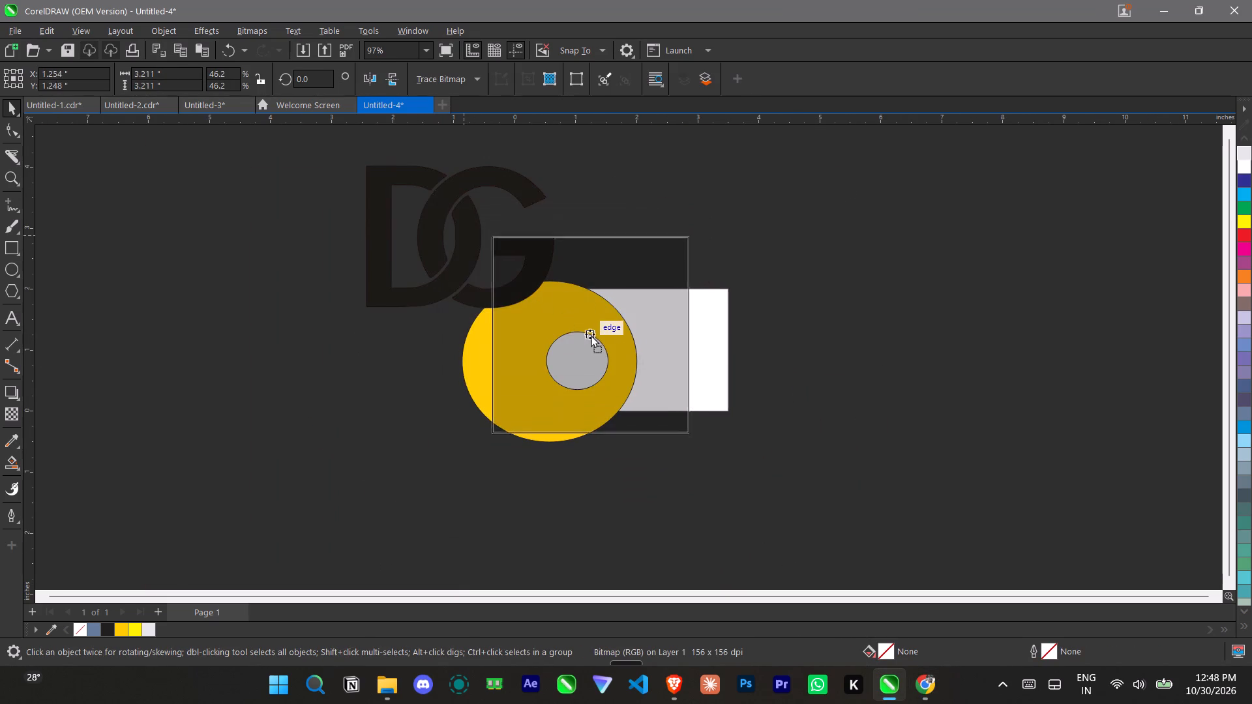
left_click_drag(591, 335, 582, 345)
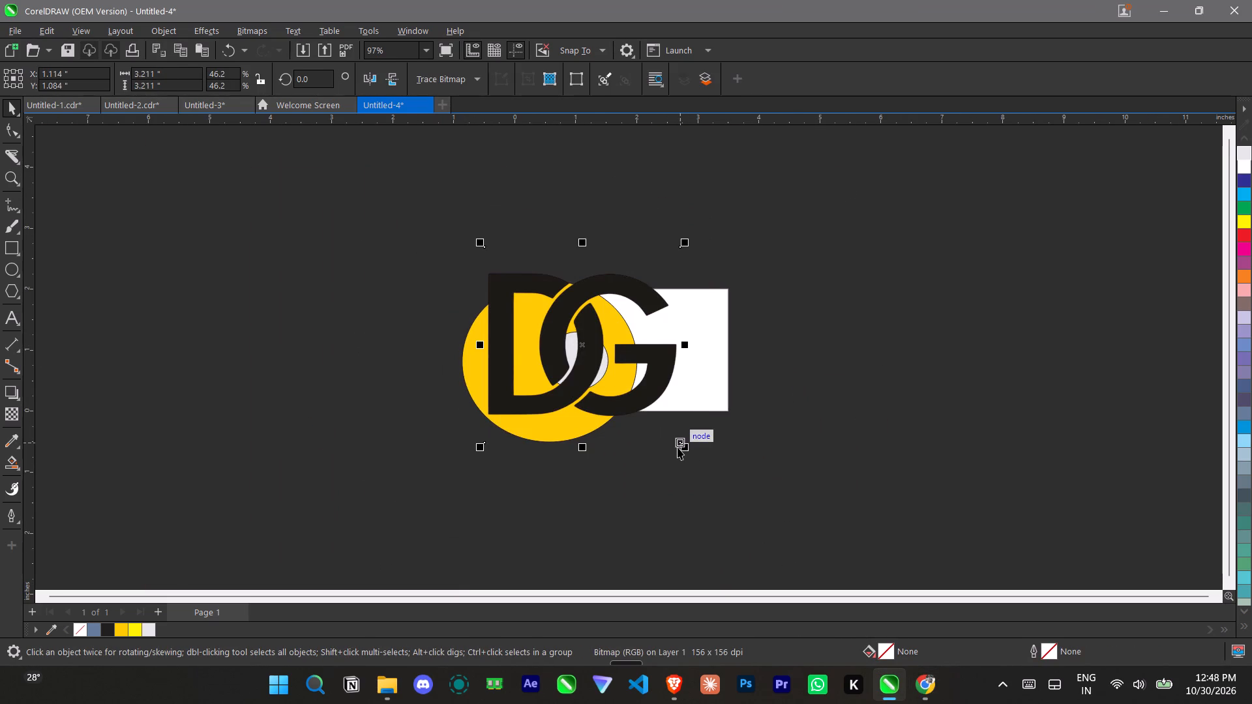
left_click_drag(685, 446, 588, 357)
scroll(558, 305, "up", 3)
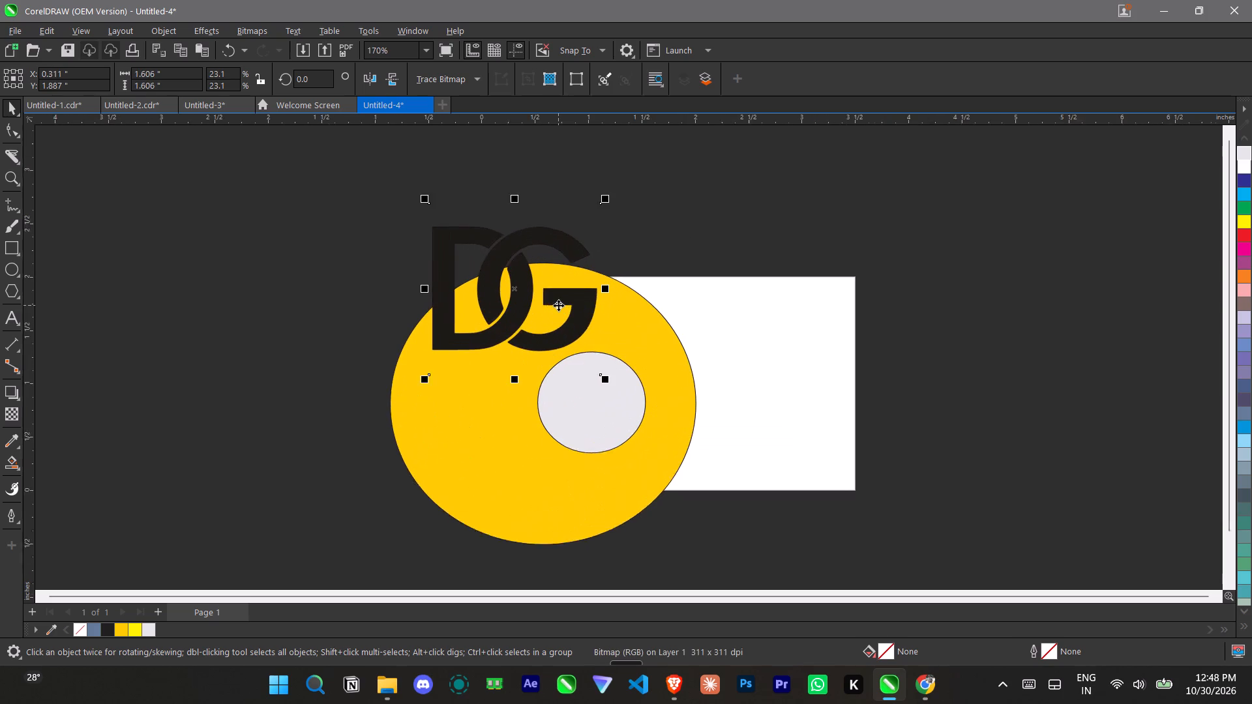
scroll(558, 305, "up", 2)
left_click_drag(510, 280, 606, 412)
left_click_drag(712, 516, 637, 448)
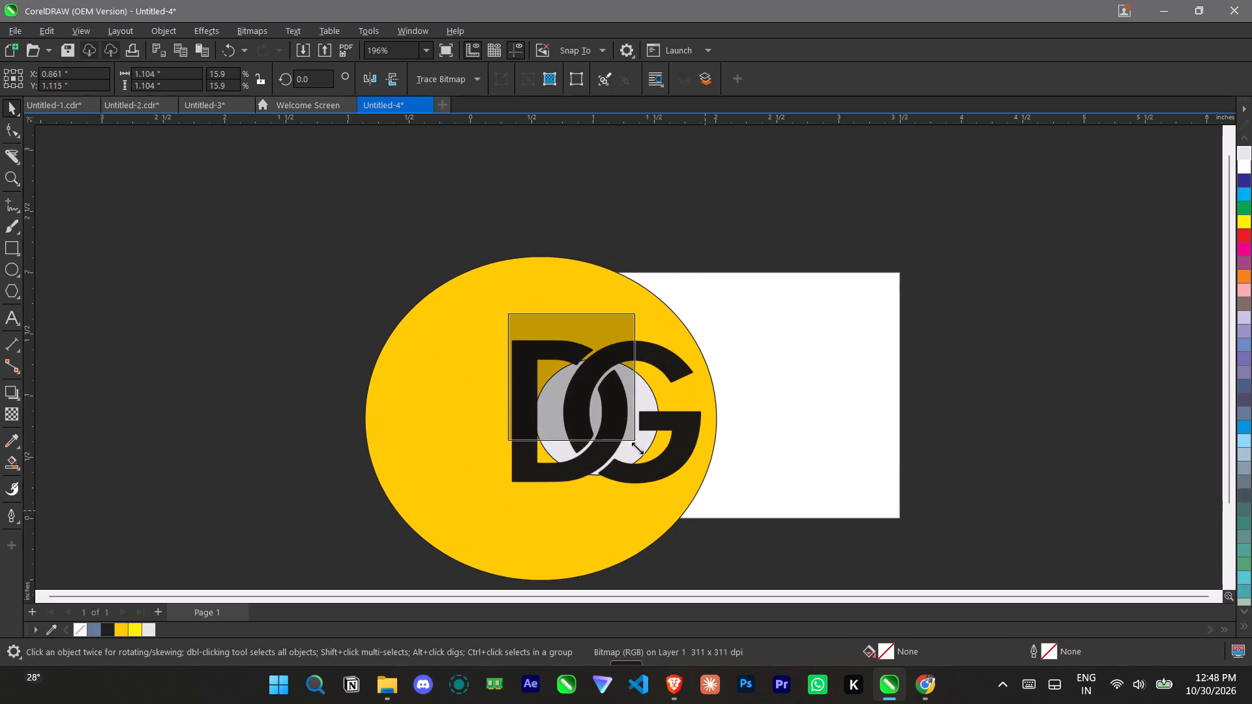
left_click_drag(637, 448, 588, 393)
left_click_drag(544, 351, 595, 412)
scroll(1102, 442, "up", 1)
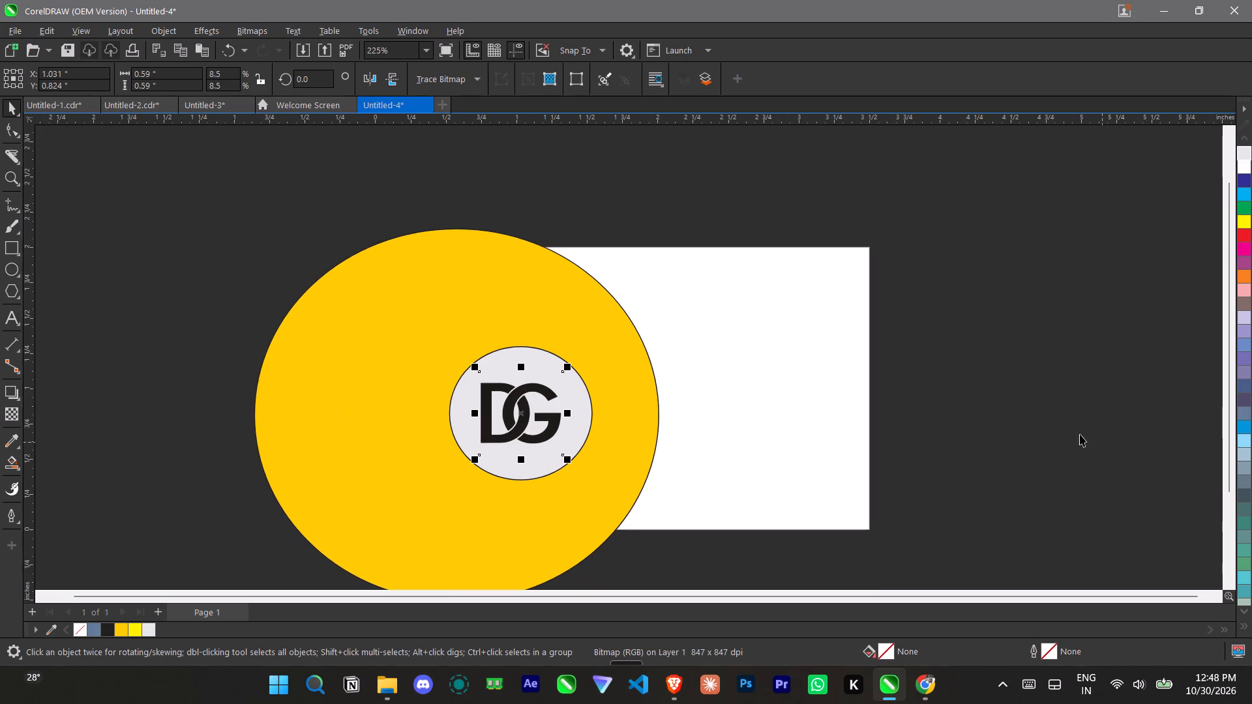
left_click(1040, 345)
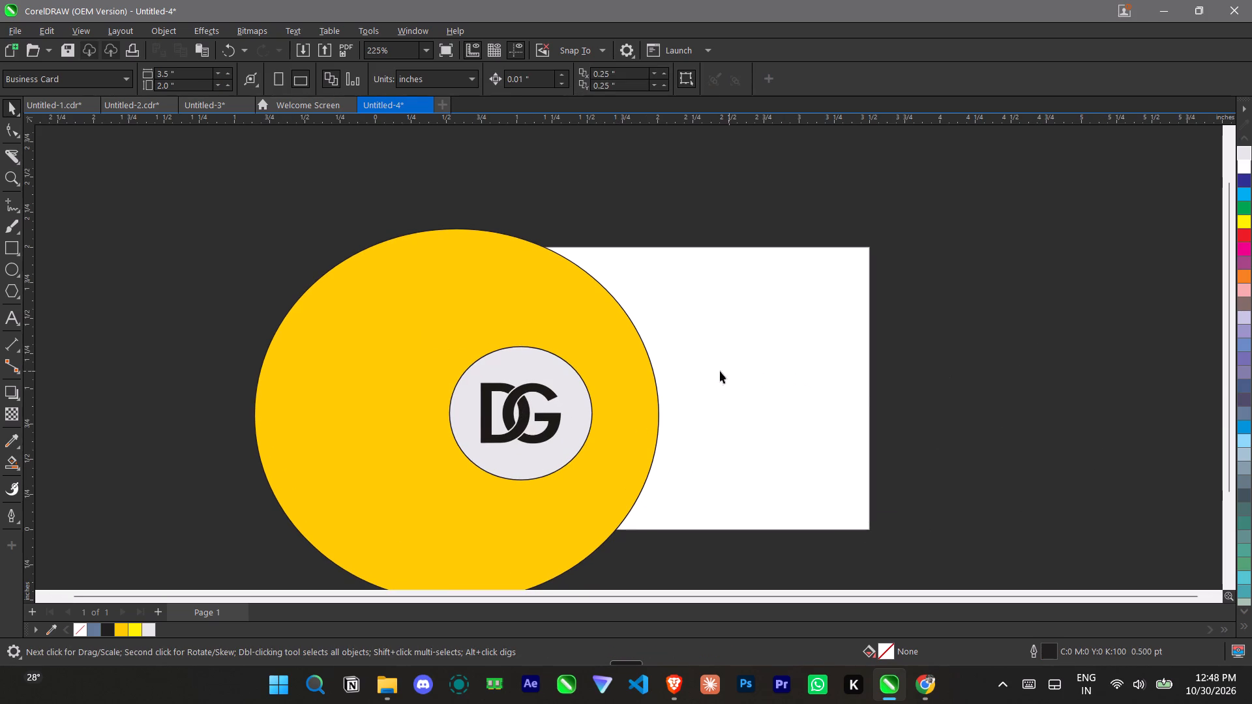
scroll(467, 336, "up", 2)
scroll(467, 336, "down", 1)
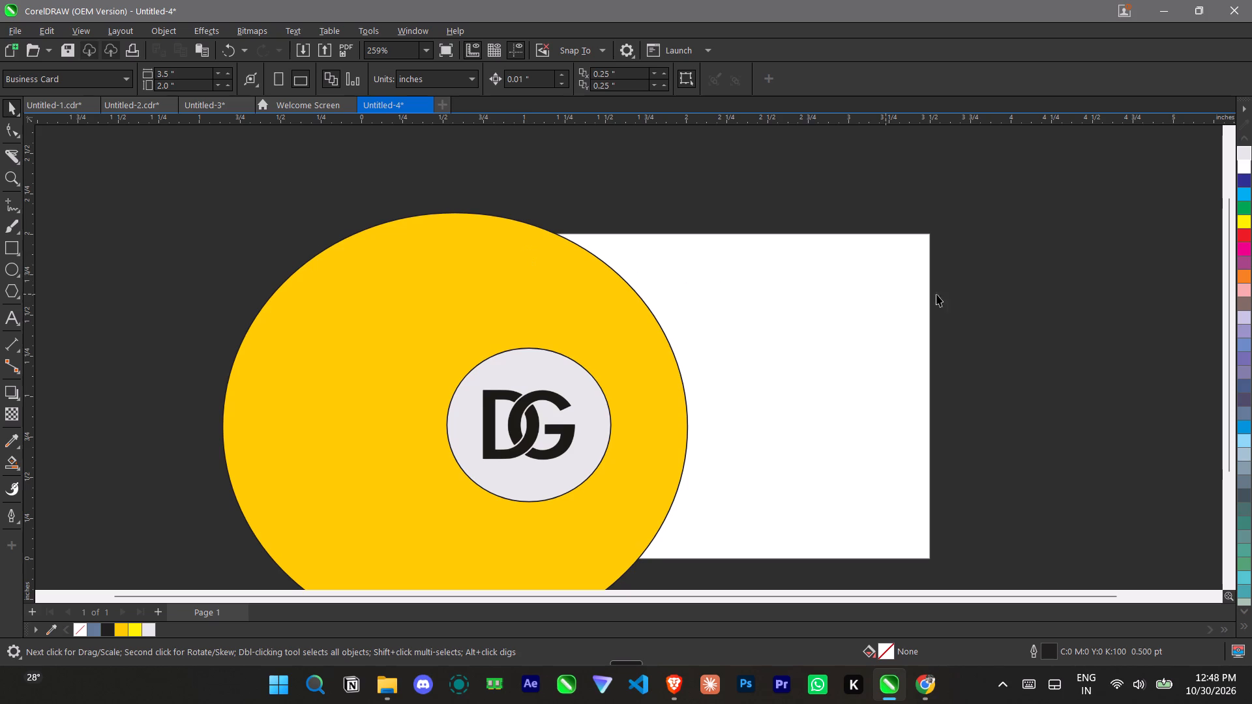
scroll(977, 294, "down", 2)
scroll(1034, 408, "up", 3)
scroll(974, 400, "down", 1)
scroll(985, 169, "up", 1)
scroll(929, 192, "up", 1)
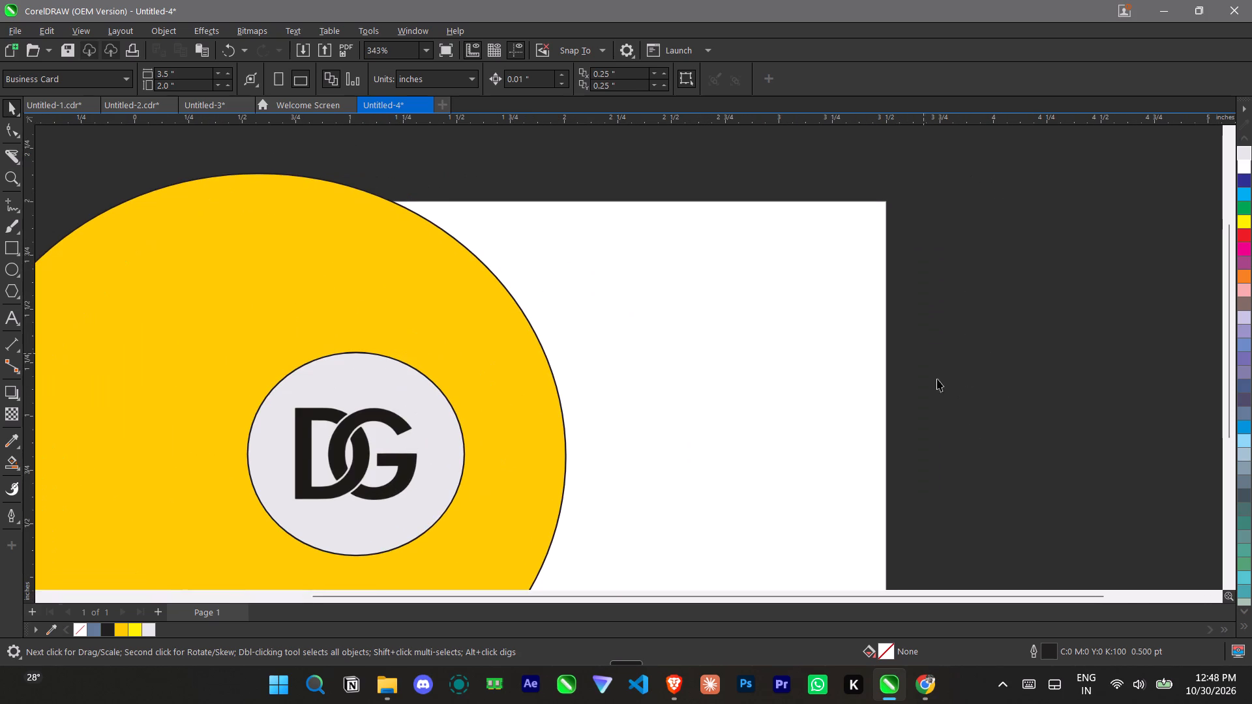
Switch to Chrome, go back to the visiting card image results to examine the Vecteezy reference, and return to CorelDRAW.
left_click(908, 688)
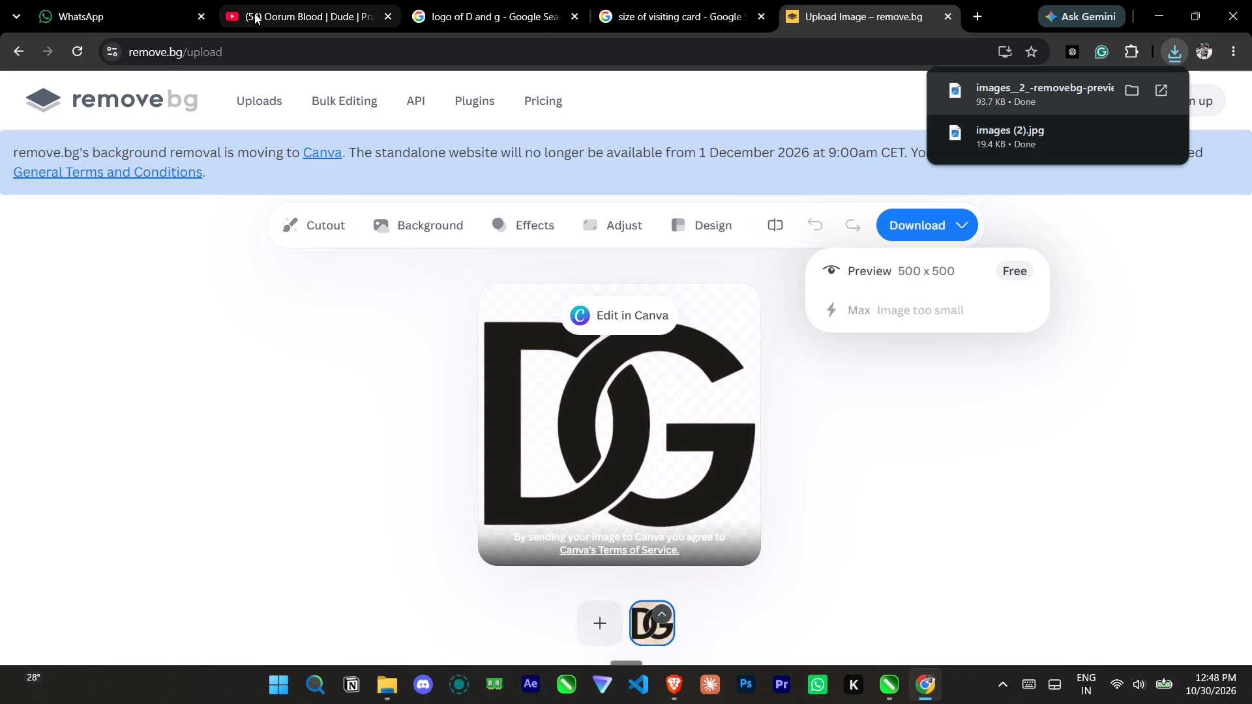
left_click(261, 10)
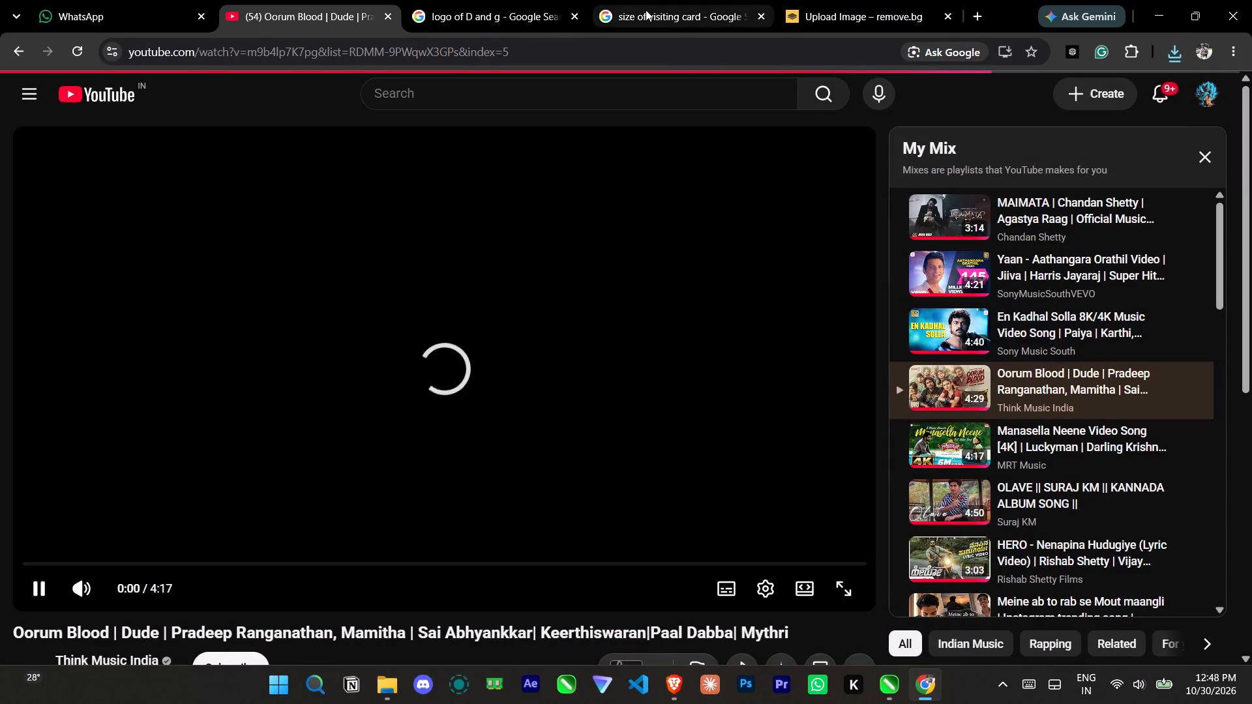
left_click(646, 10)
left_click(818, 16)
left_click(486, 16)
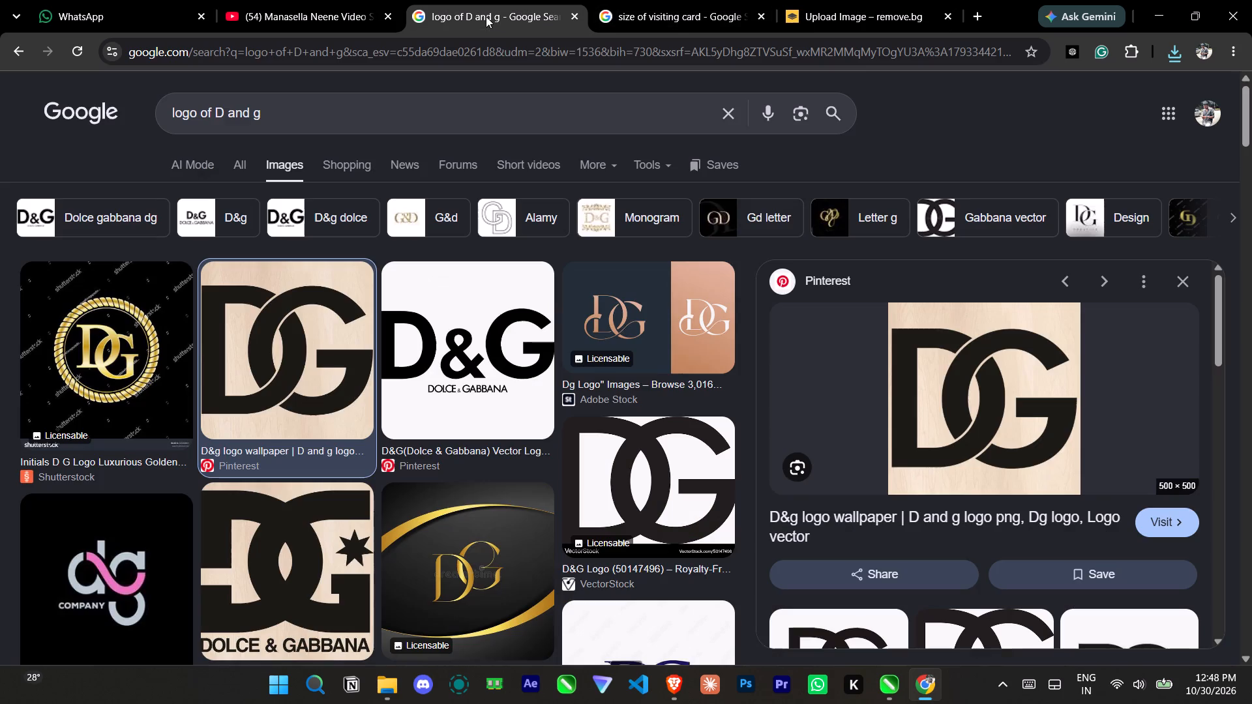
left_click(20, 46)
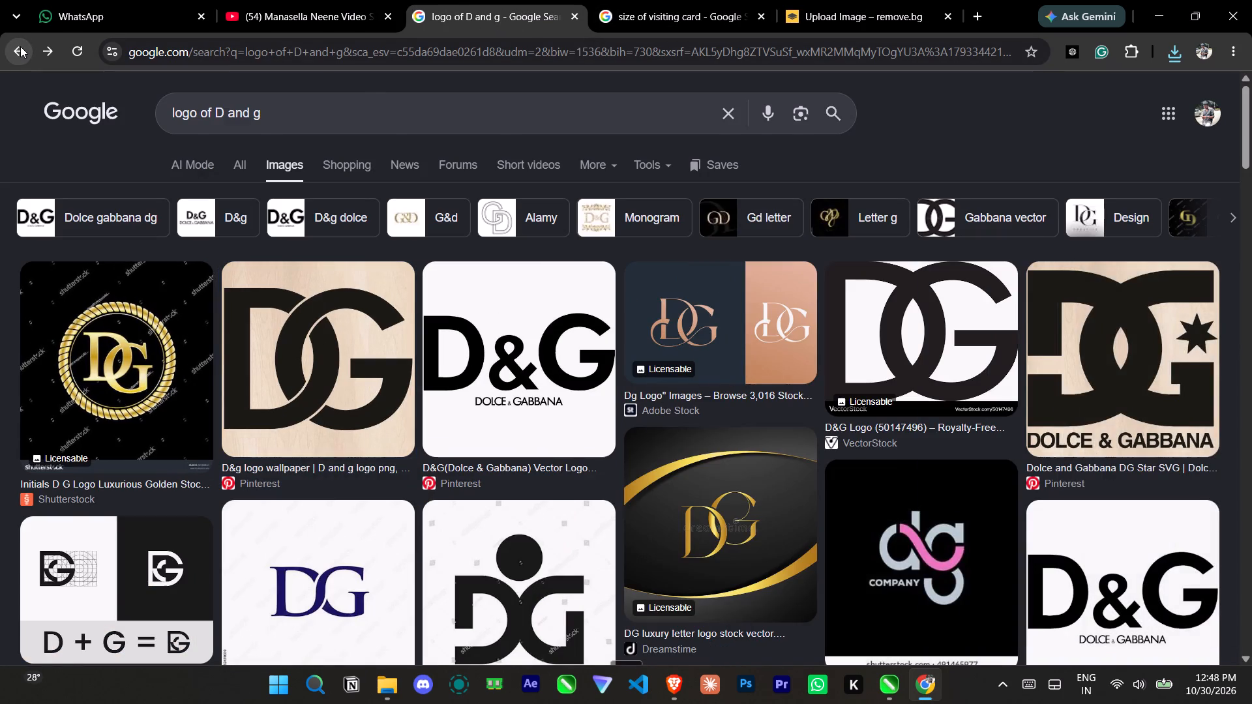
left_click(20, 46)
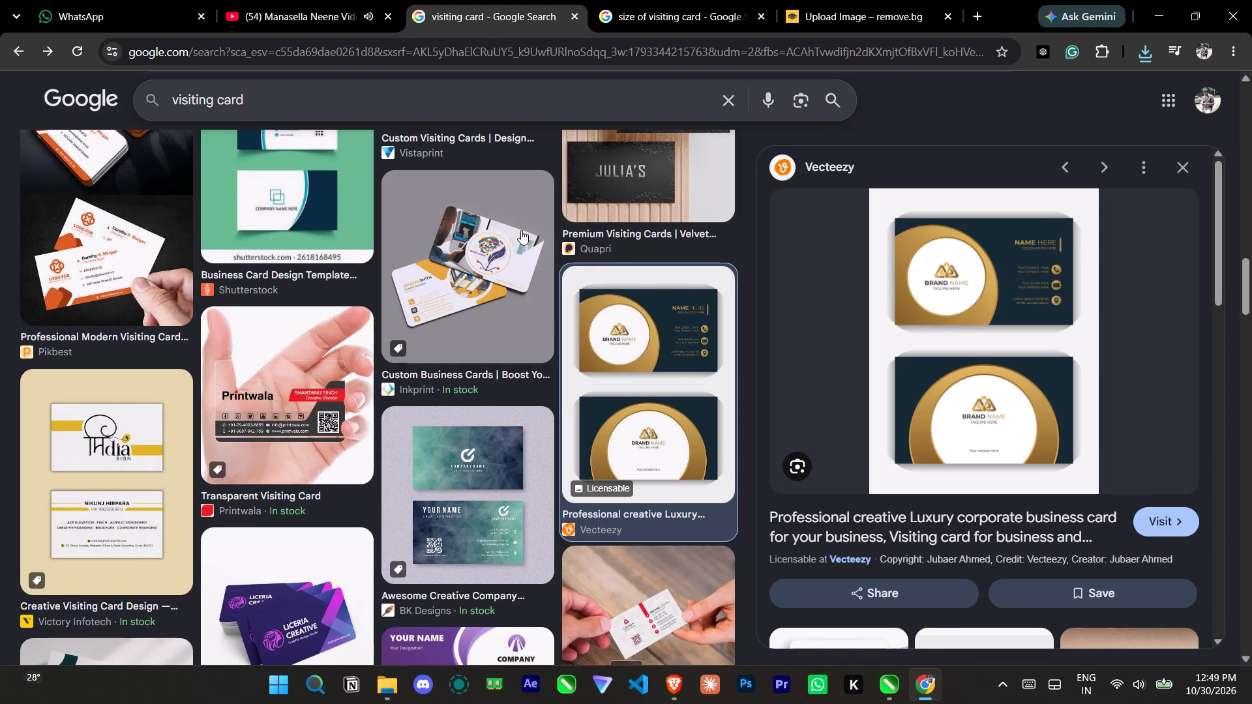
scroll(989, 260, "up", 3)
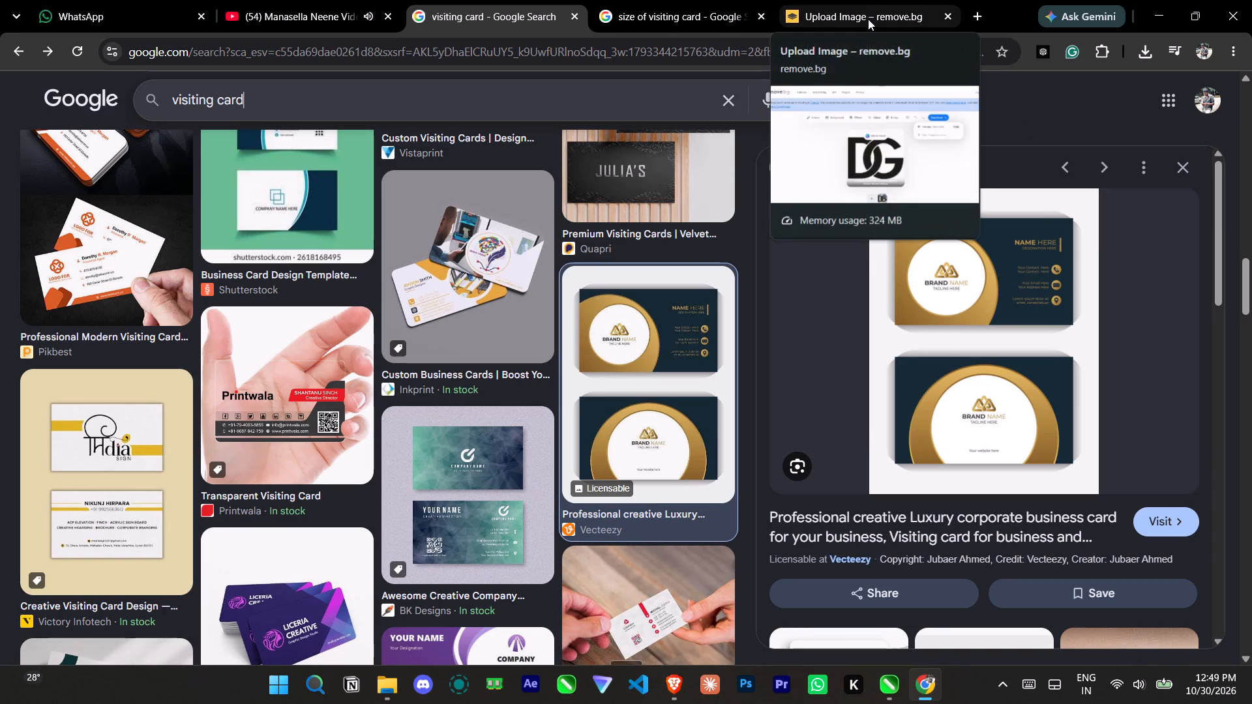
left_click(890, 697)
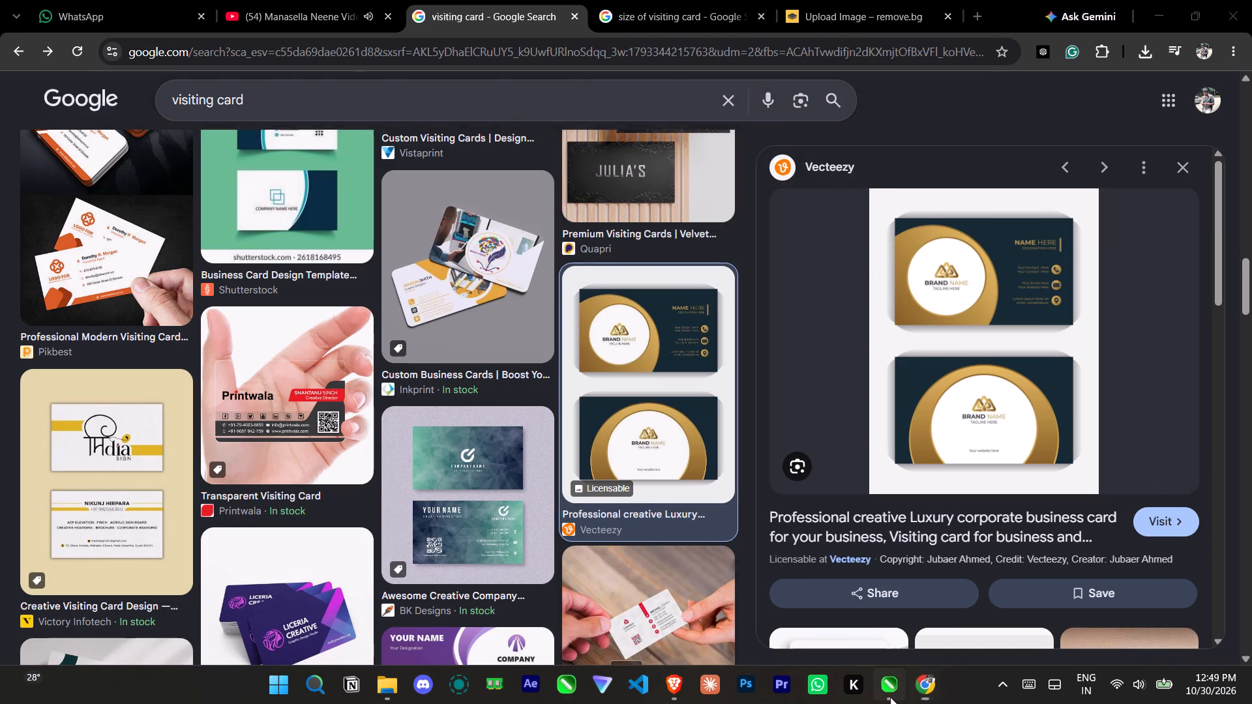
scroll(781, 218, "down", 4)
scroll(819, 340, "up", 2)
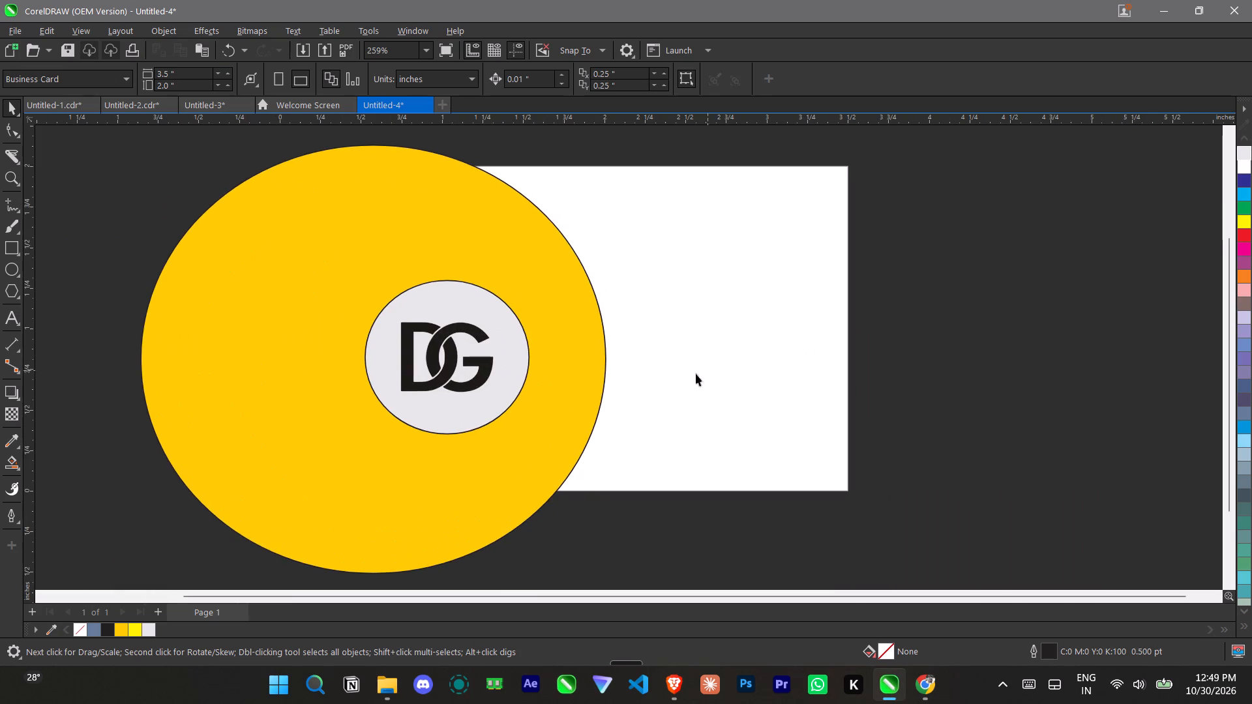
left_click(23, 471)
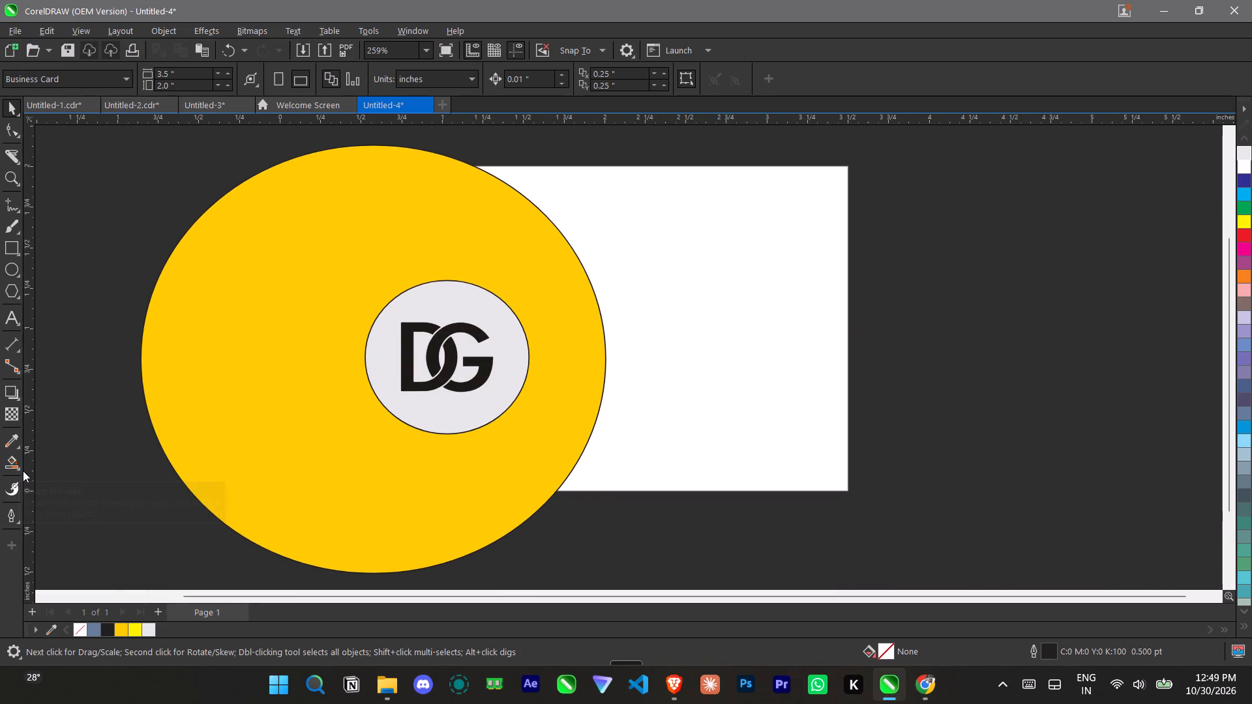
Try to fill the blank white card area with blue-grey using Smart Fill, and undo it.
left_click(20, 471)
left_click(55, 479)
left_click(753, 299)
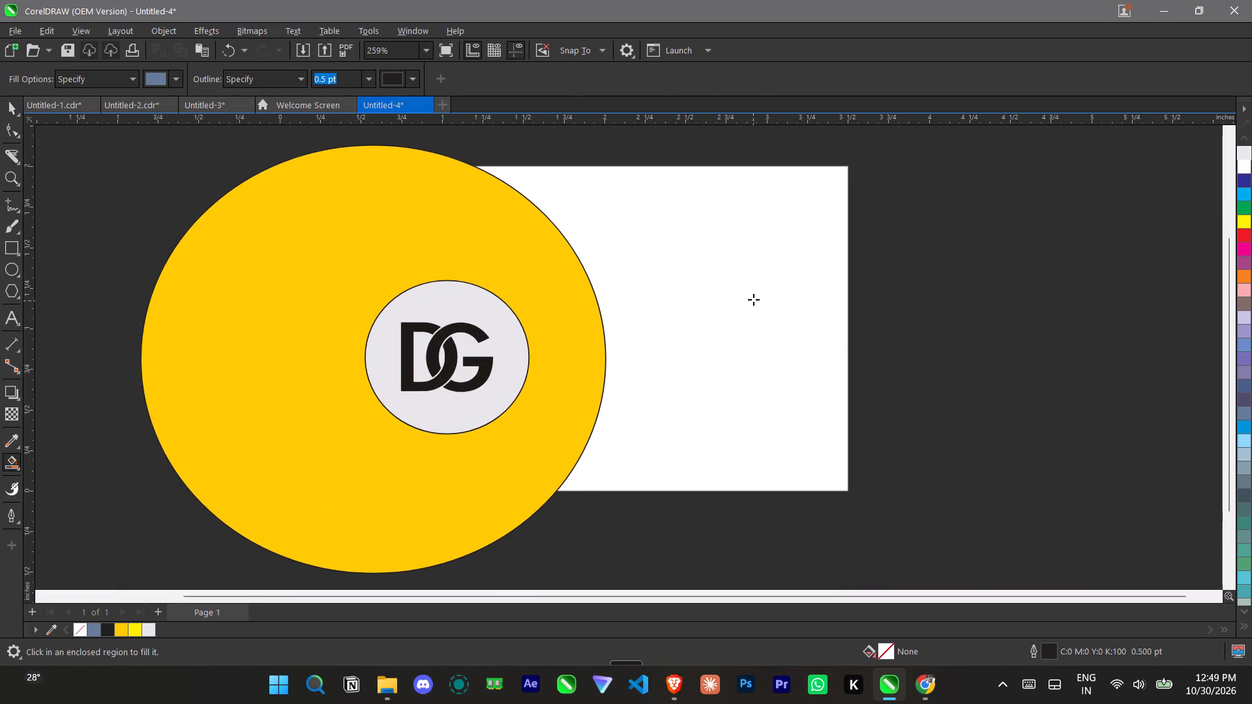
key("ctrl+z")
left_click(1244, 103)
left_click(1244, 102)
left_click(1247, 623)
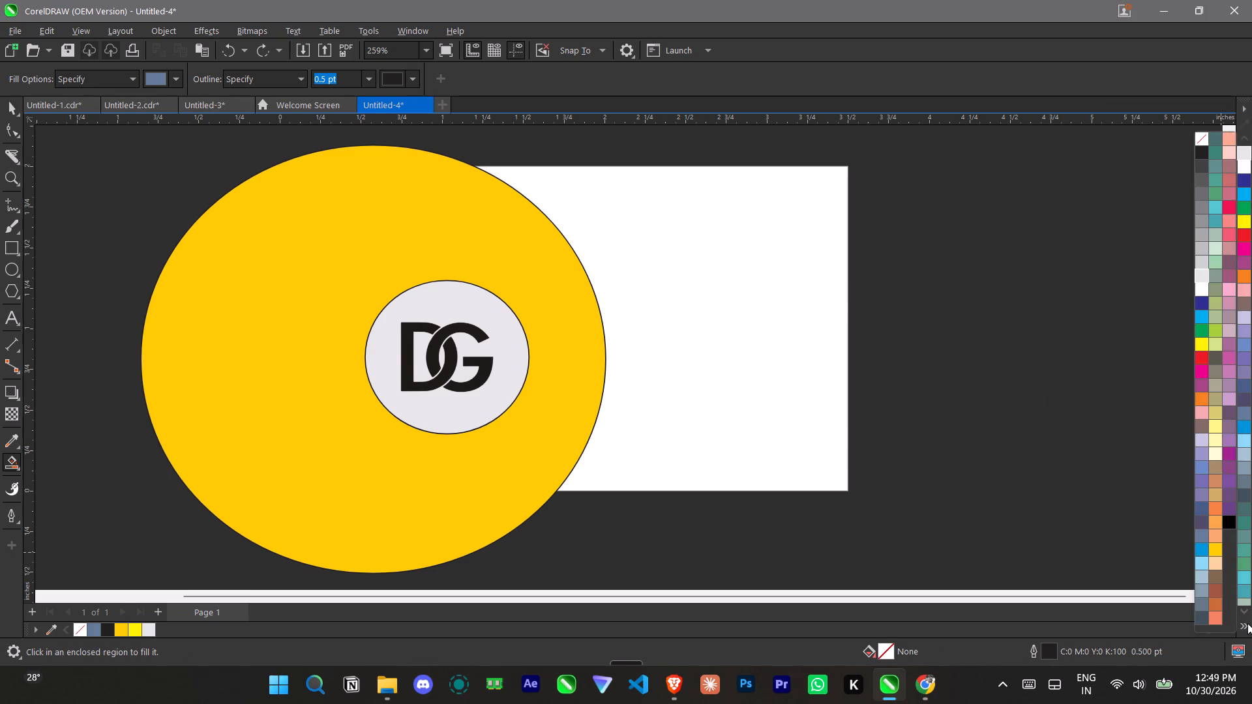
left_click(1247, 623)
Show the Objects docker and reveal the objects on Layer 1 by selecting the large yellow ellipse, leaving nothing selected.
left_click(423, 26)
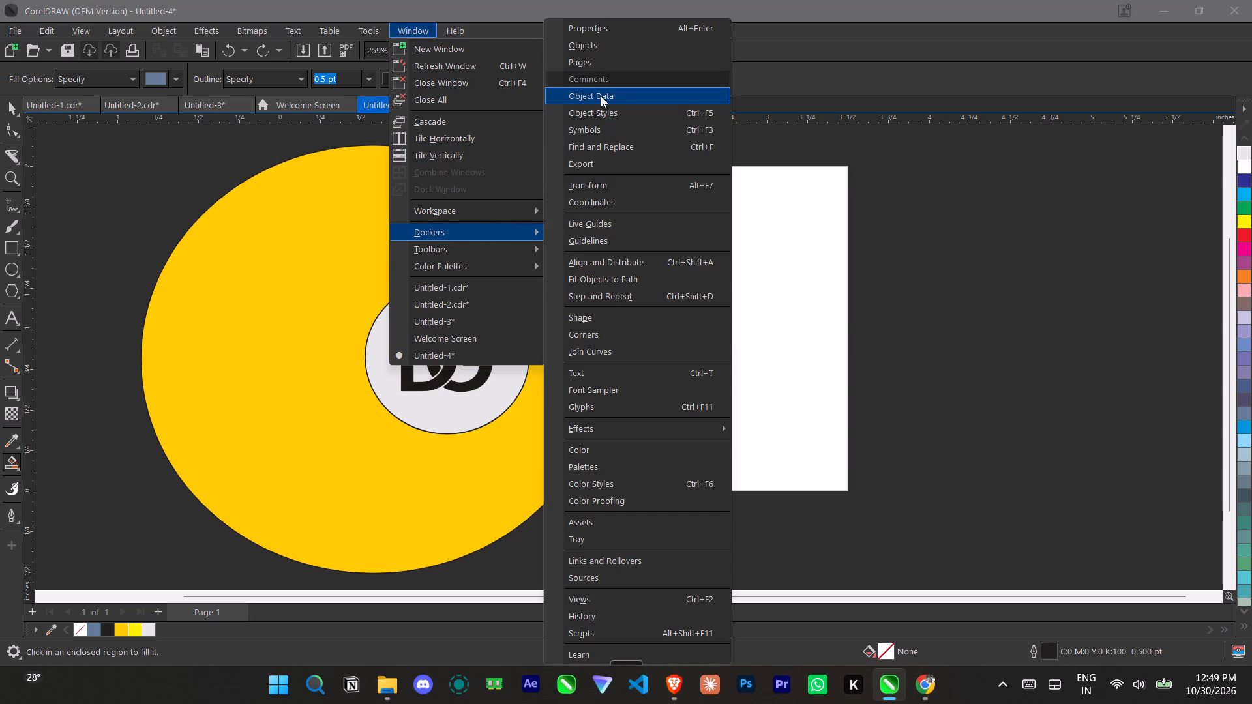
left_click(589, 47)
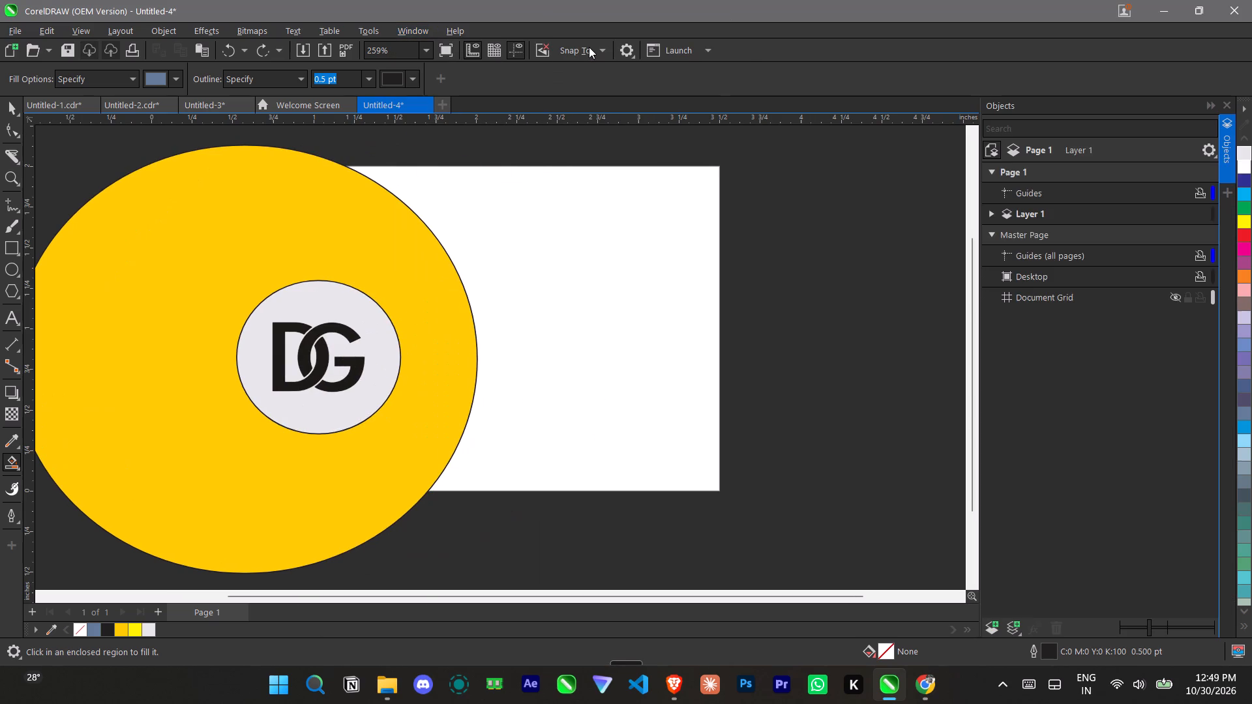
scroll(791, 229, "up", 1)
scroll(791, 229, "down", 2)
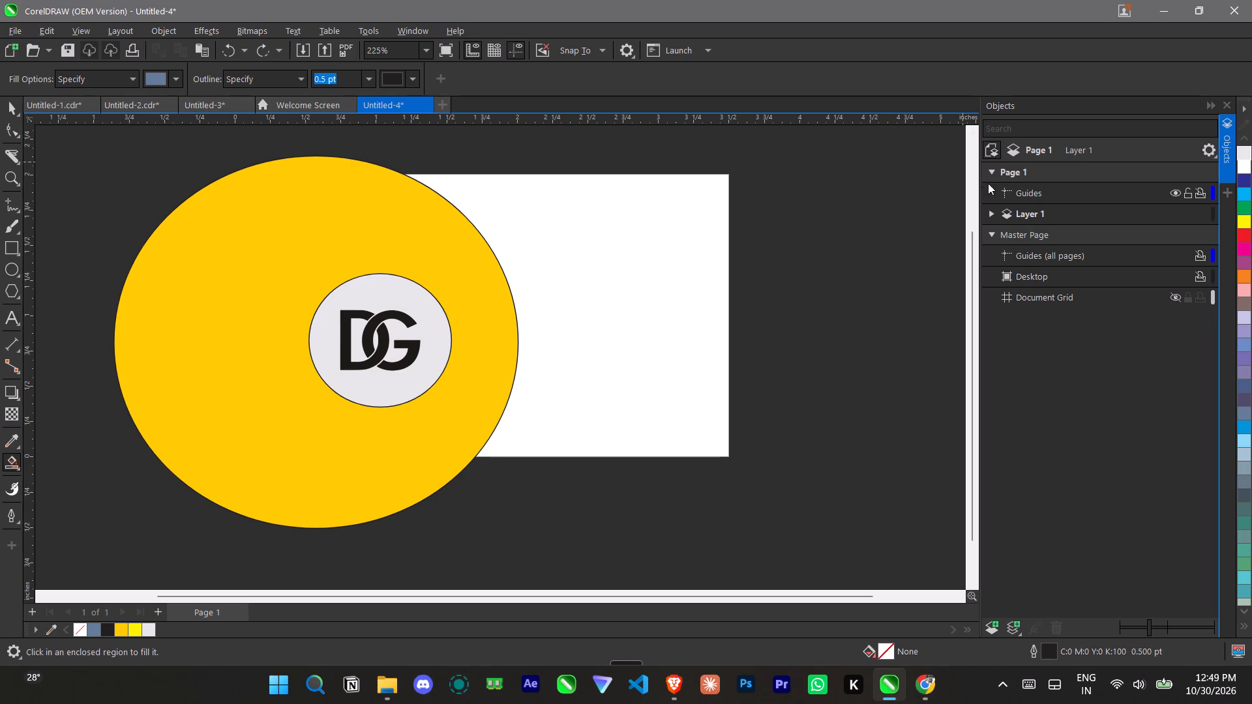
left_click(10, 108)
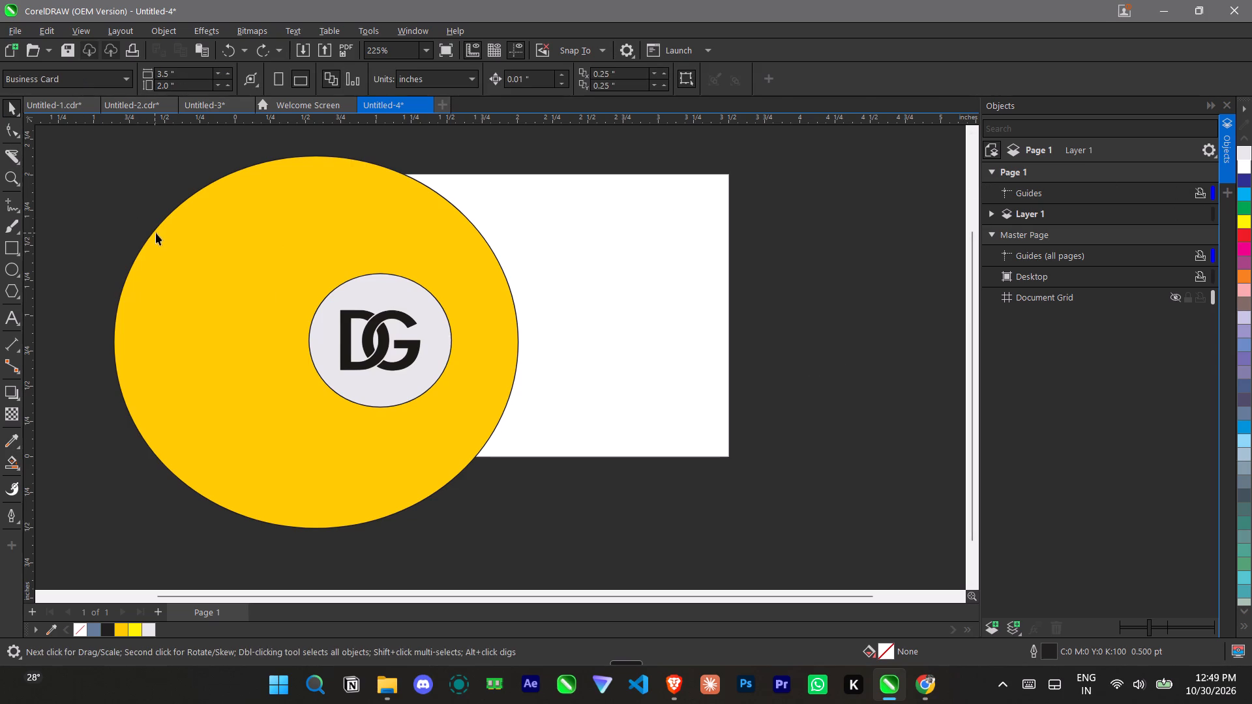
left_click(156, 233)
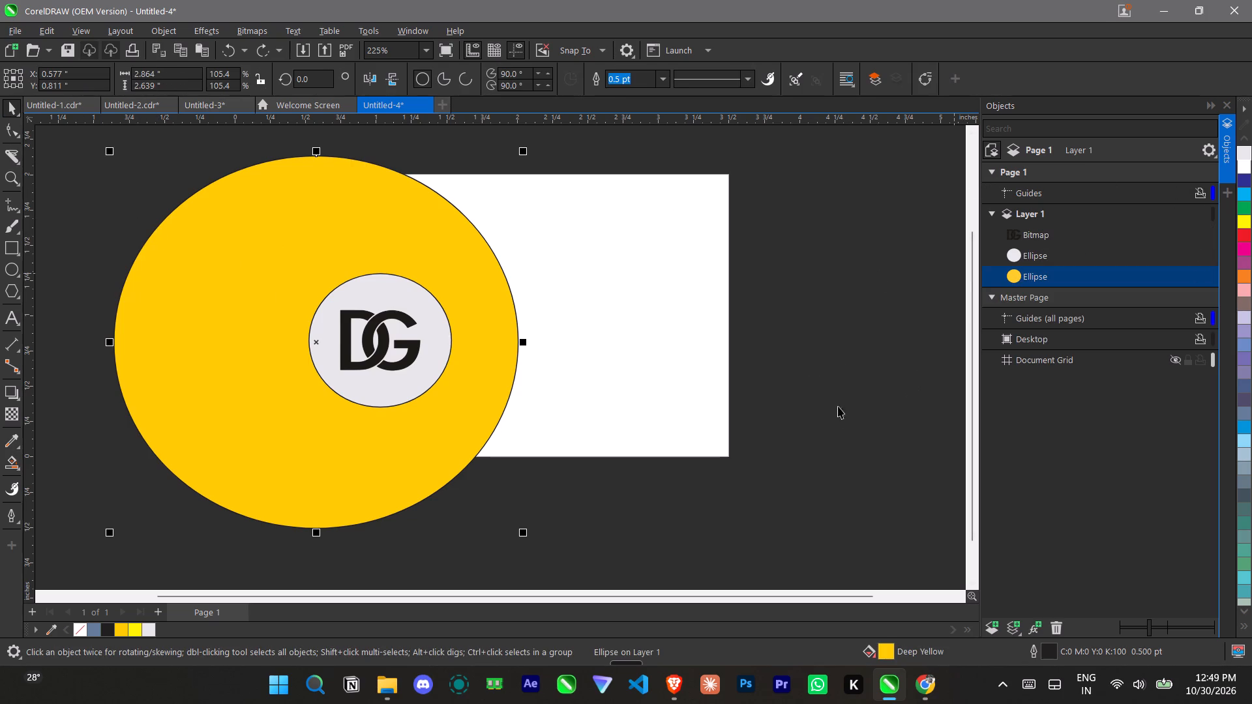
left_click(833, 406)
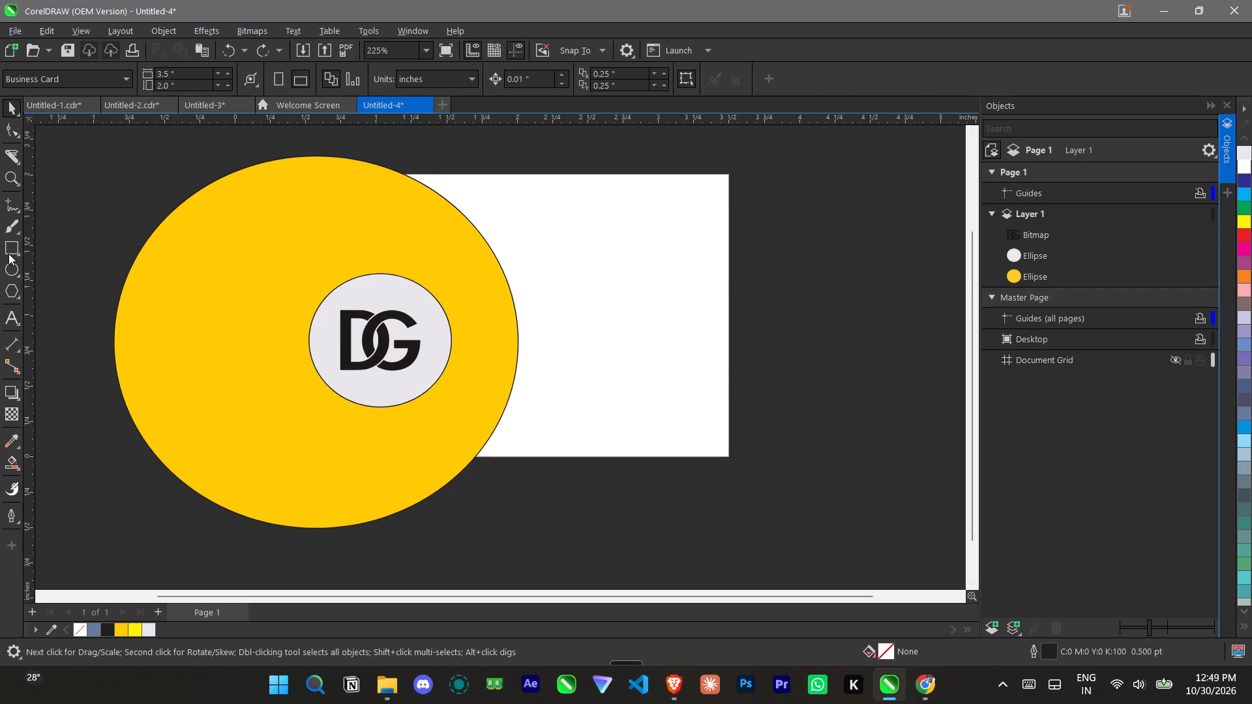
Hide the yellow ellipse, the light grey ellipse and the DG bitmap to clear the page for a background rectangle.
left_click(8, 249)
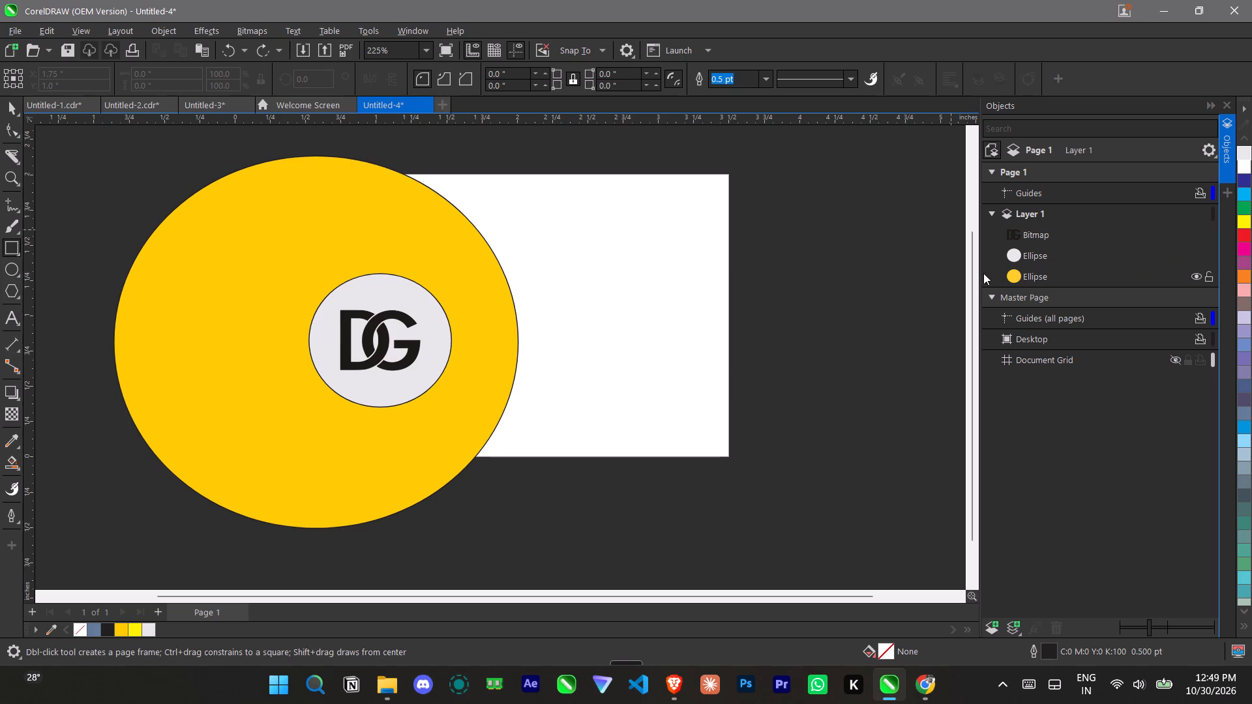
left_click(1197, 276)
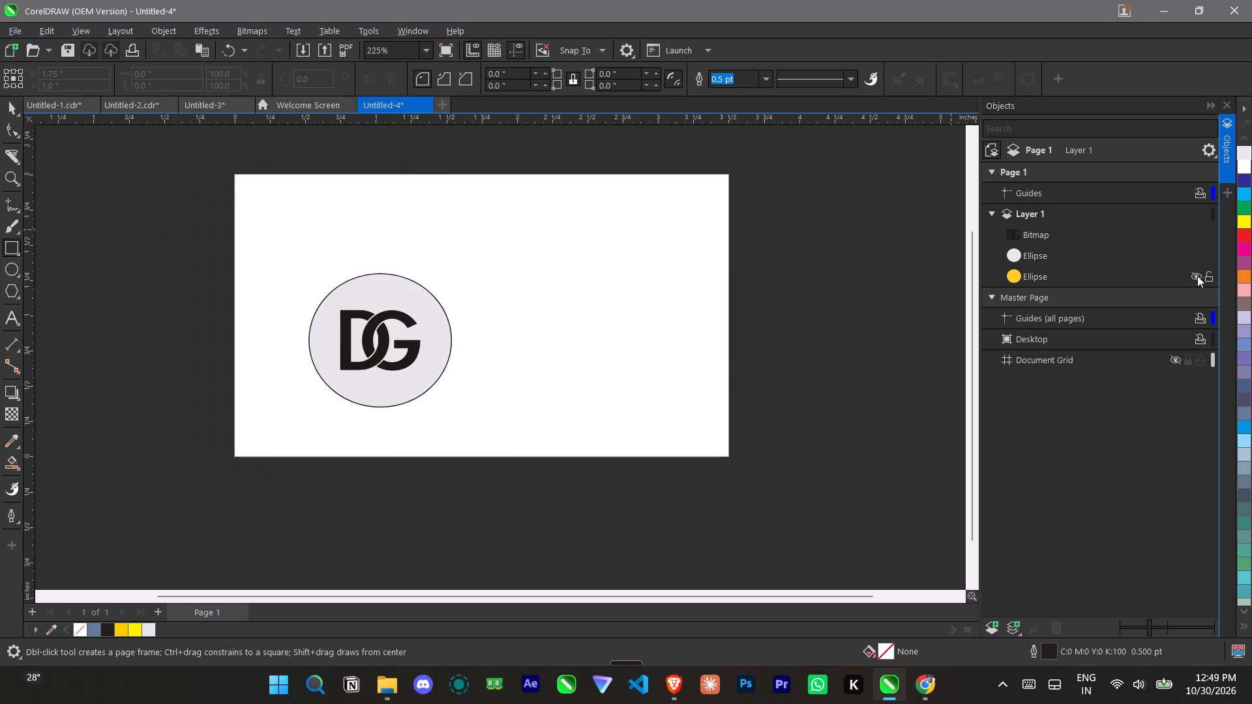
left_click(1199, 254)
left_click(1194, 232)
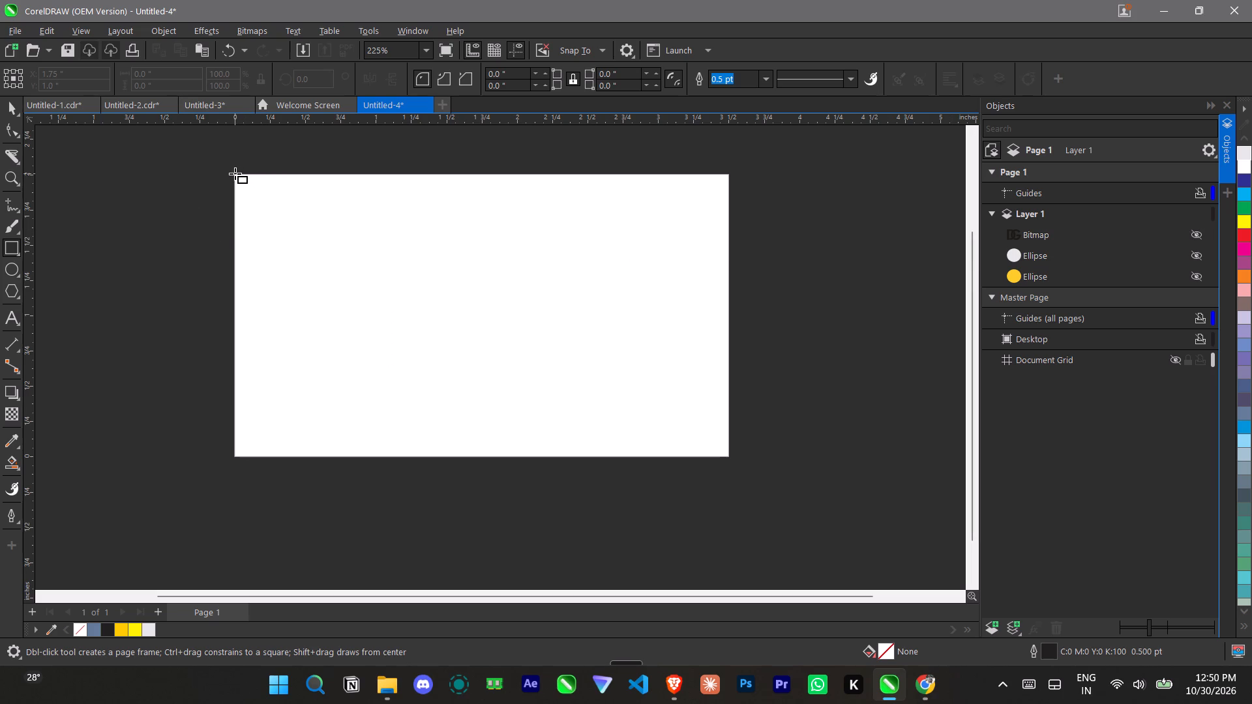
Draw a rectangle of about 3.5 x 2 in covering the page and fill it with blue-grey C40 M20 Y0 K40.
left_click_drag(235, 173, 728, 454)
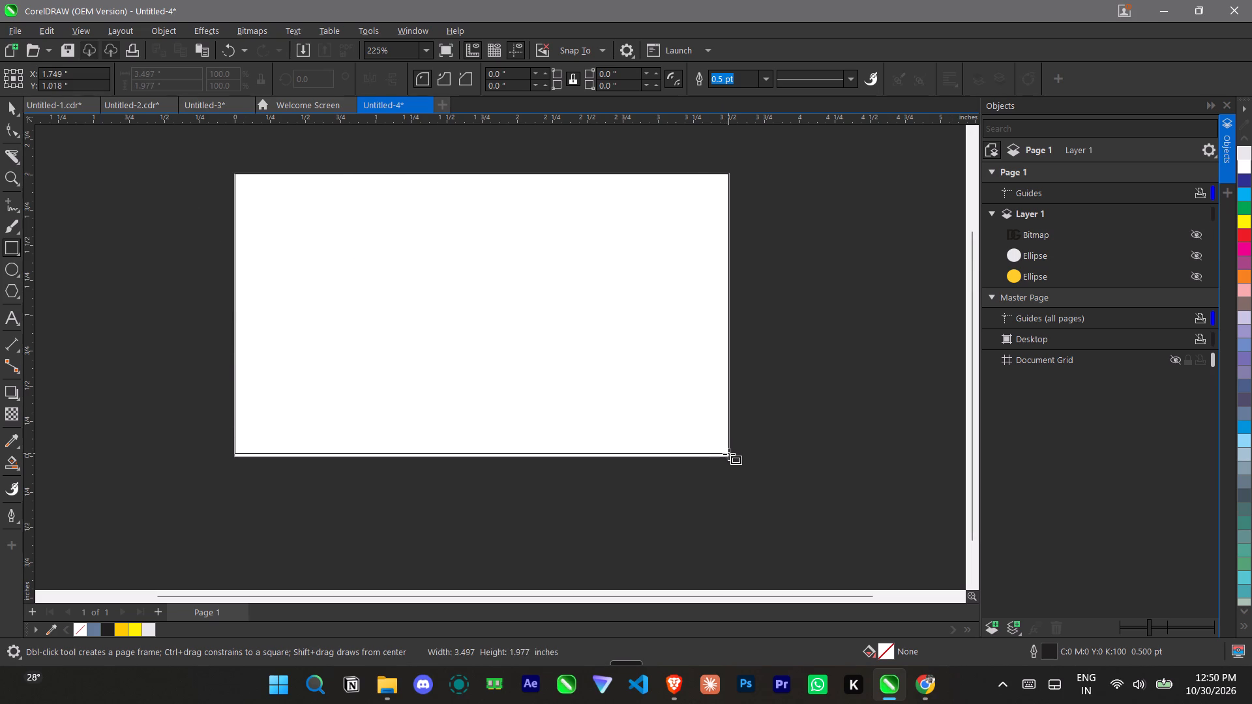
left_click_drag(728, 454, 728, 456)
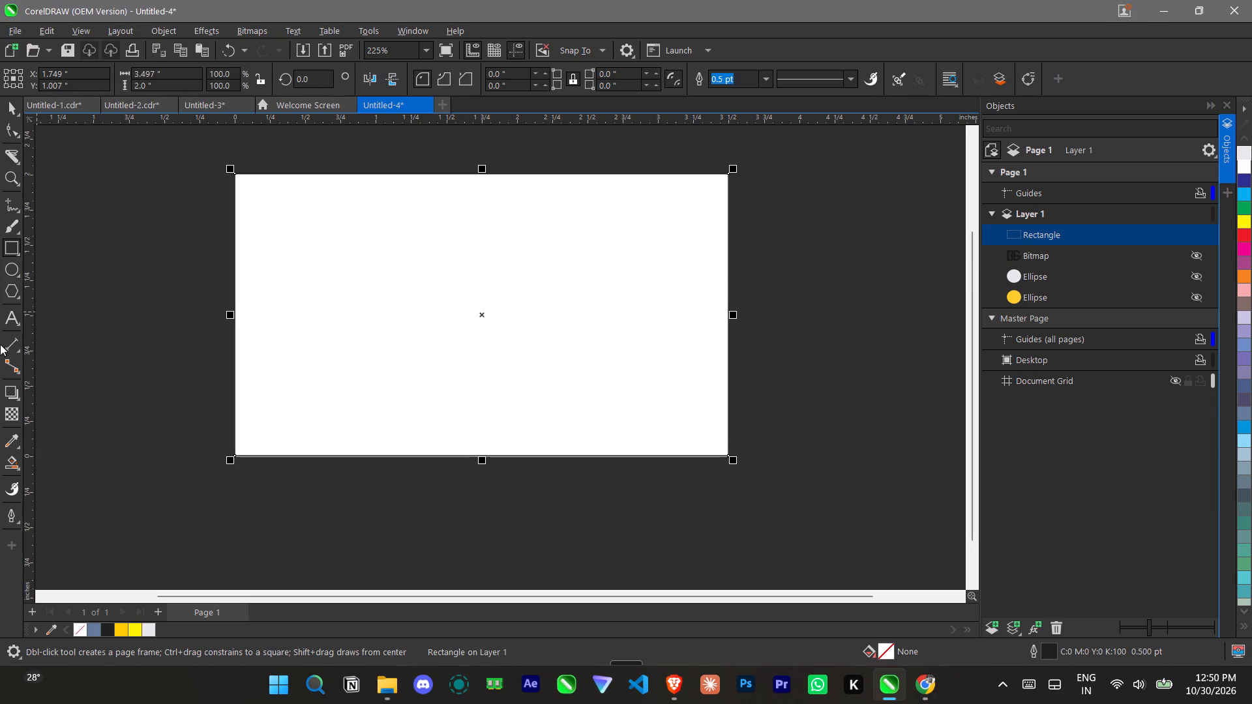
left_click(89, 635)
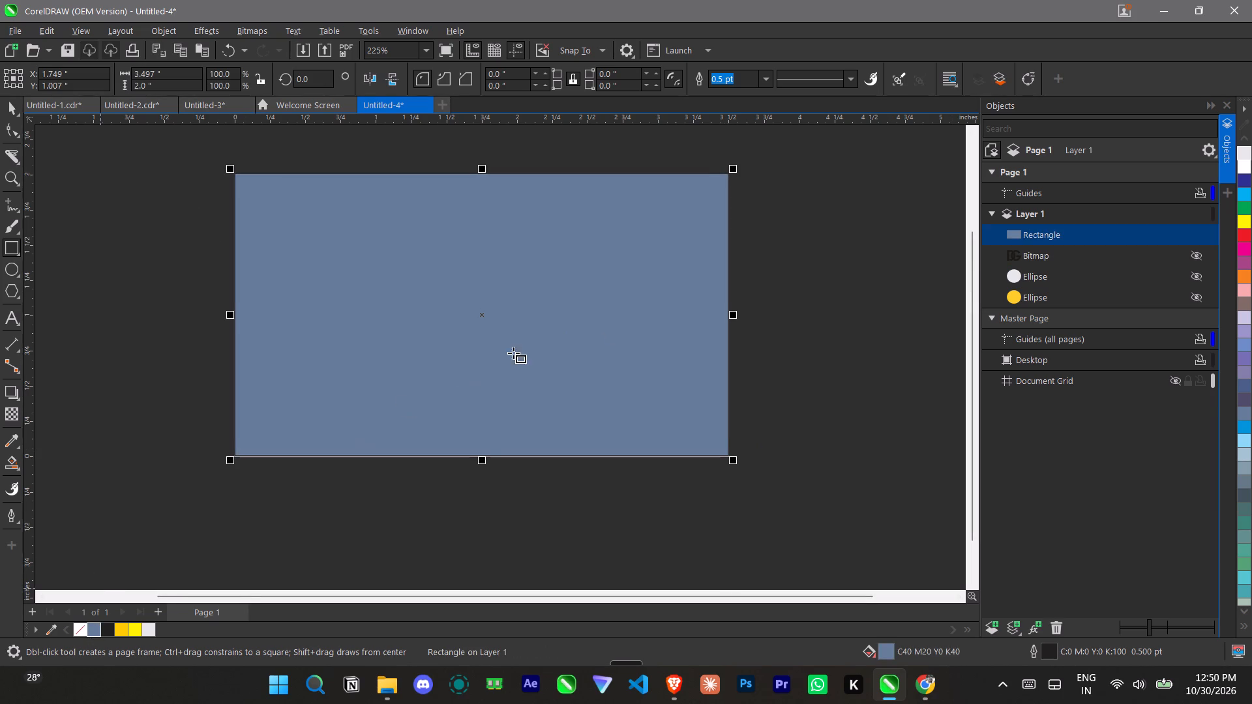
Move the rectangle below the yellow ellipse on Layer 1 and show both ellipses and the DG bitmap again.
left_click_drag(1071, 236, 1069, 314)
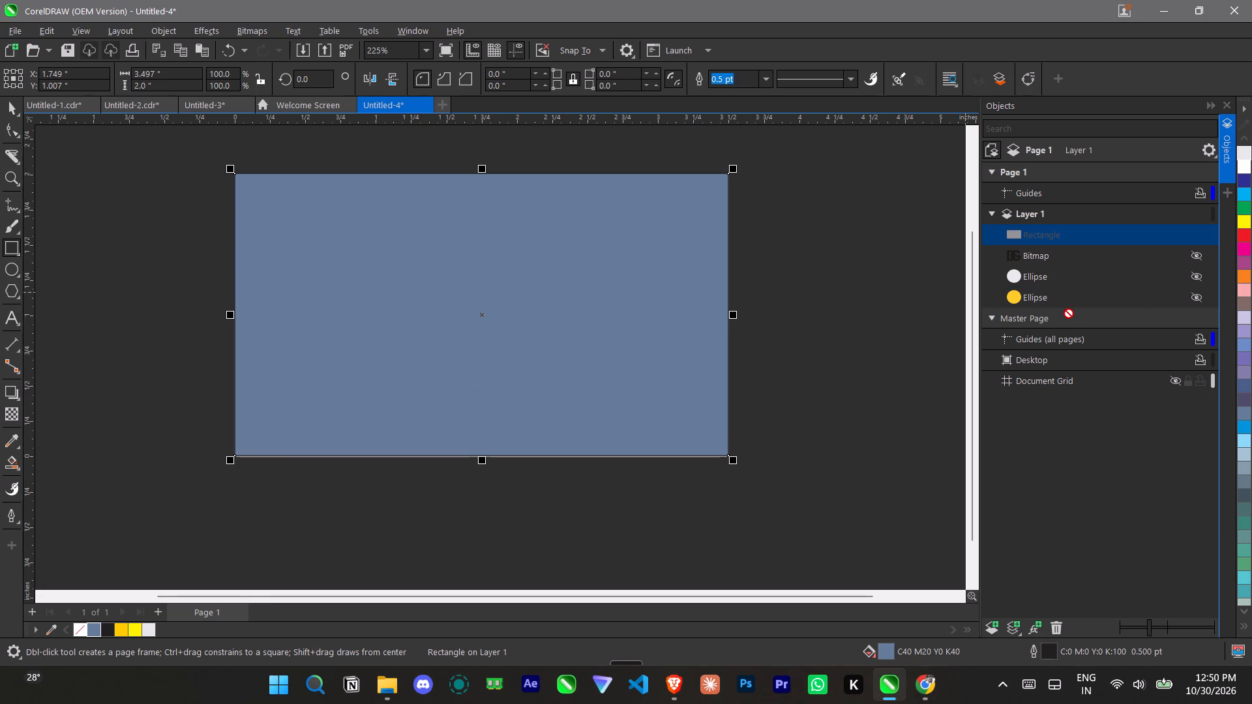
left_click_drag(1069, 314, 1064, 306)
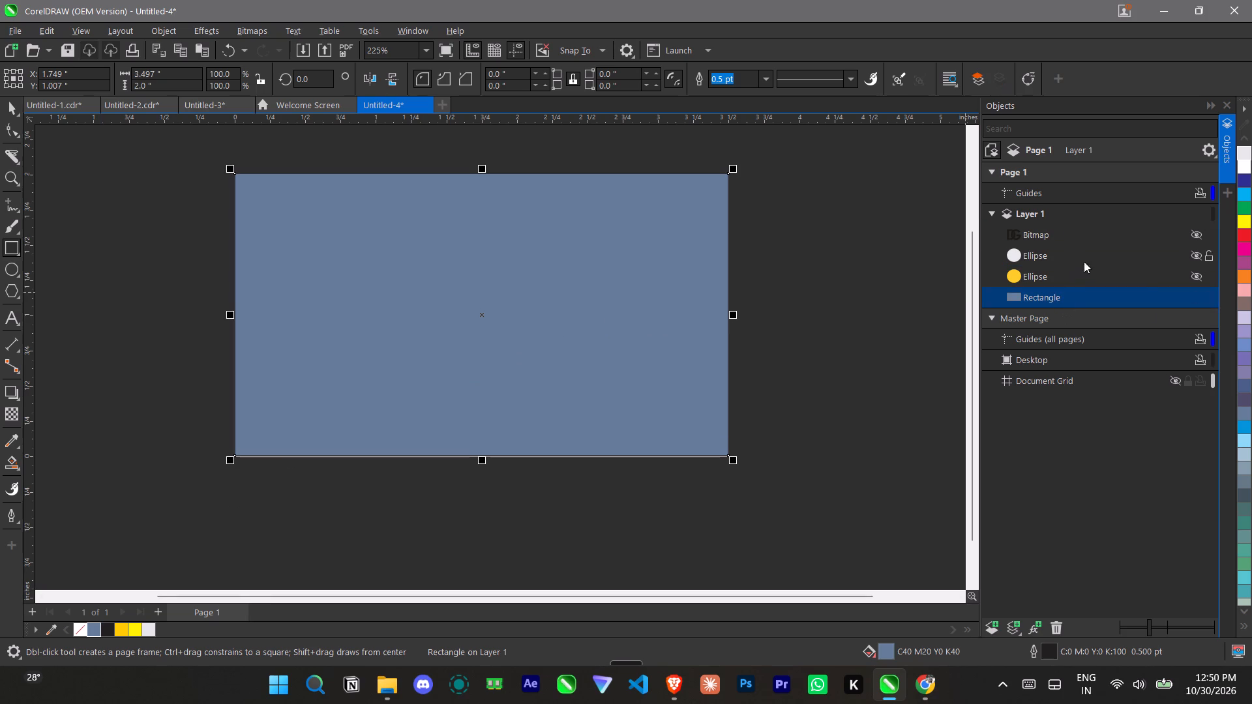
left_click(1197, 277)
left_click(1193, 255)
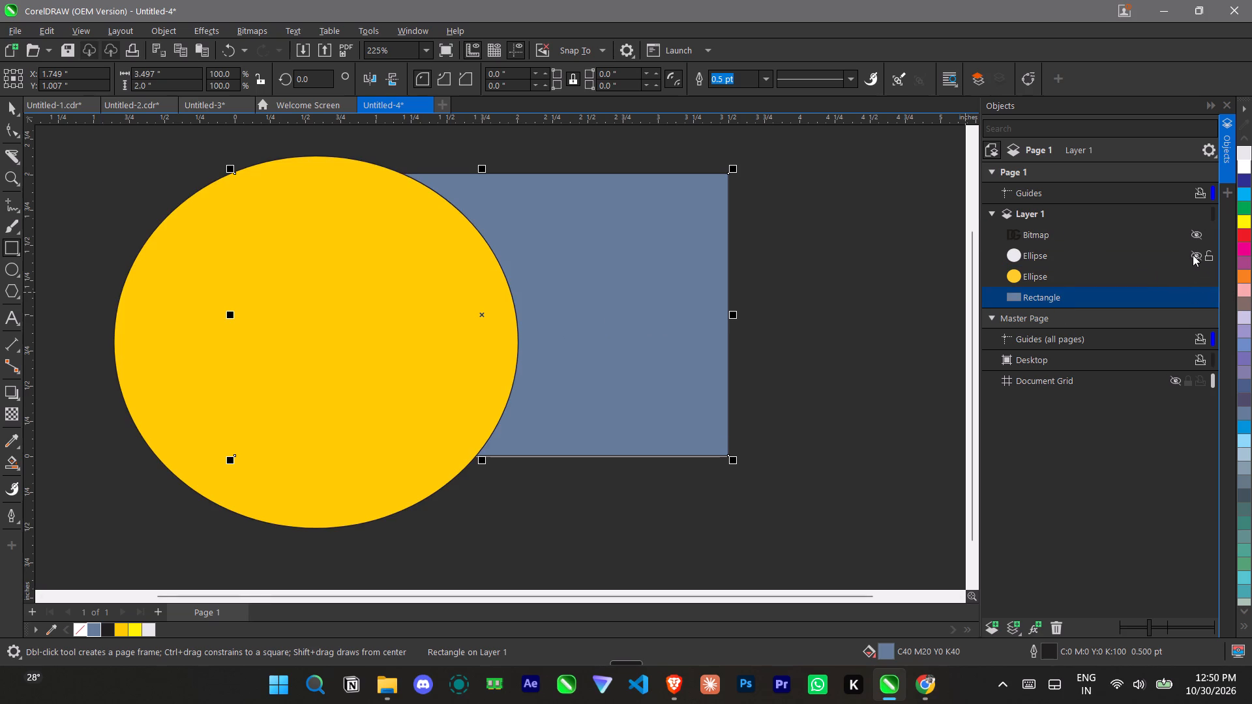
left_click(1199, 237)
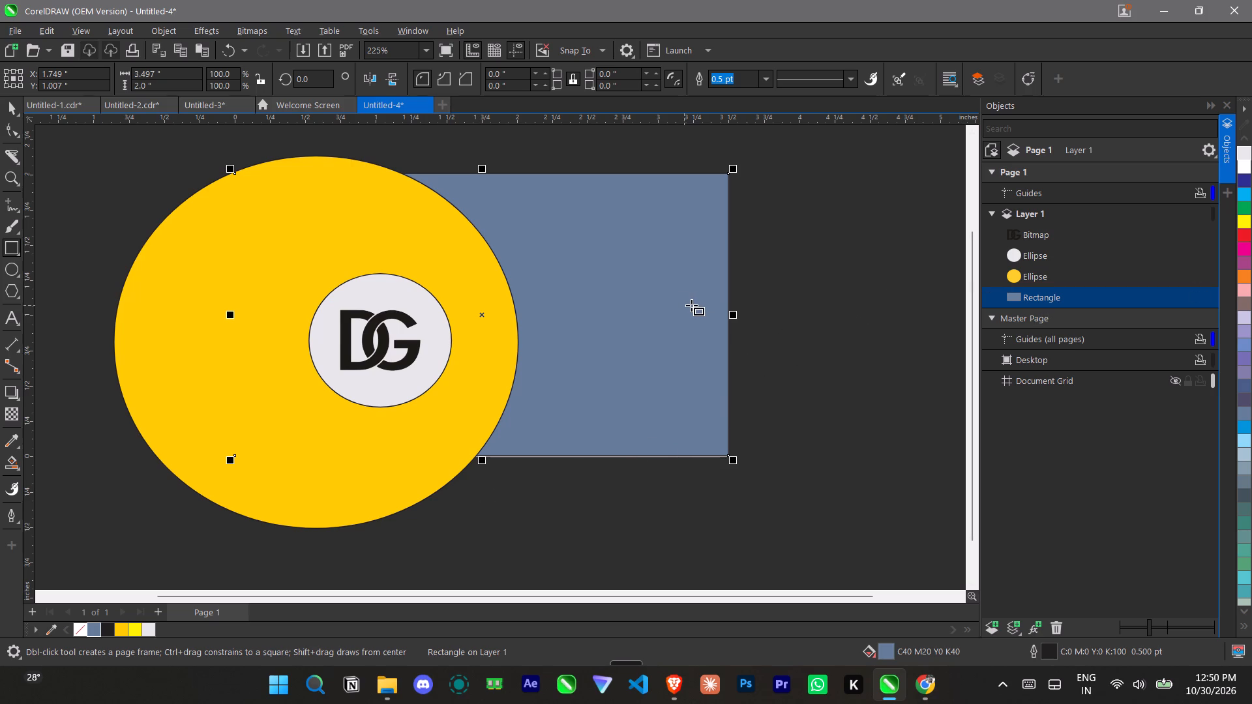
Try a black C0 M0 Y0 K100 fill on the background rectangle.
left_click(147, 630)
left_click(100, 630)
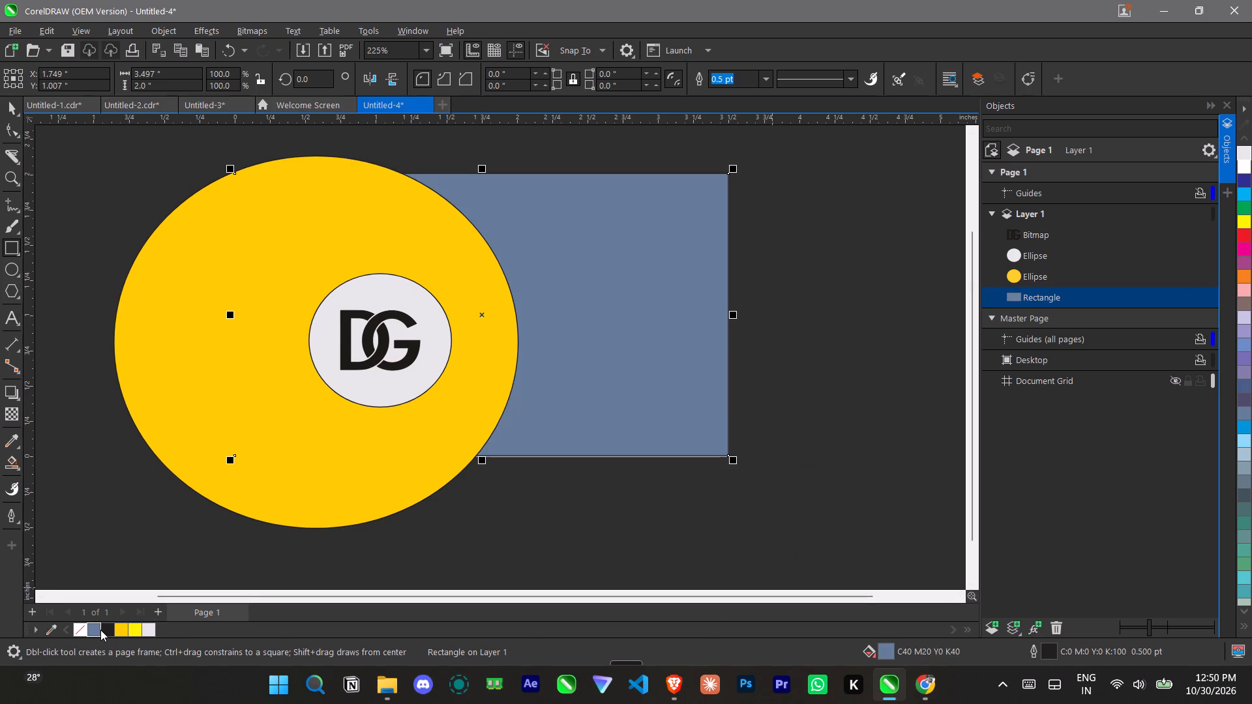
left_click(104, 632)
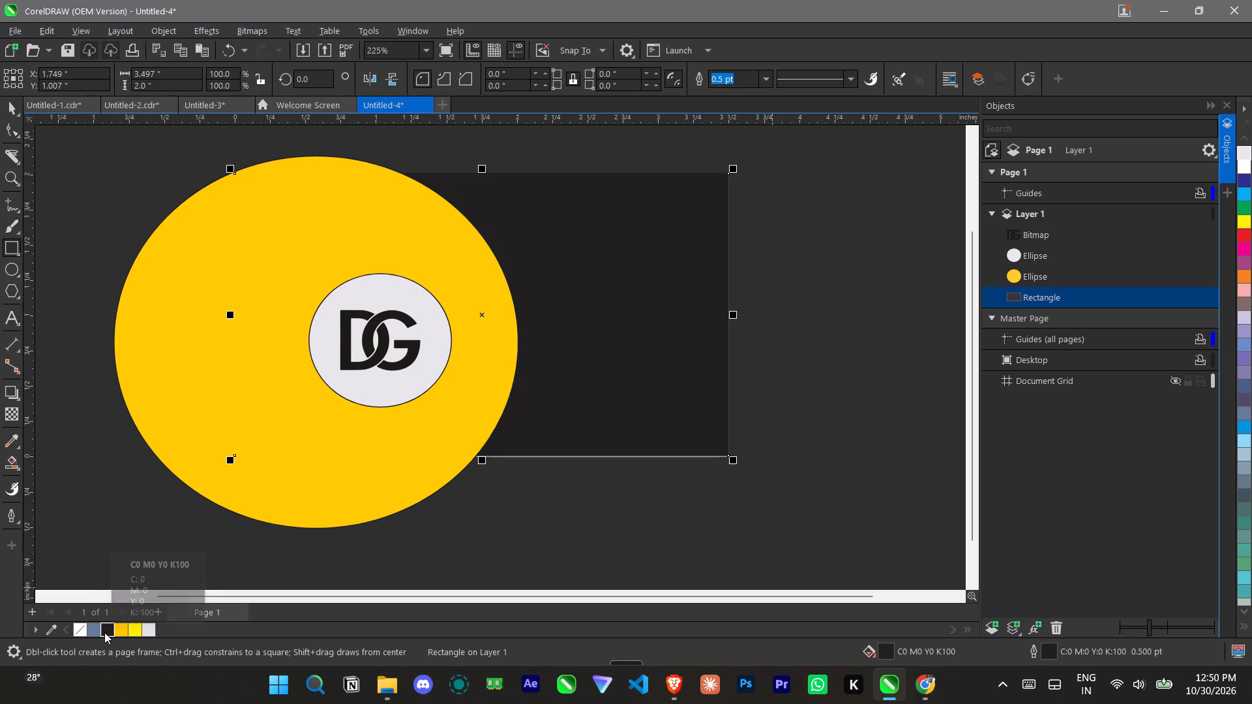
Stretch the background rectangle's bottom edge down to a height of about 2.02 in, covering the white strip of the page, and deselect it.
left_click_drag(482, 462, 483, 467)
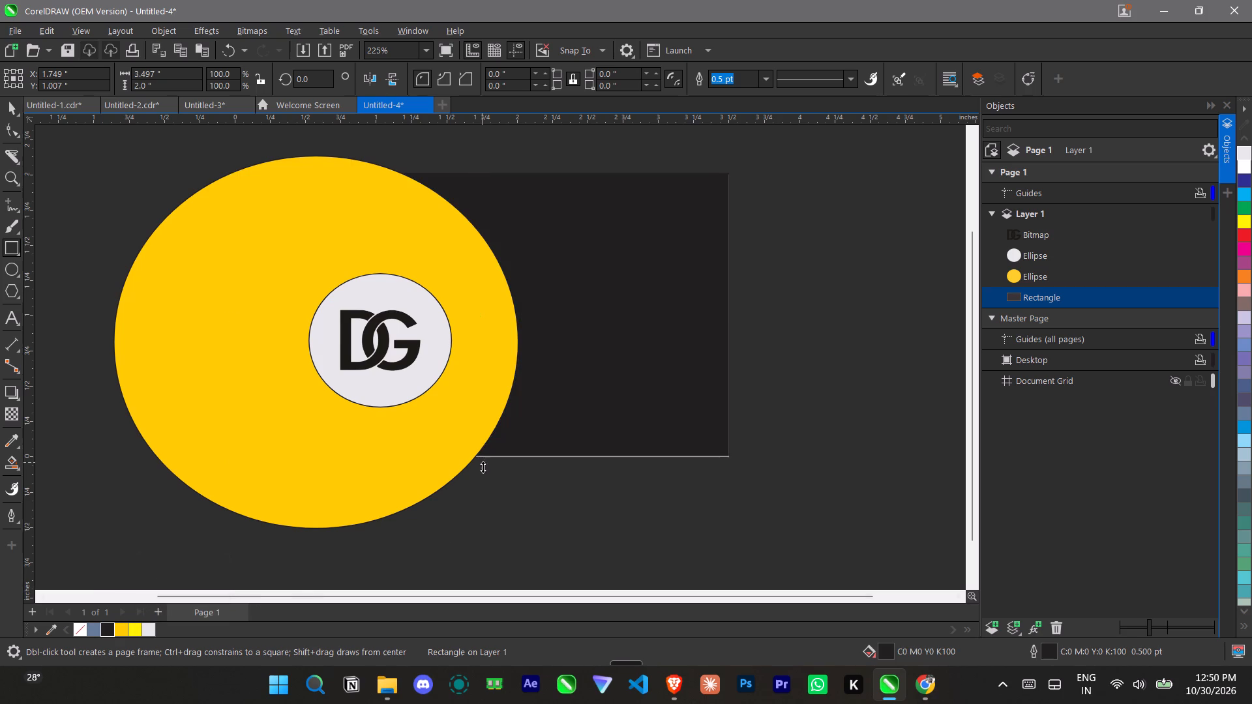
left_click_drag(483, 467, 490, 467)
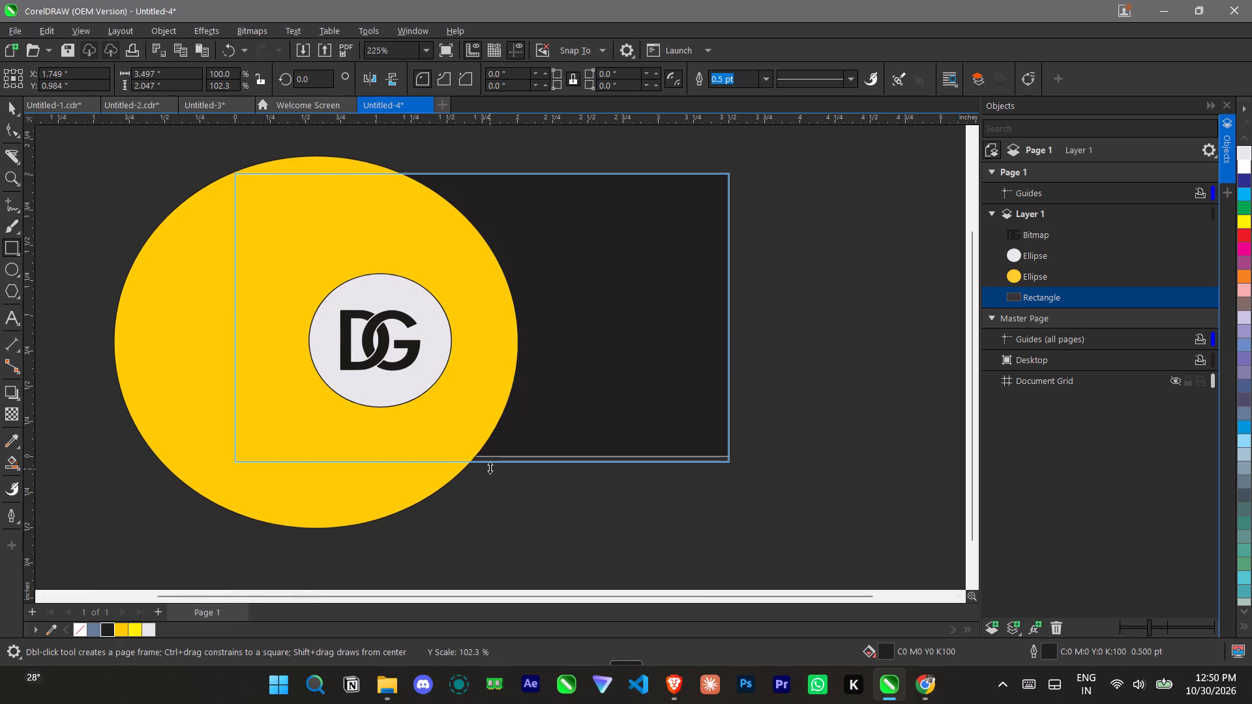
left_click_drag(490, 467, 488, 465)
left_click(819, 435)
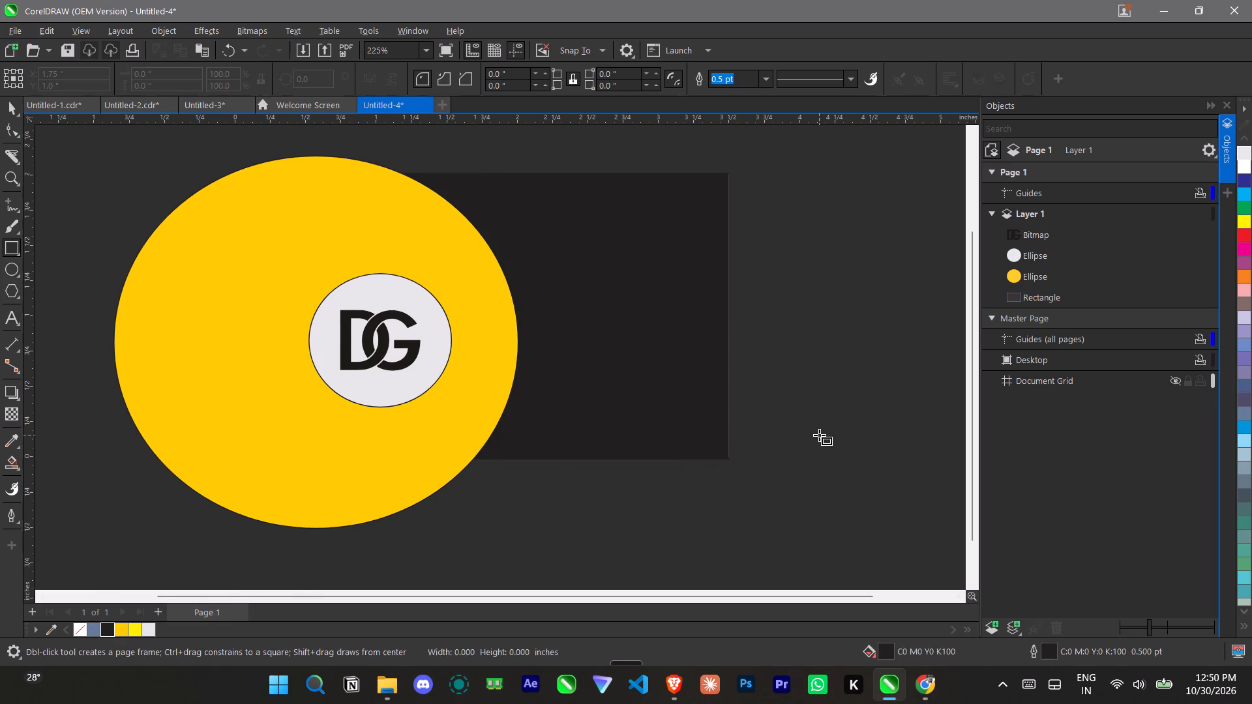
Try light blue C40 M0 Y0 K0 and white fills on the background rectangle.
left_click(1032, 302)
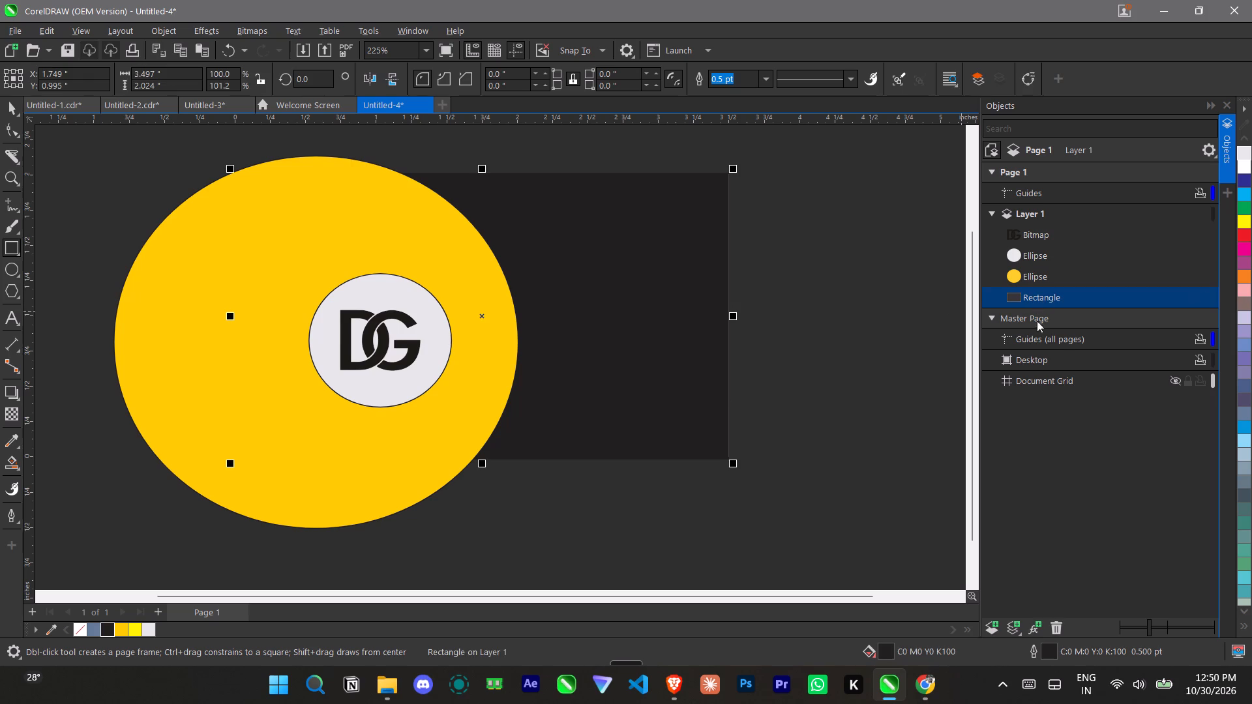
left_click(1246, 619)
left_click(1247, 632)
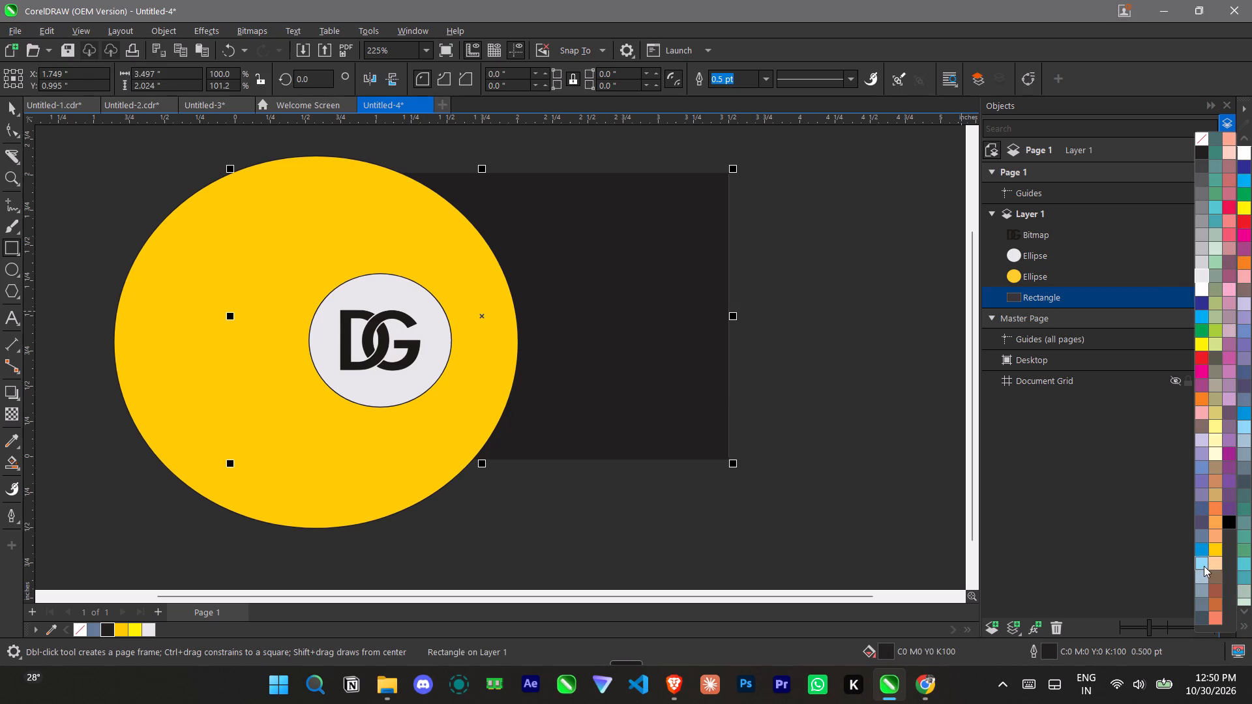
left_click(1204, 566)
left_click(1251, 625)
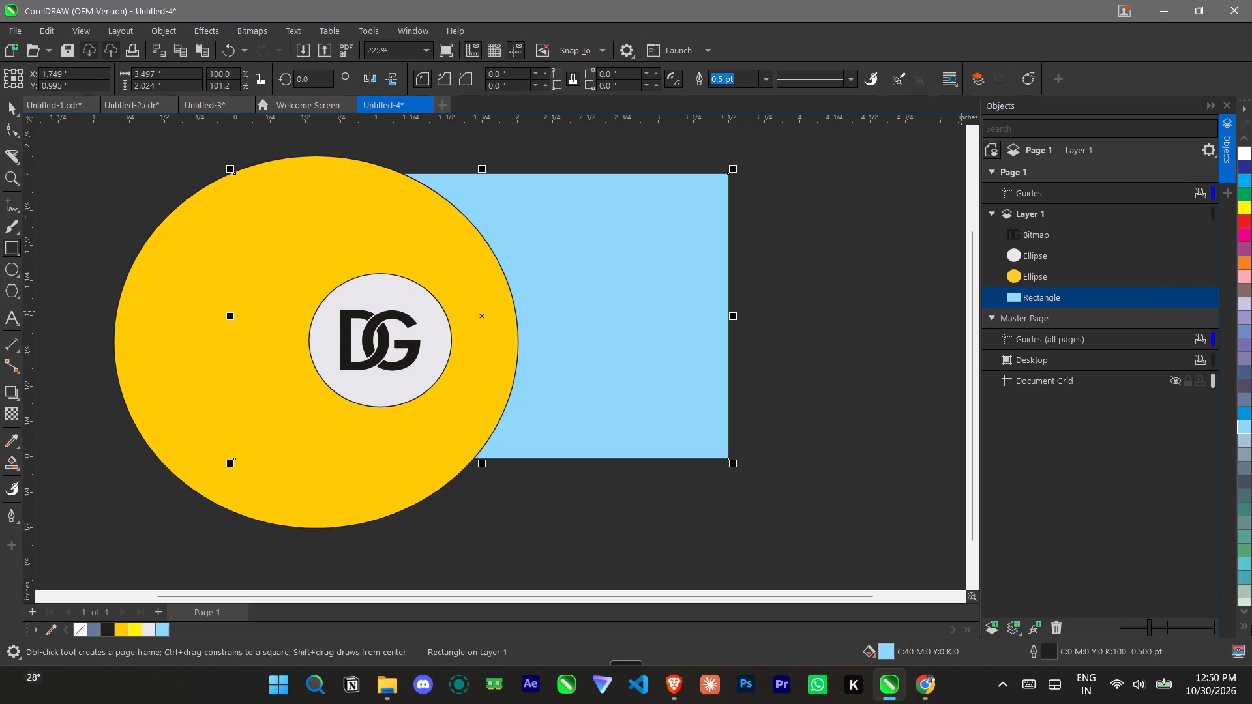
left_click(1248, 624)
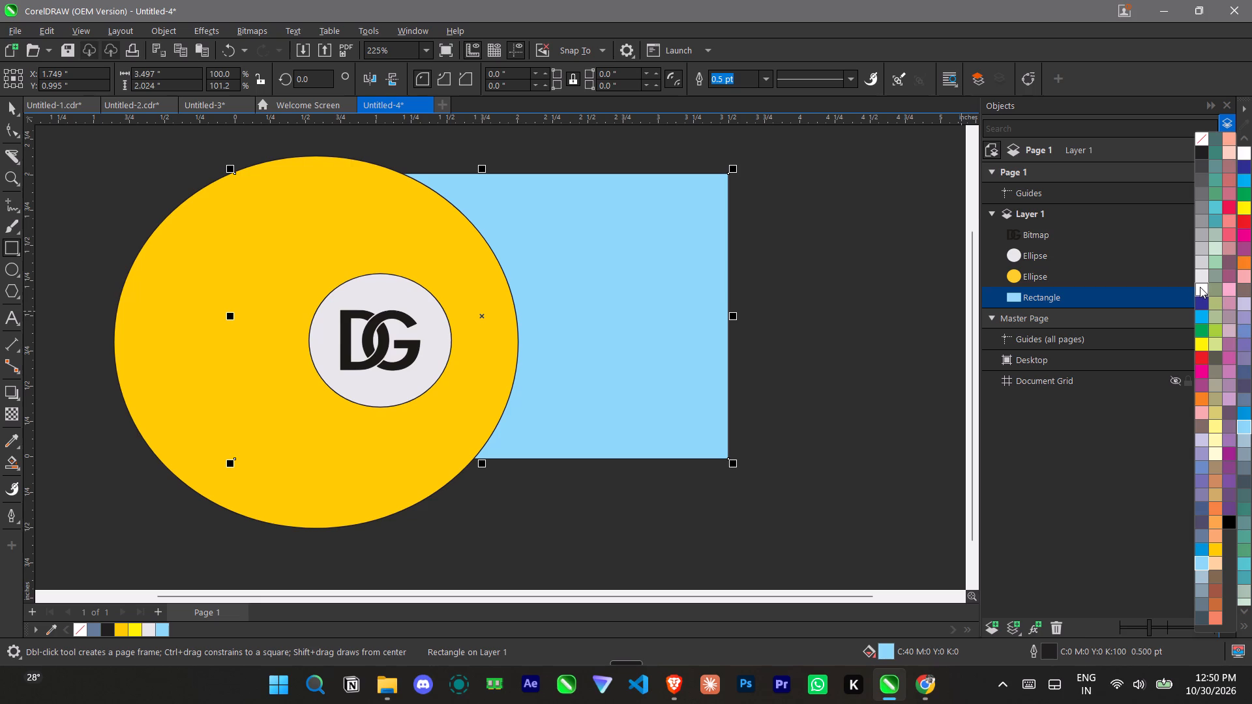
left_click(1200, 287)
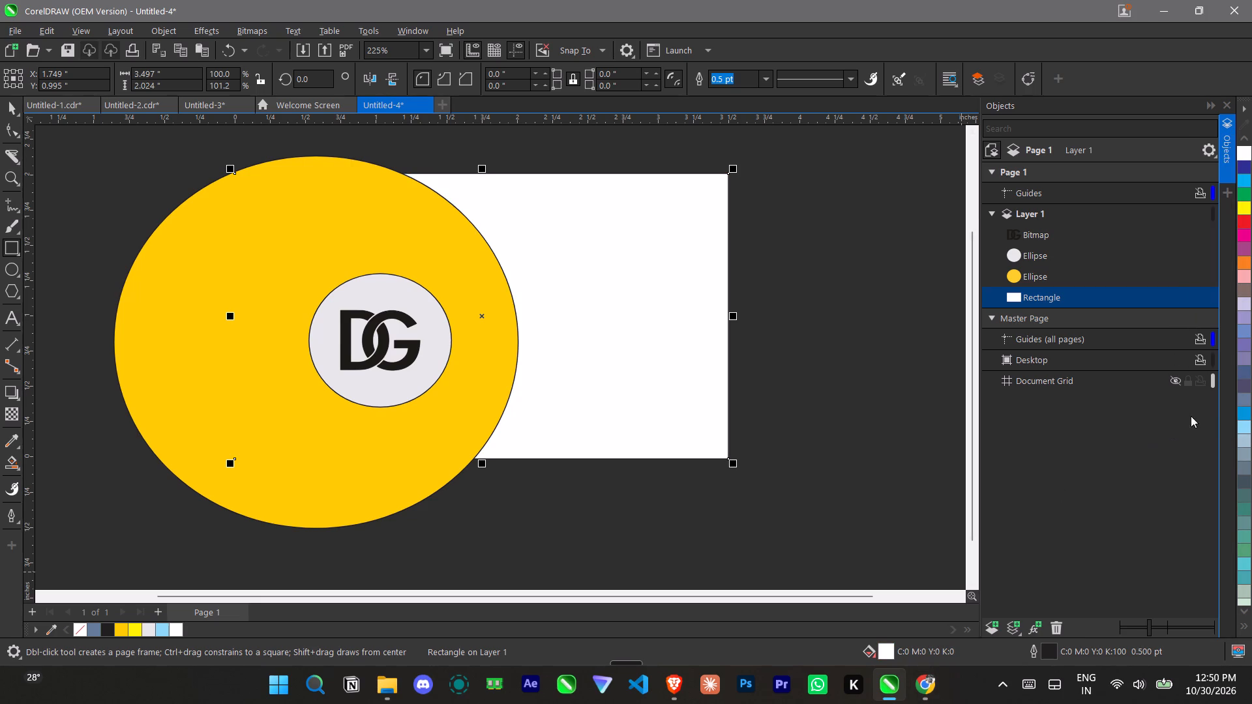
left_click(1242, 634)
Fill the background rectangle with muted green C20 M0 Y40 K40.
left_click(1245, 623)
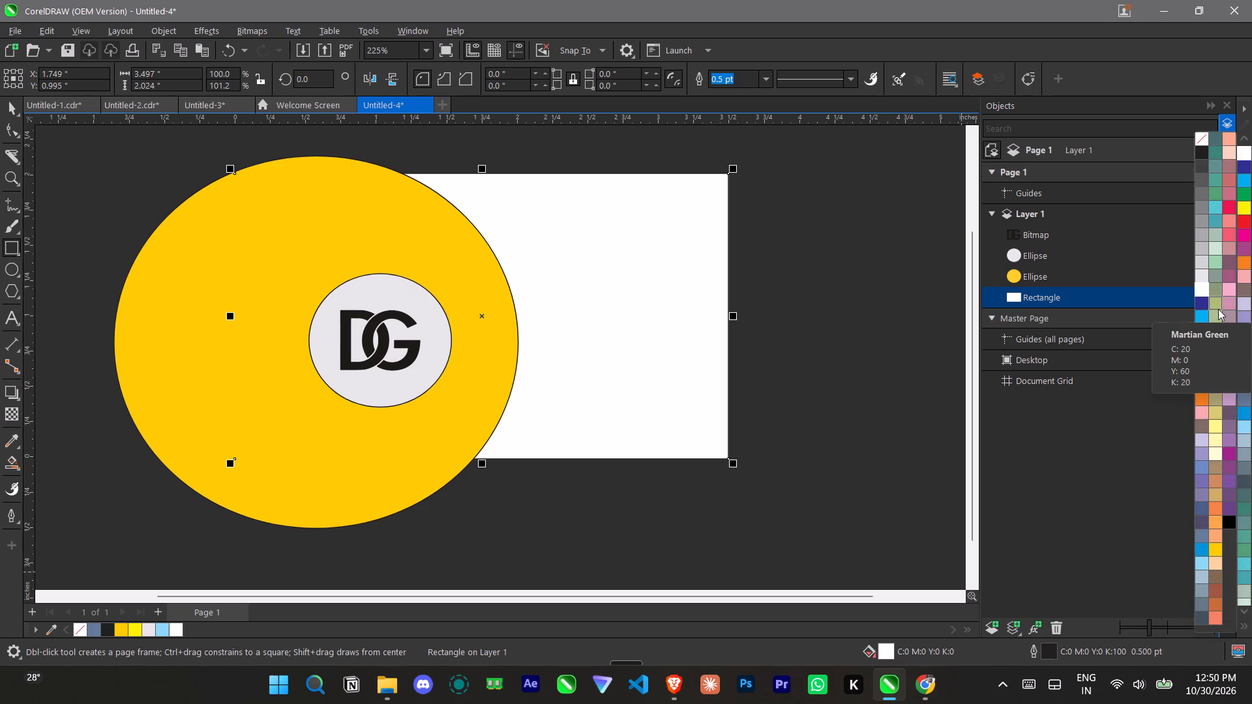
left_click(1218, 286)
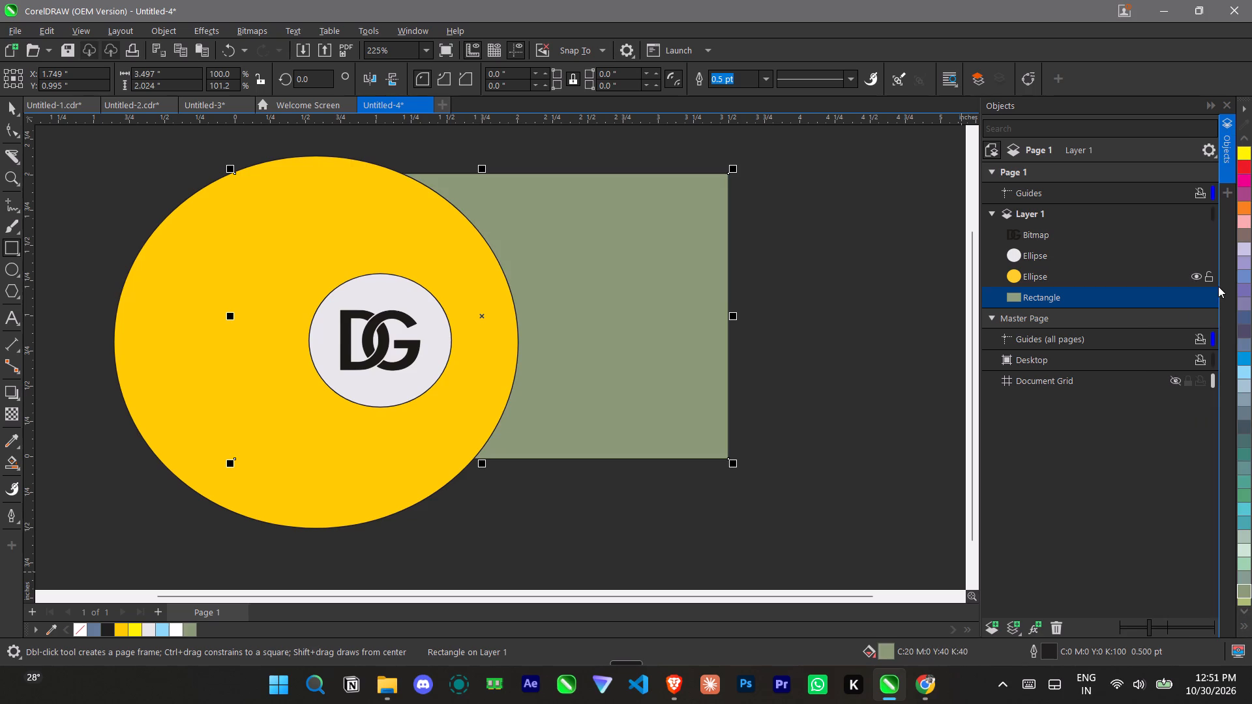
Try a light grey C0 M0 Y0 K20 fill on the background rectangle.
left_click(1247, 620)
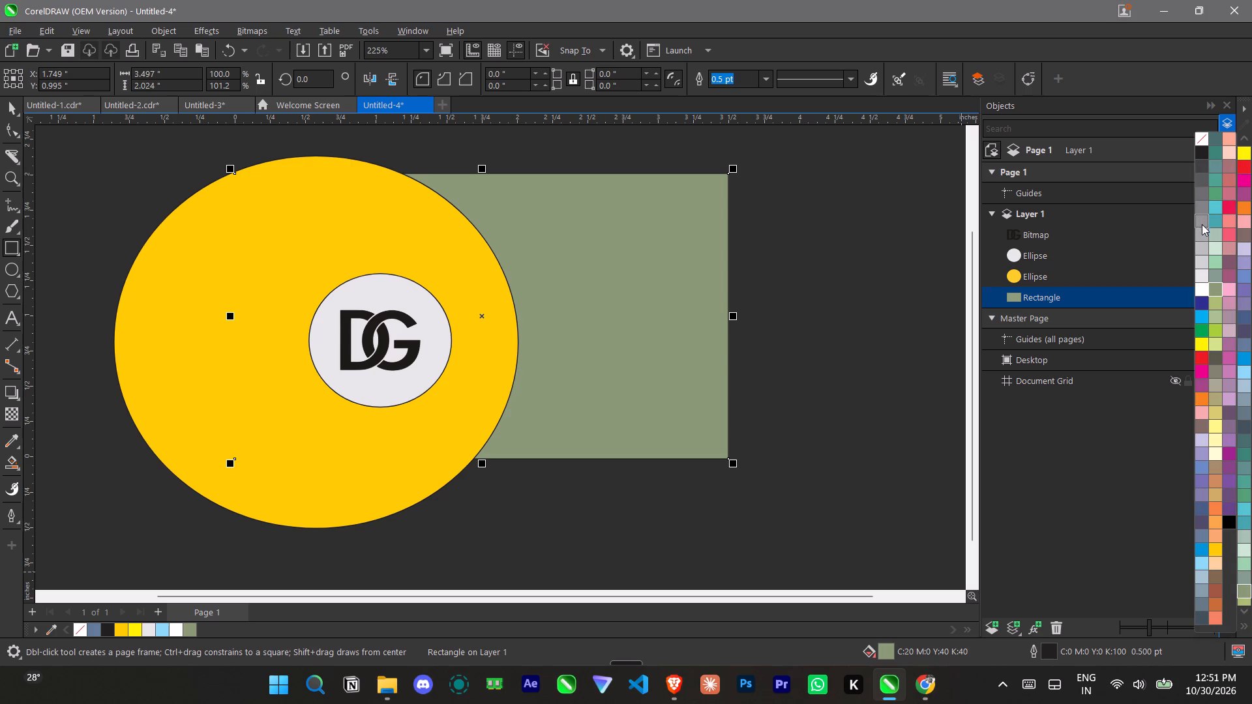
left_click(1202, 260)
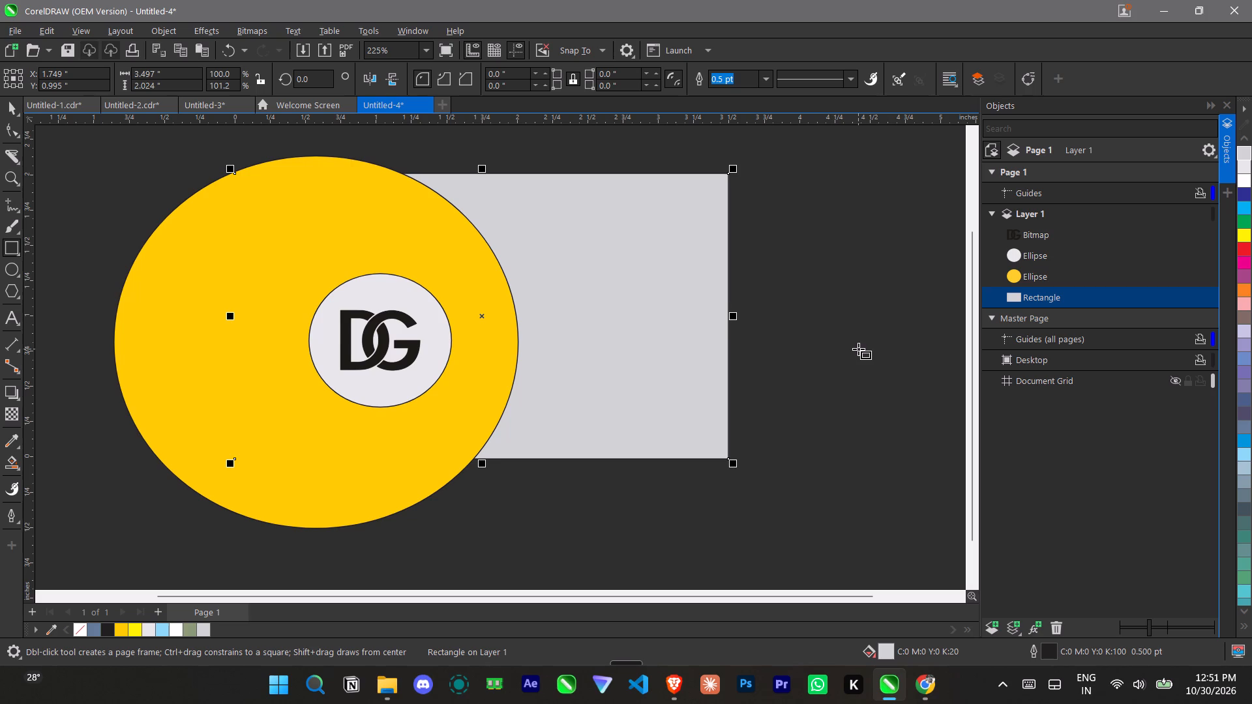
Fill the background rectangle with white C0 M0 Y0 K0.
left_click(1241, 623)
left_click(1200, 291)
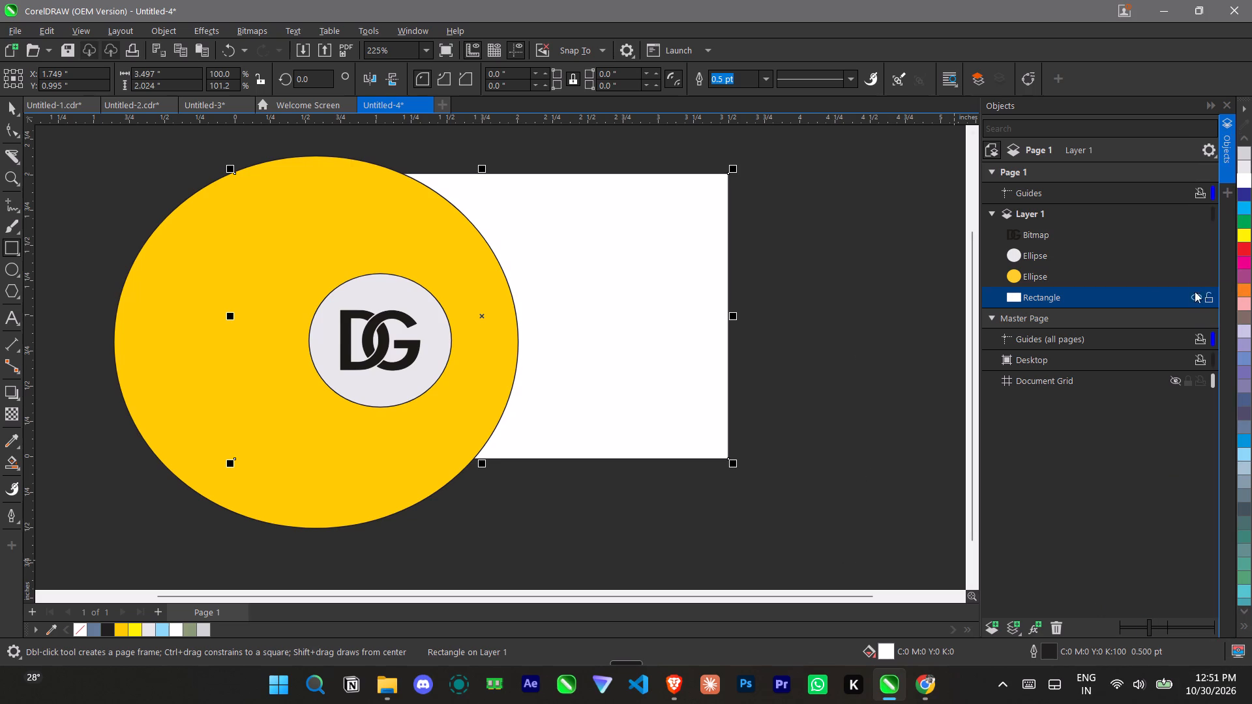
left_click(12, 323)
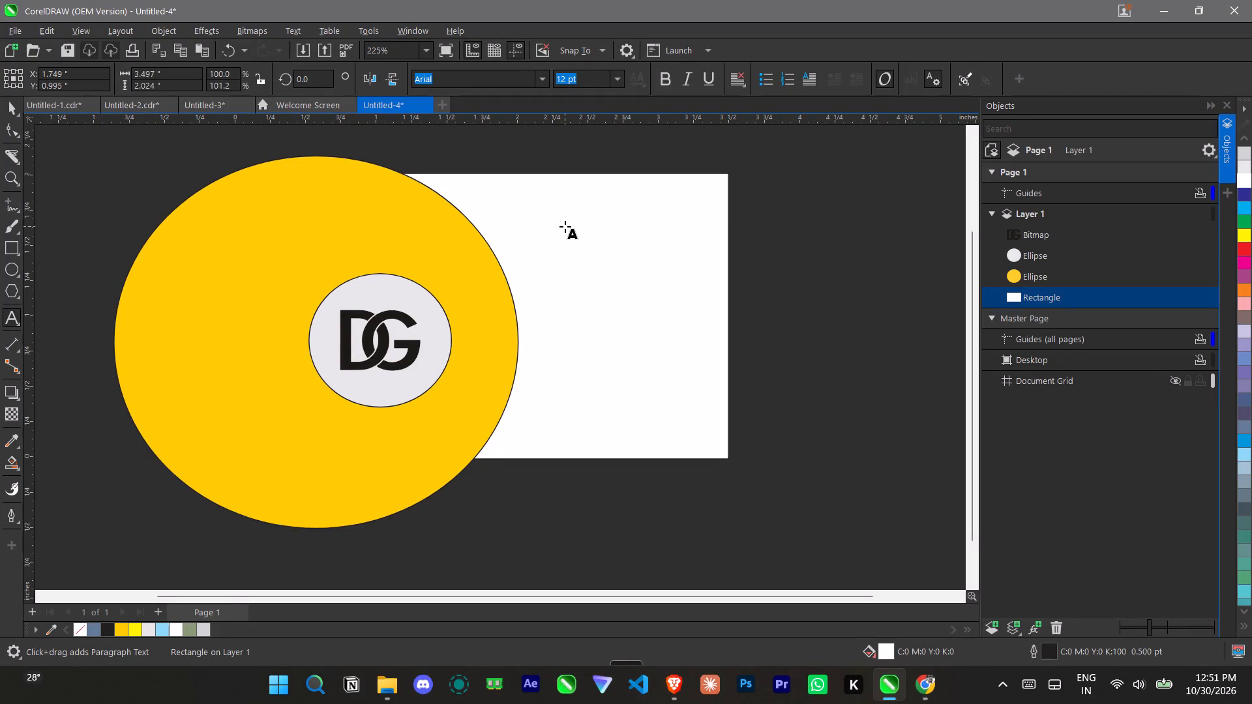
left_click(531, 217)
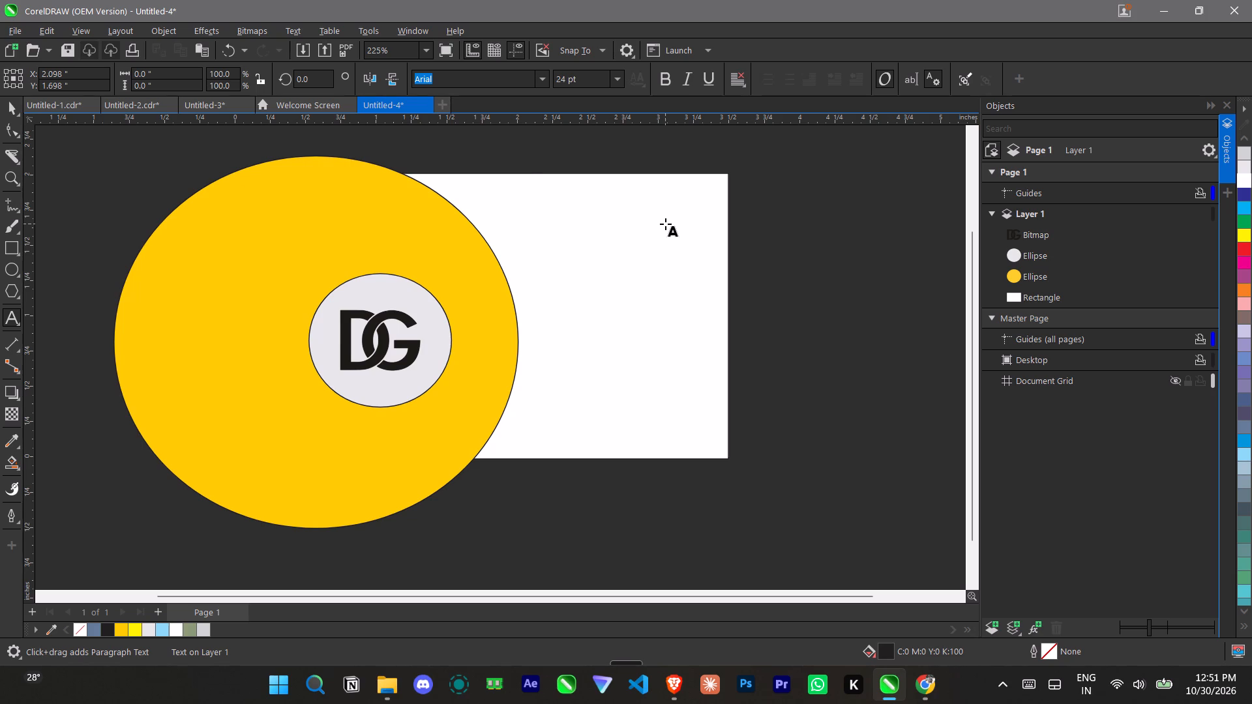
key("d")
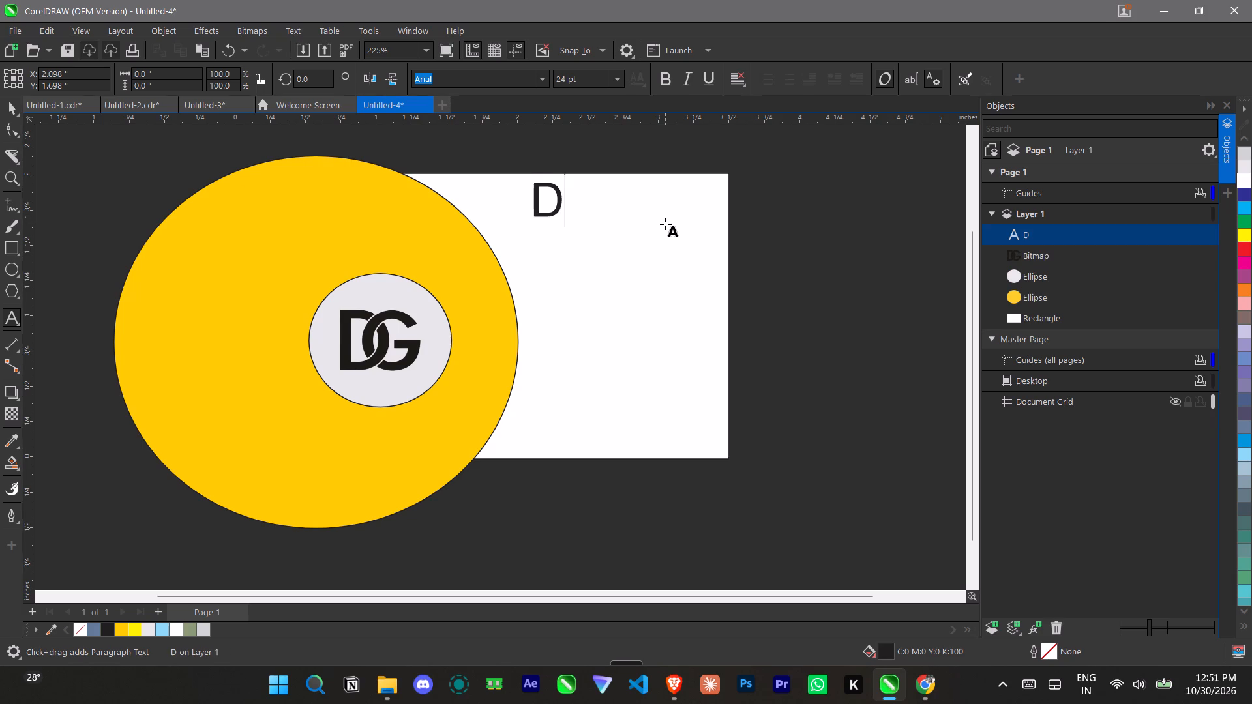
key("a")
type("NNY")
key("space")
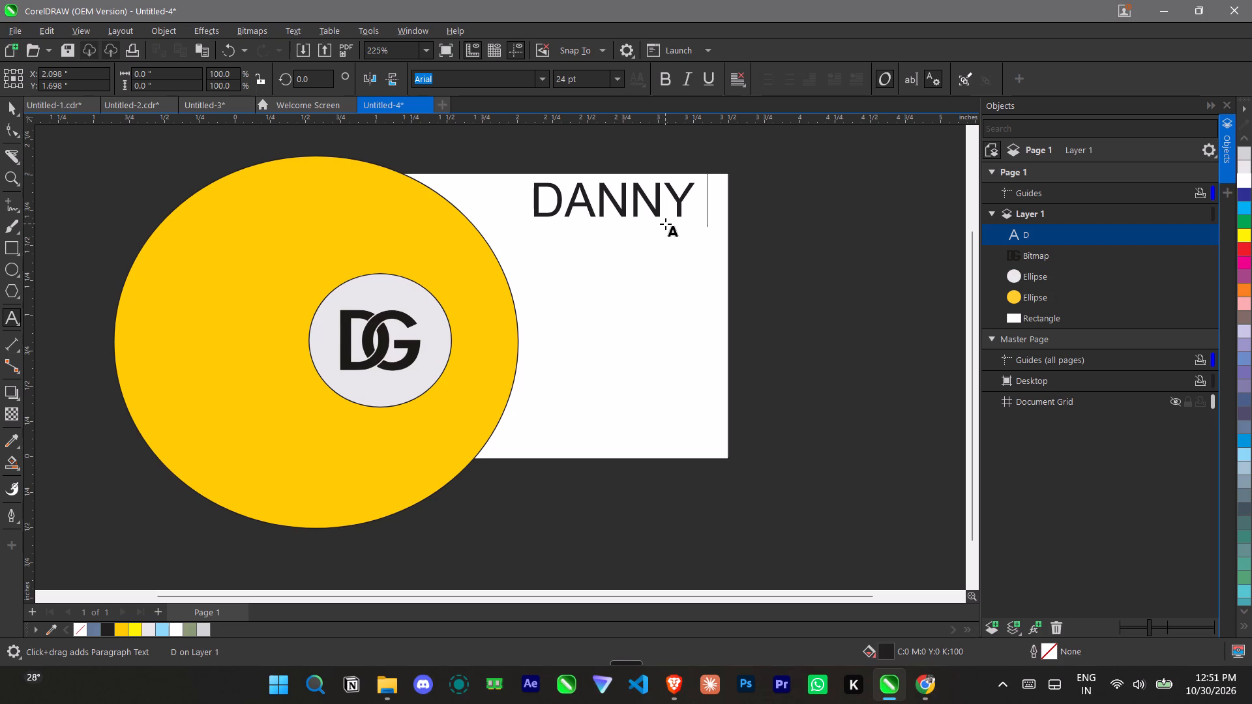
type("GRO")
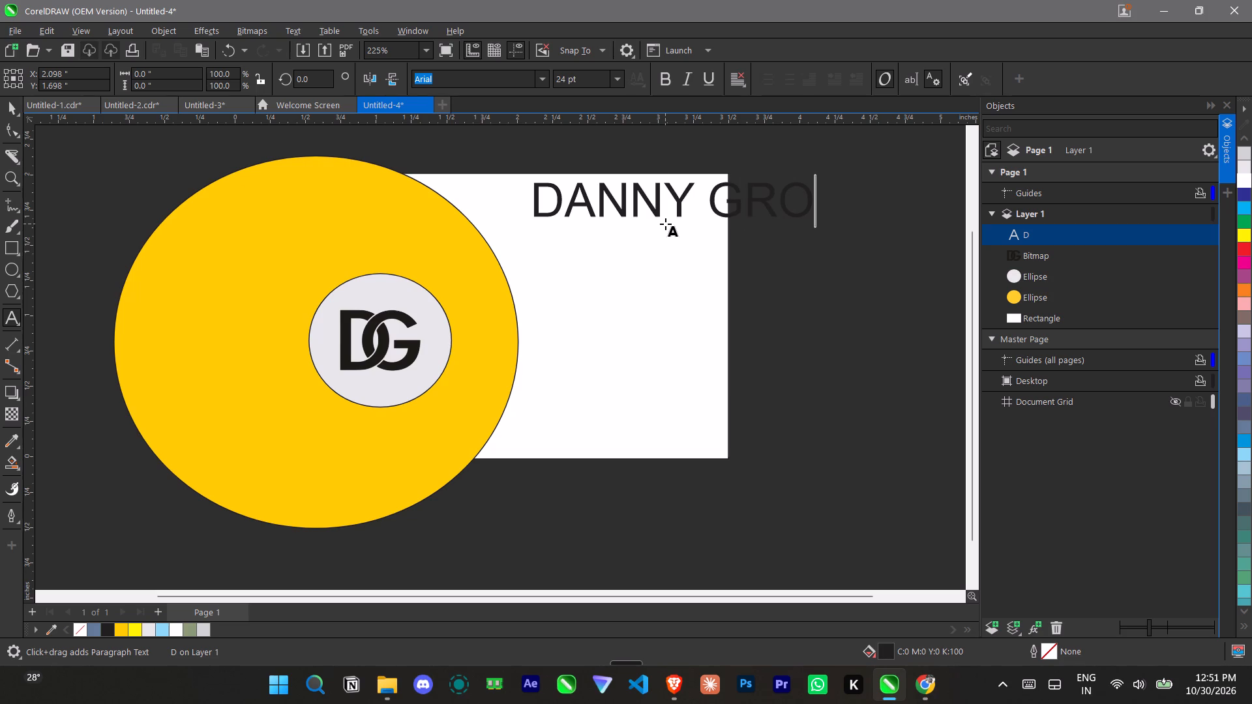
type("OP")
key("BackSpace")
key("BackSpace")
key("BackSpace")
key("BackSpace")
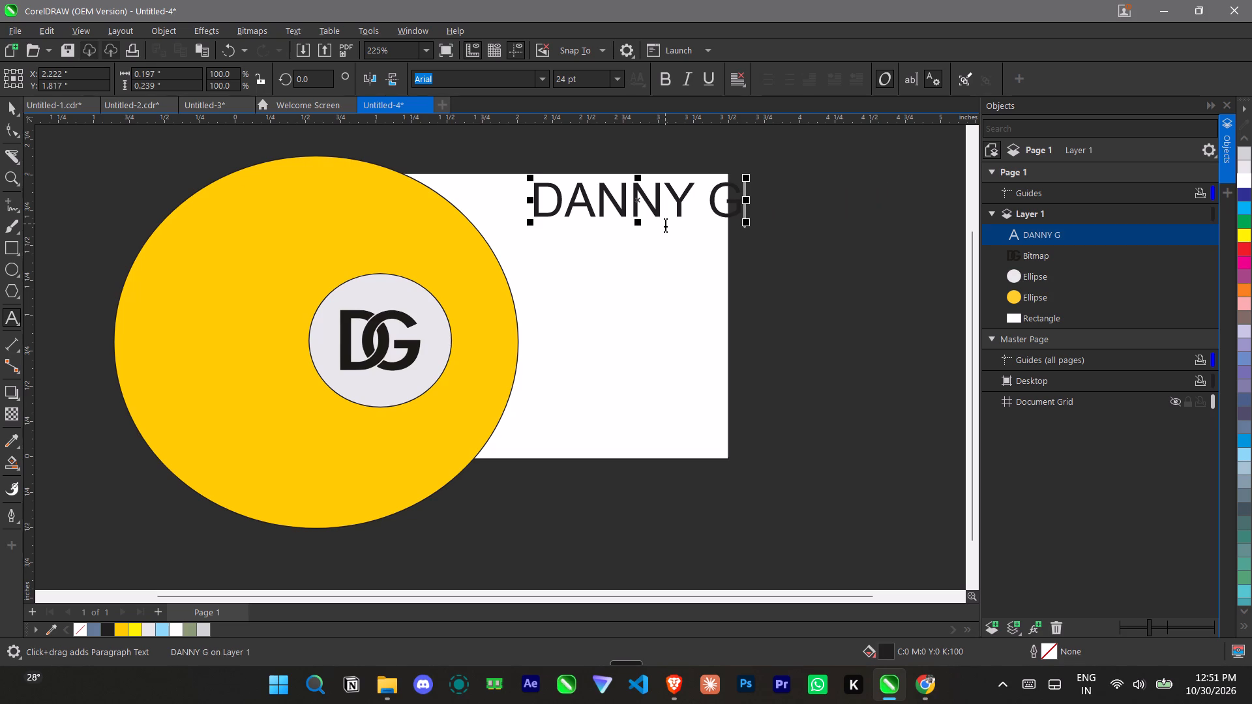
Switch to Chrome, search Google Images for "group of companies visiting card" and examine the example designs.
left_click(917, 682)
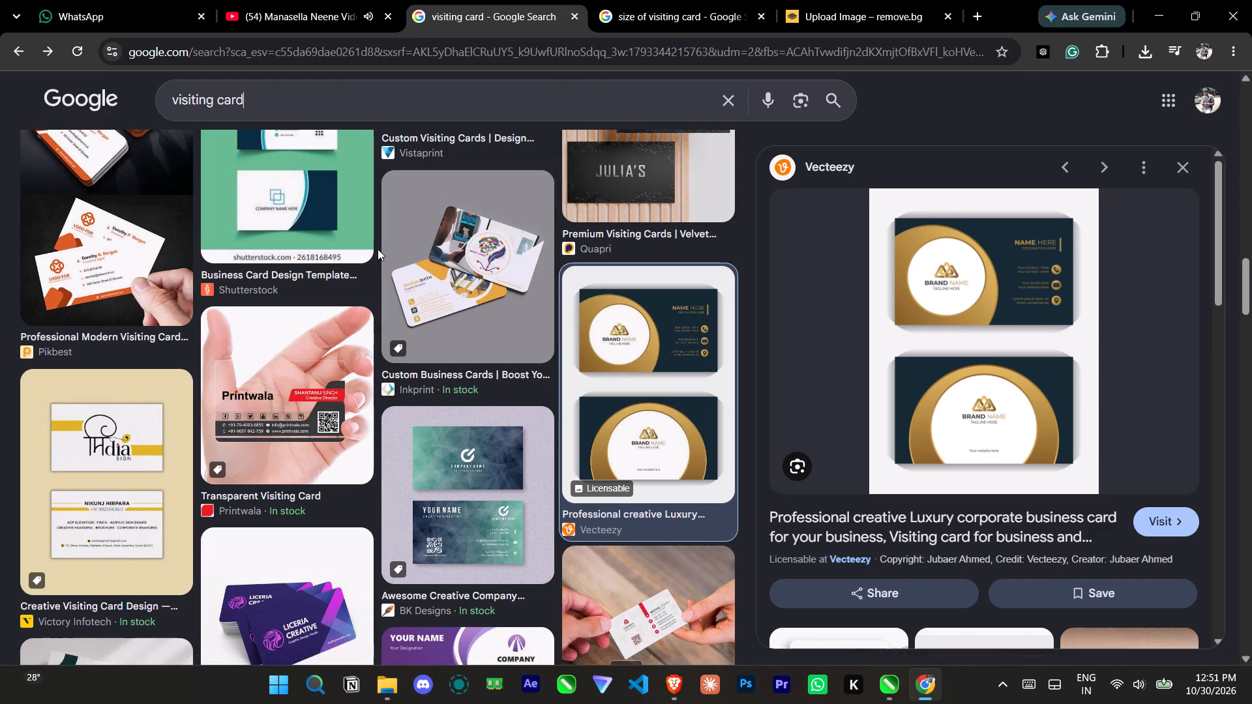
scroll(378, 249, "up", 4)
left_click(735, 104)
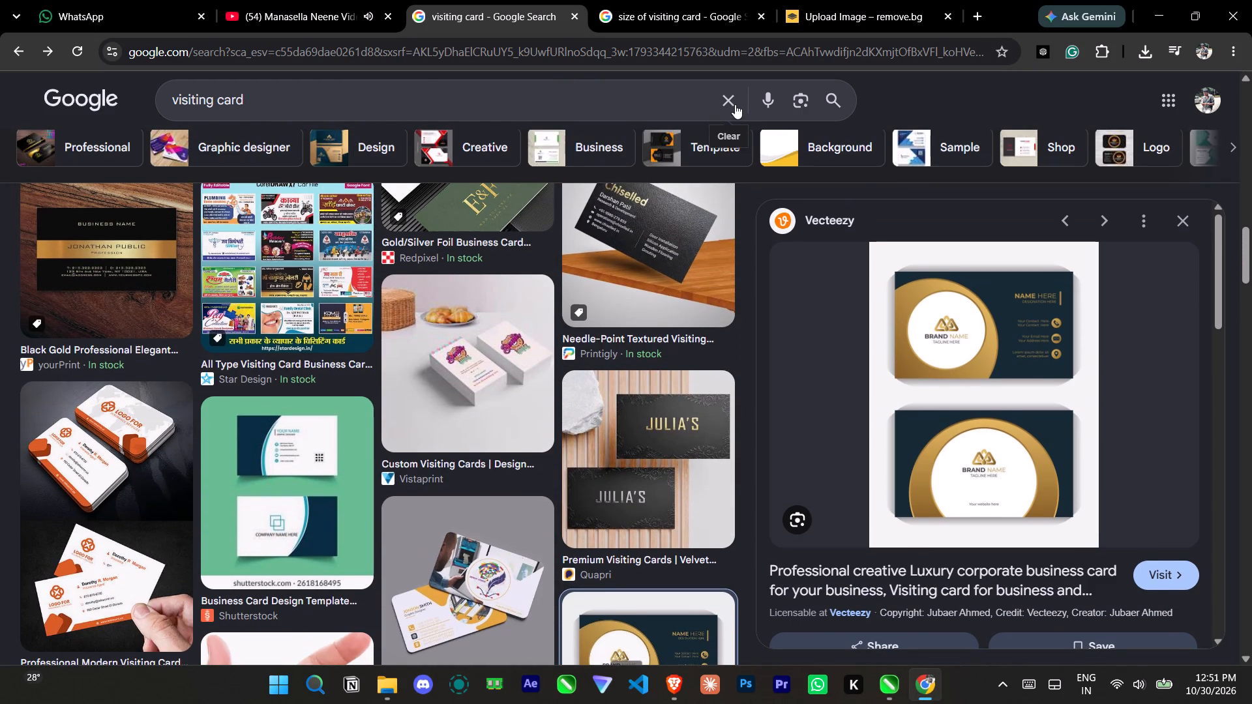
type("GR")
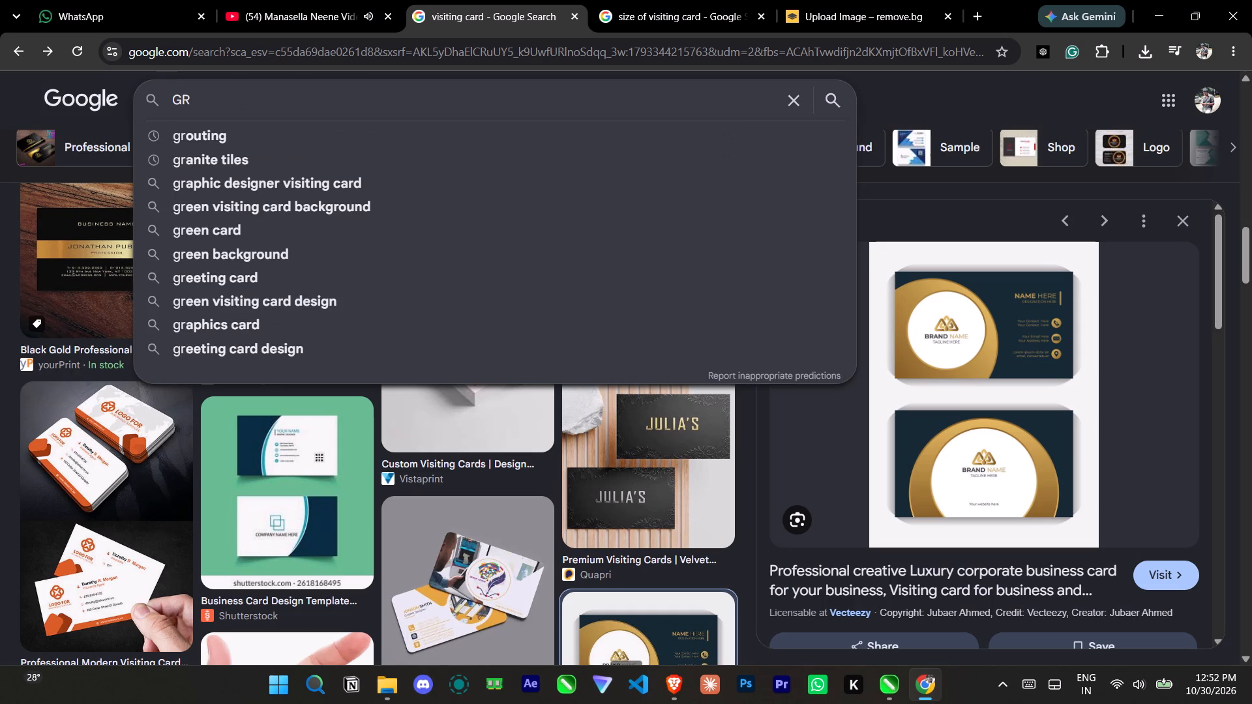
key("o")
key("o")
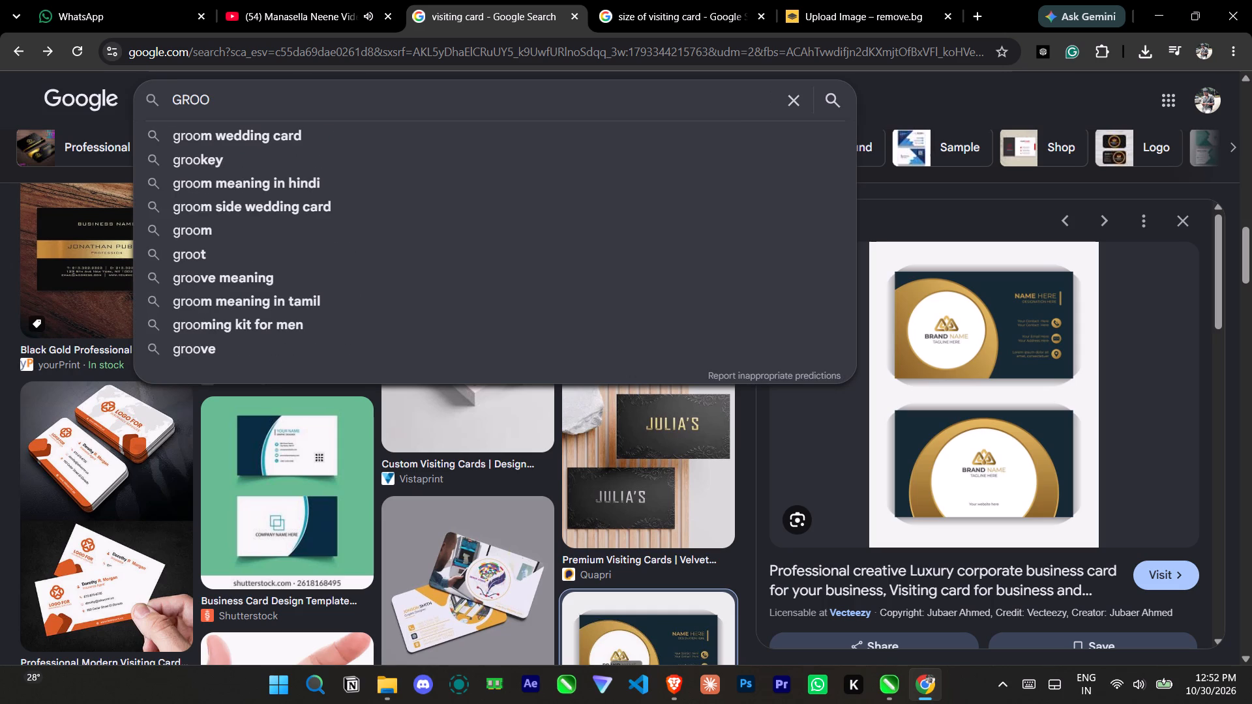
key("BackSpace")
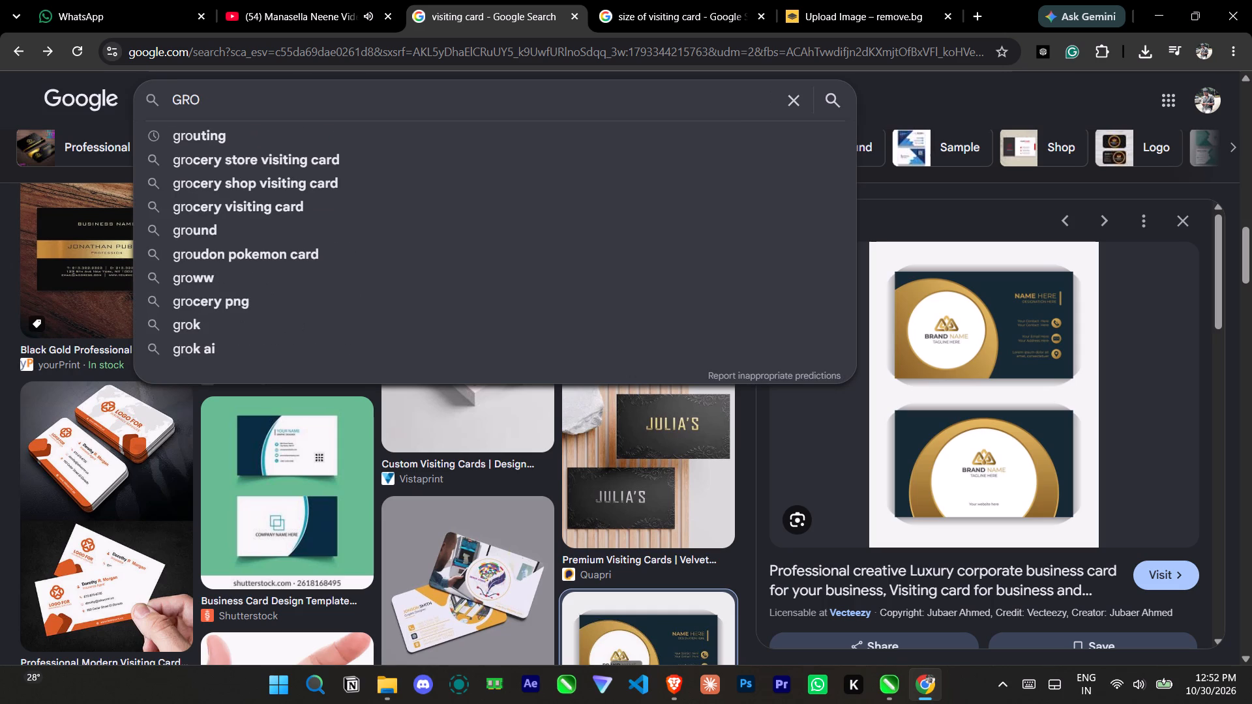
key("BackSpace")
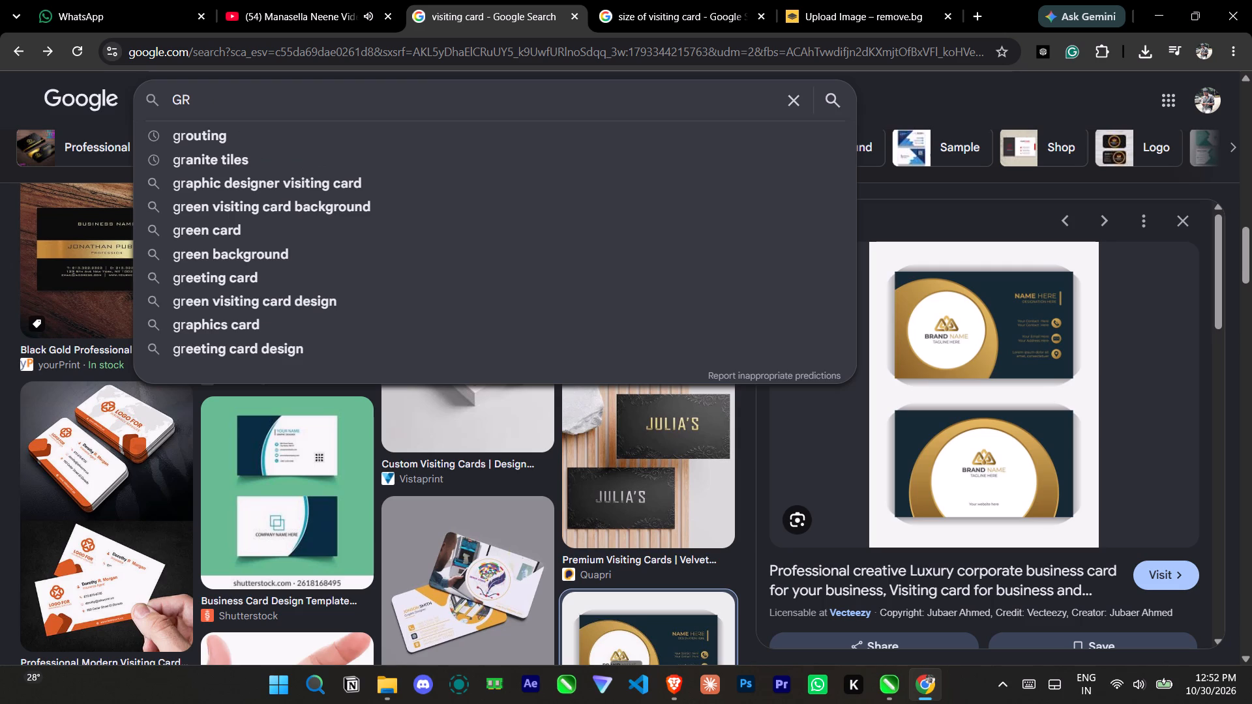
key("BackSpace")
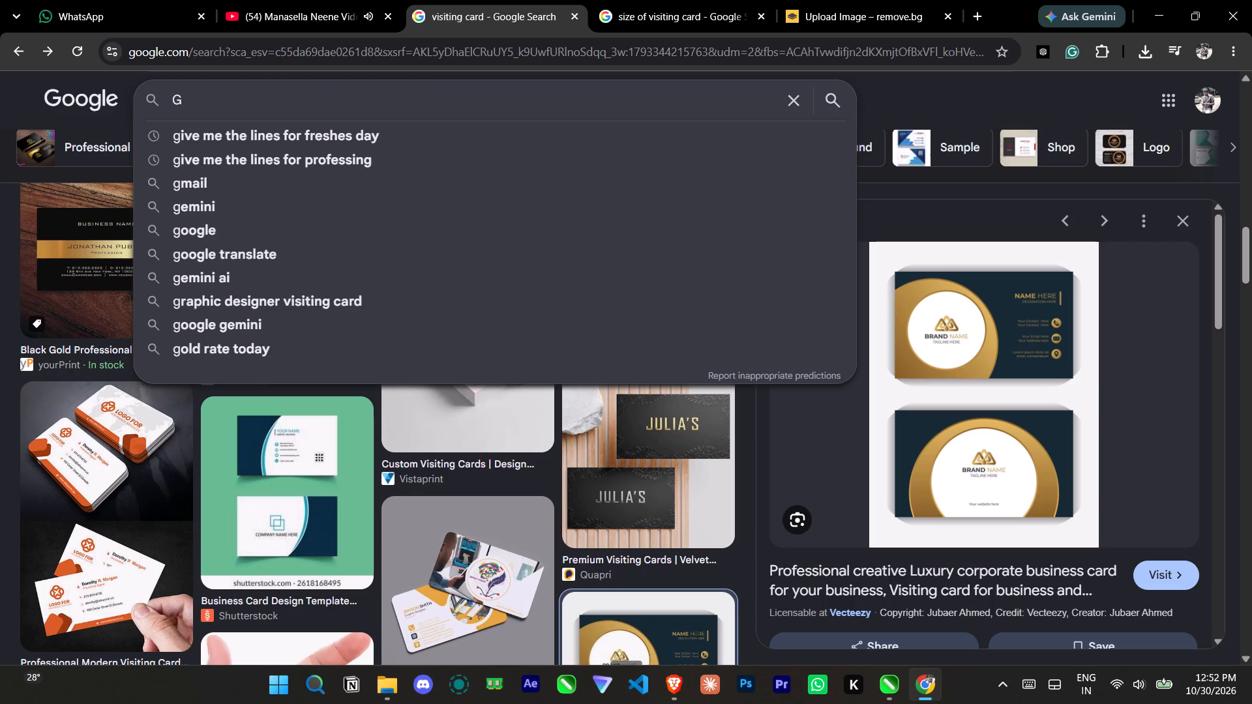
key("BackSpace")
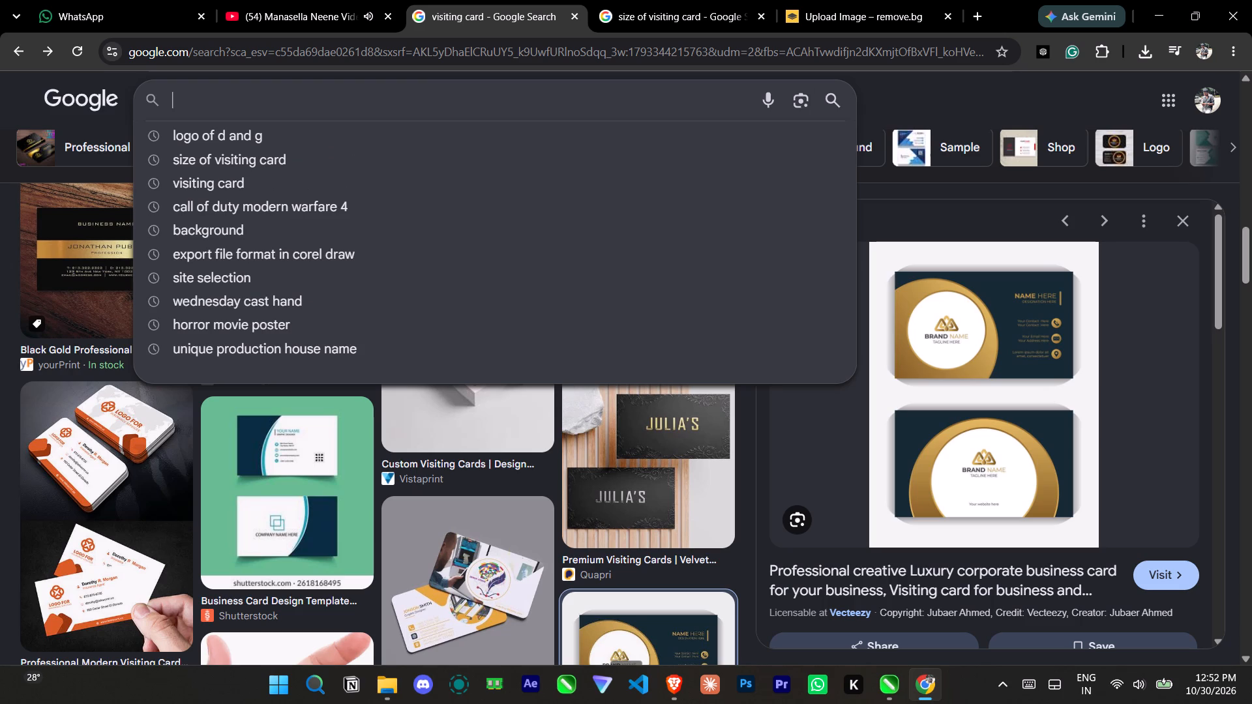
type("GROU")
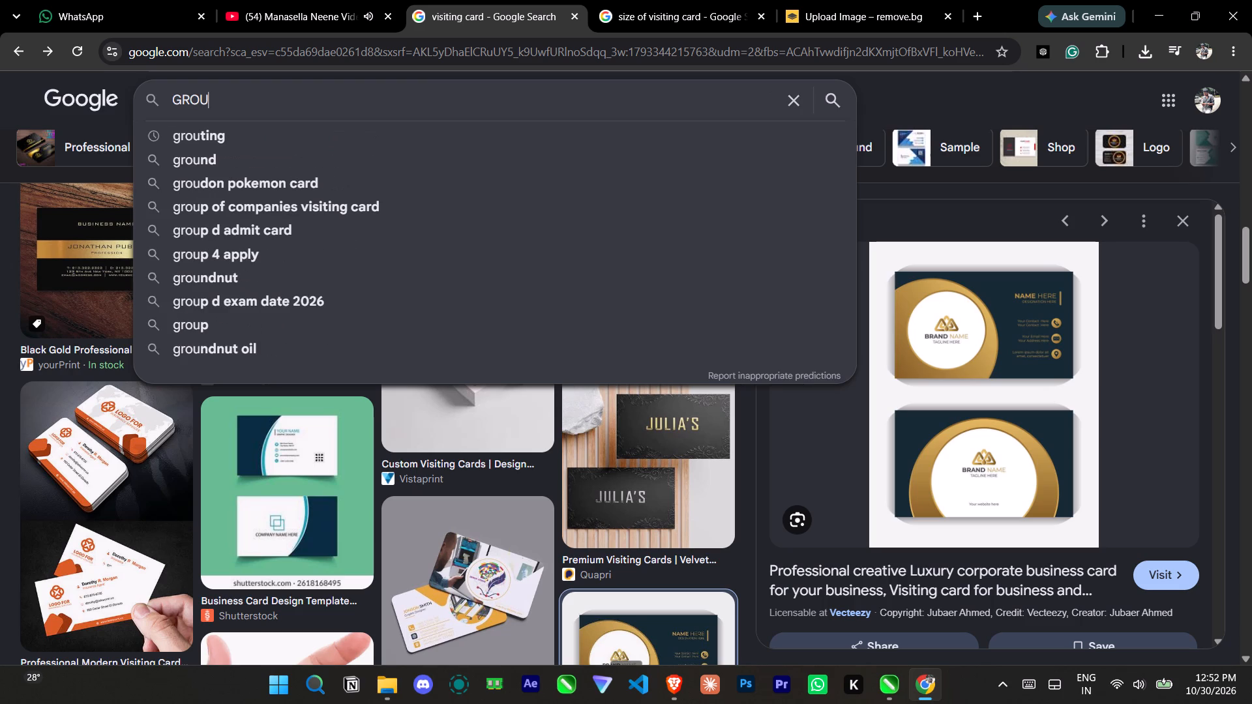
key("p")
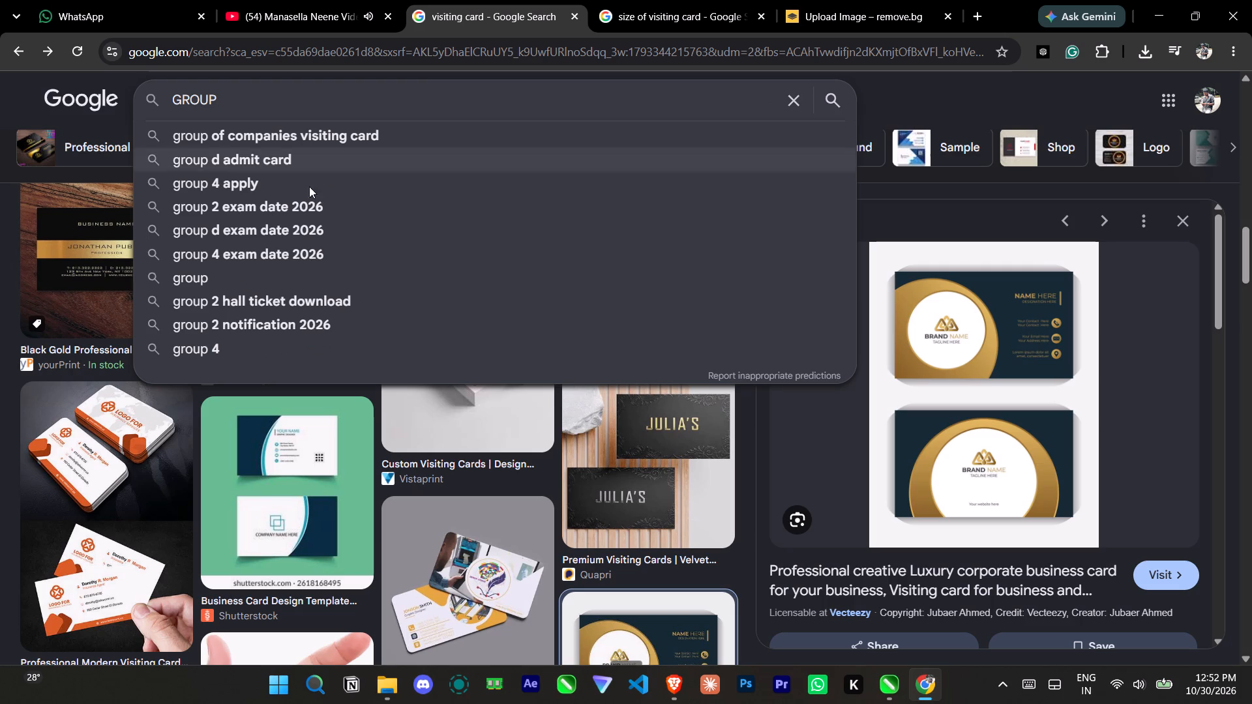
left_click(228, 144)
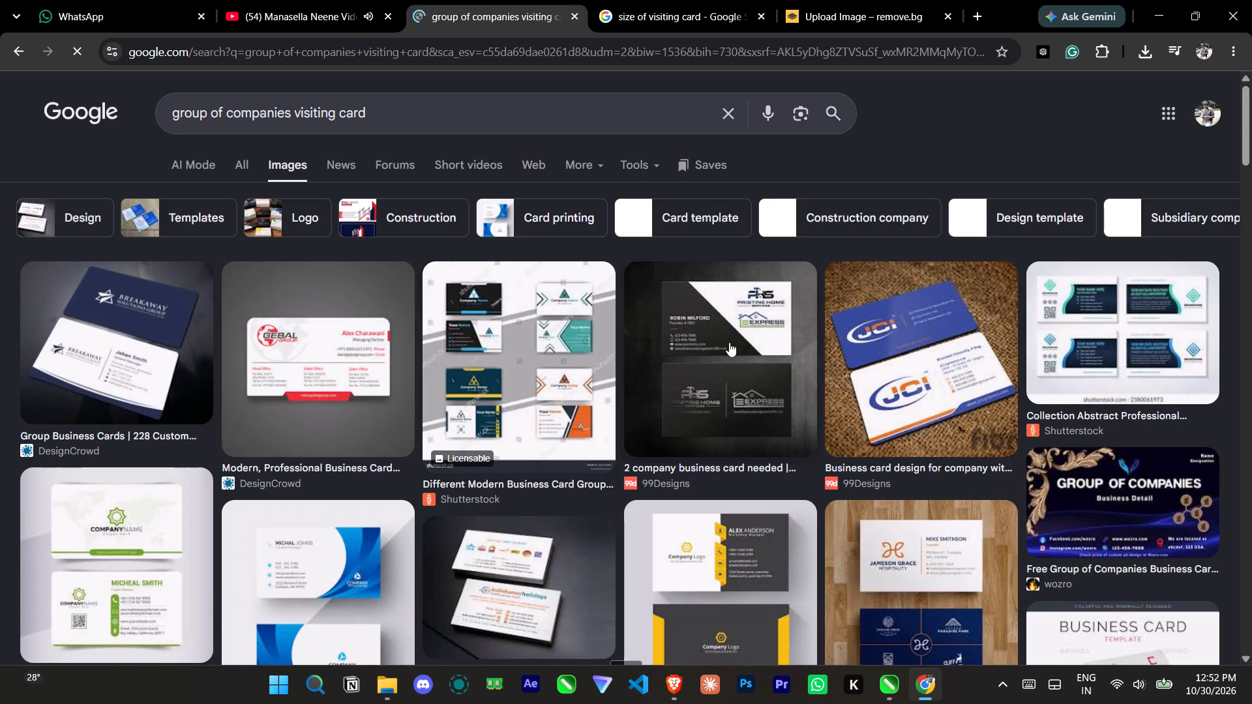
scroll(771, 329, "down", 1)
scroll(625, 310, "down", 2)
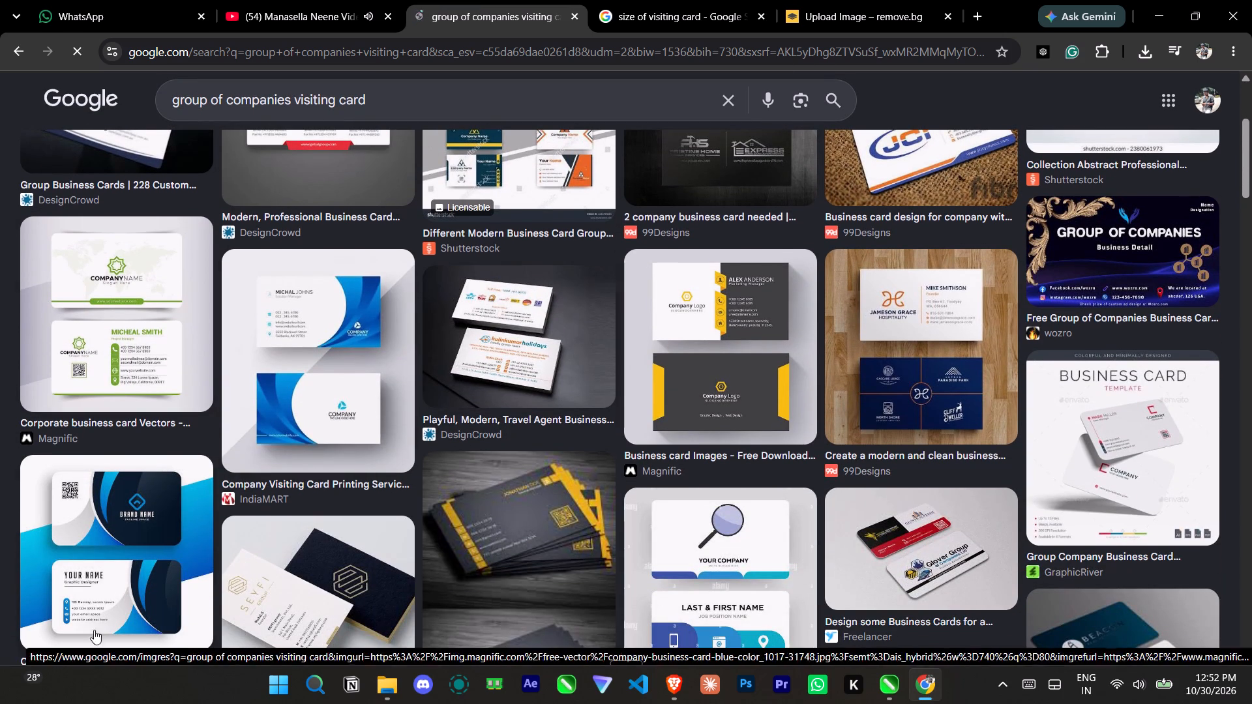
scroll(369, 310, "up", 1)
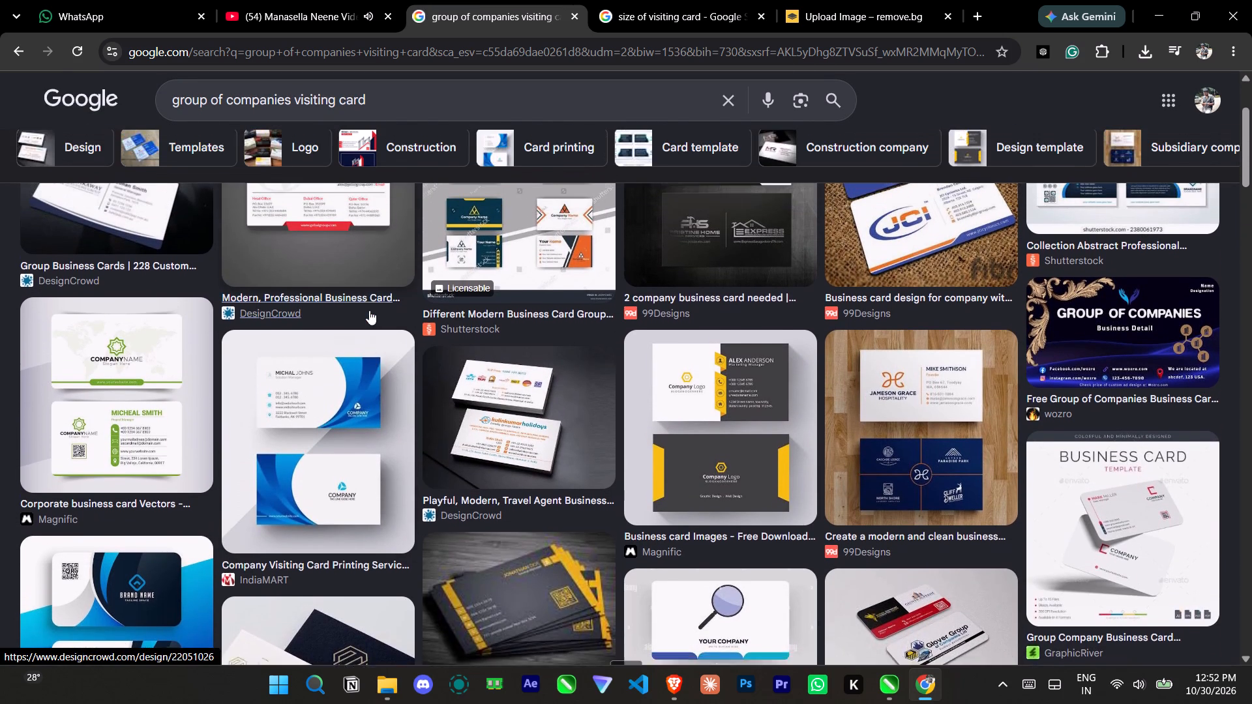
scroll(369, 310, "up", 1)
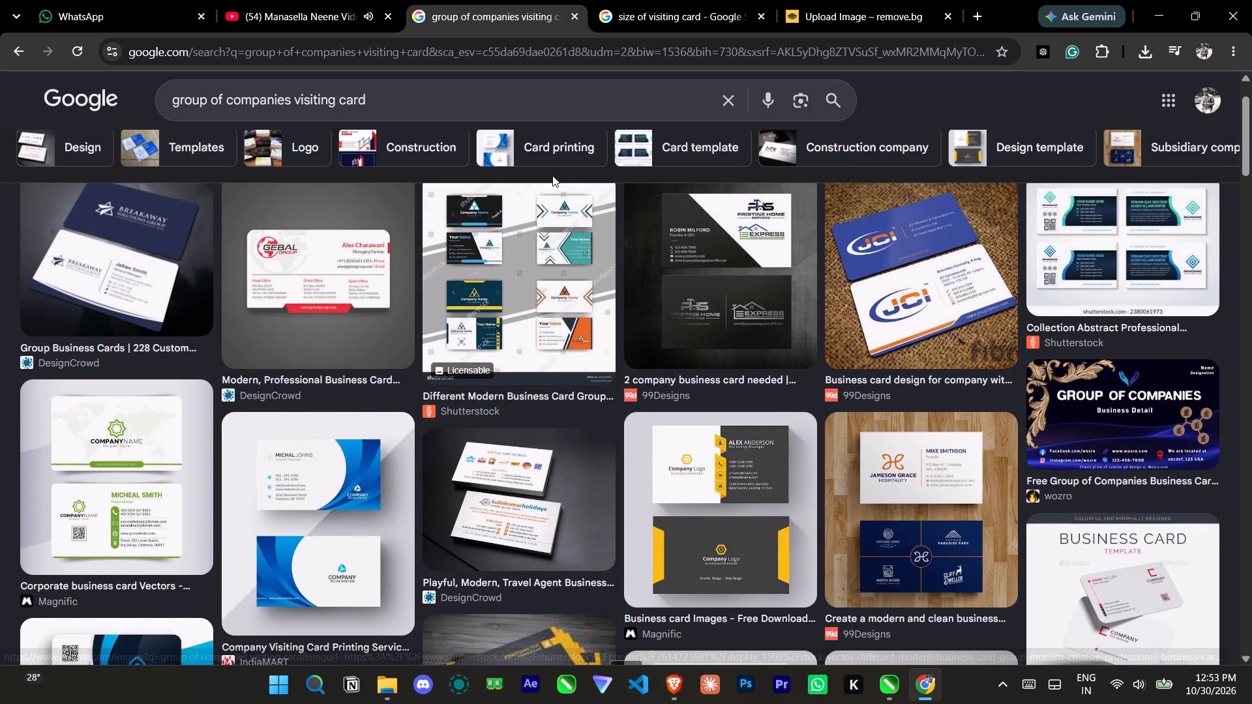
Return to CorelDRAW and extend the "DANNY G" text to read "DANNY GOUP".
left_click(901, 688)
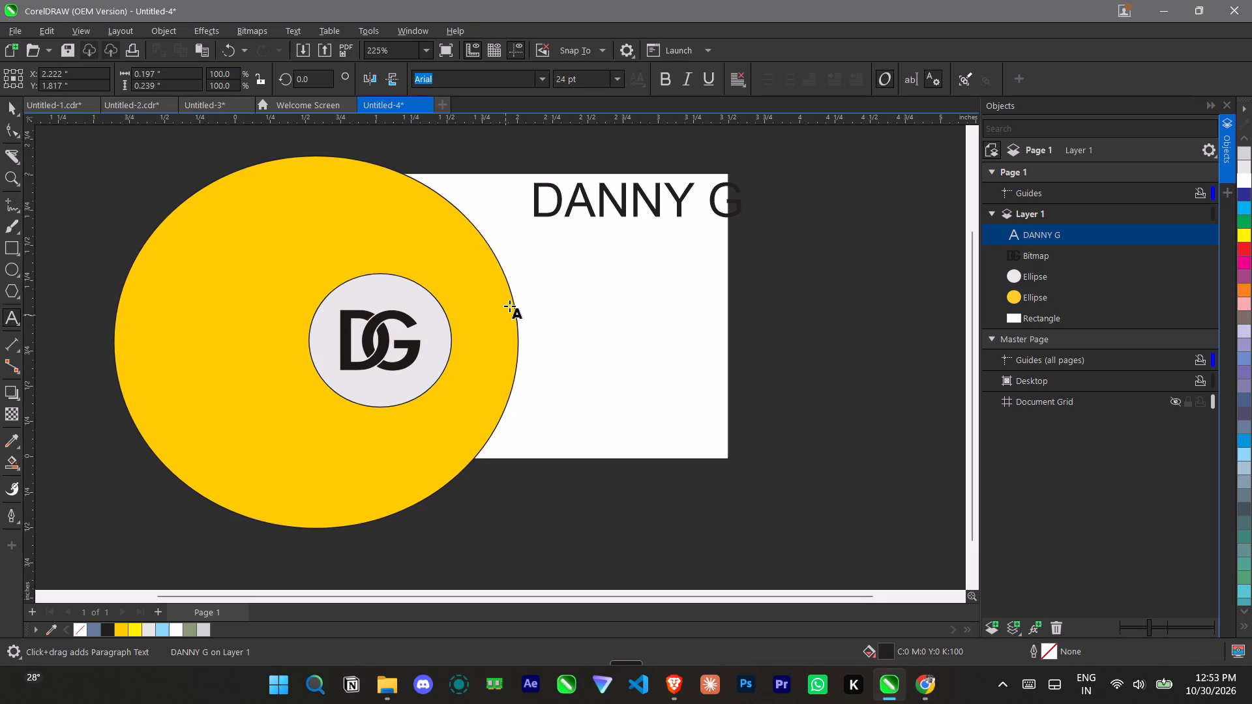
left_click(741, 197)
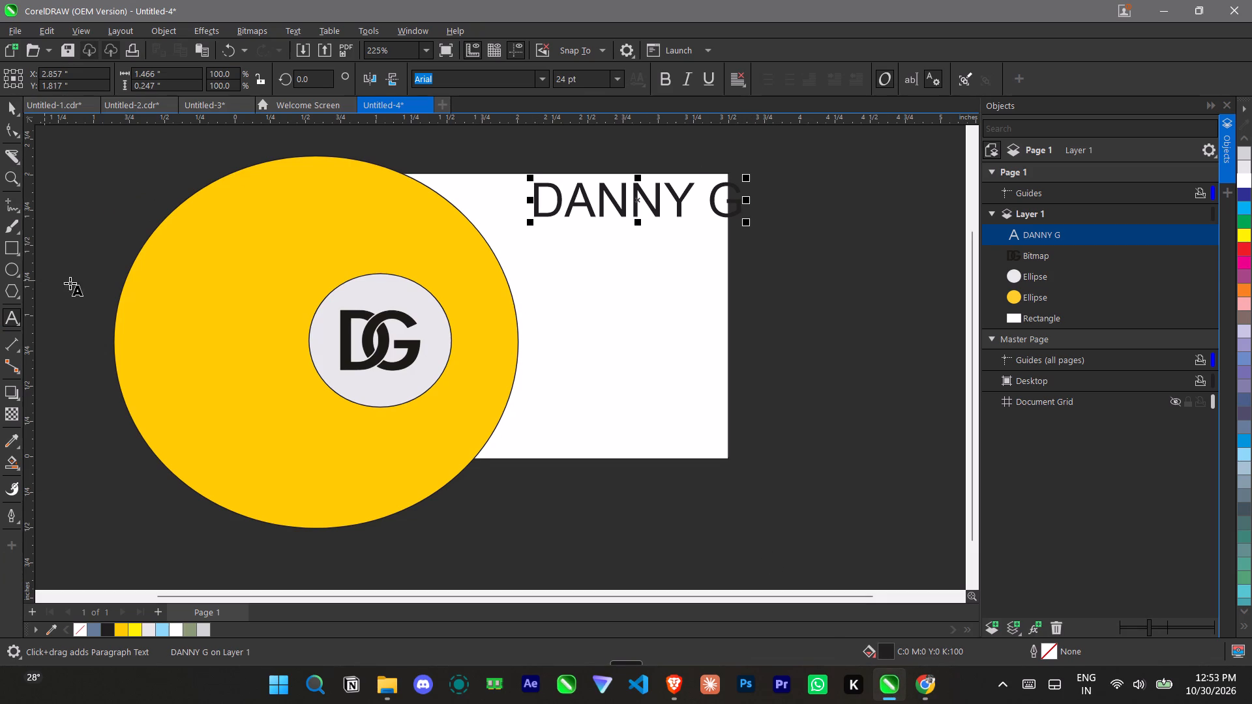
left_click(709, 205)
key("Right")
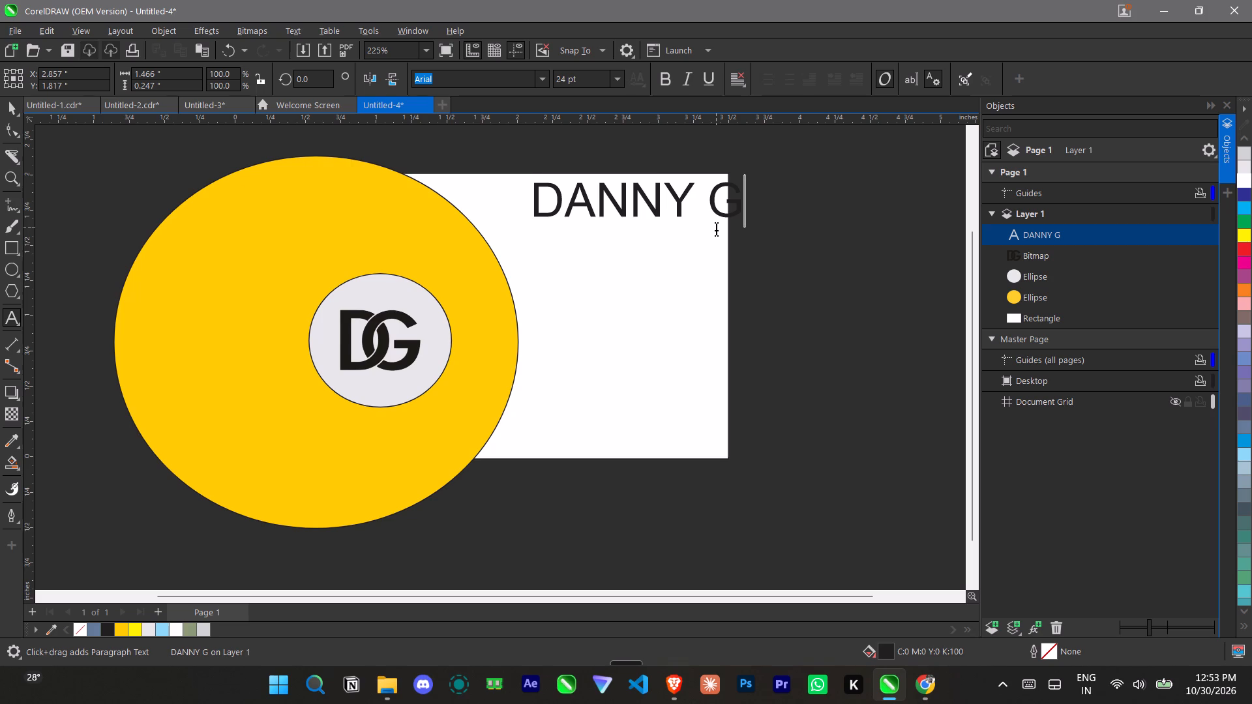
type("OUP")
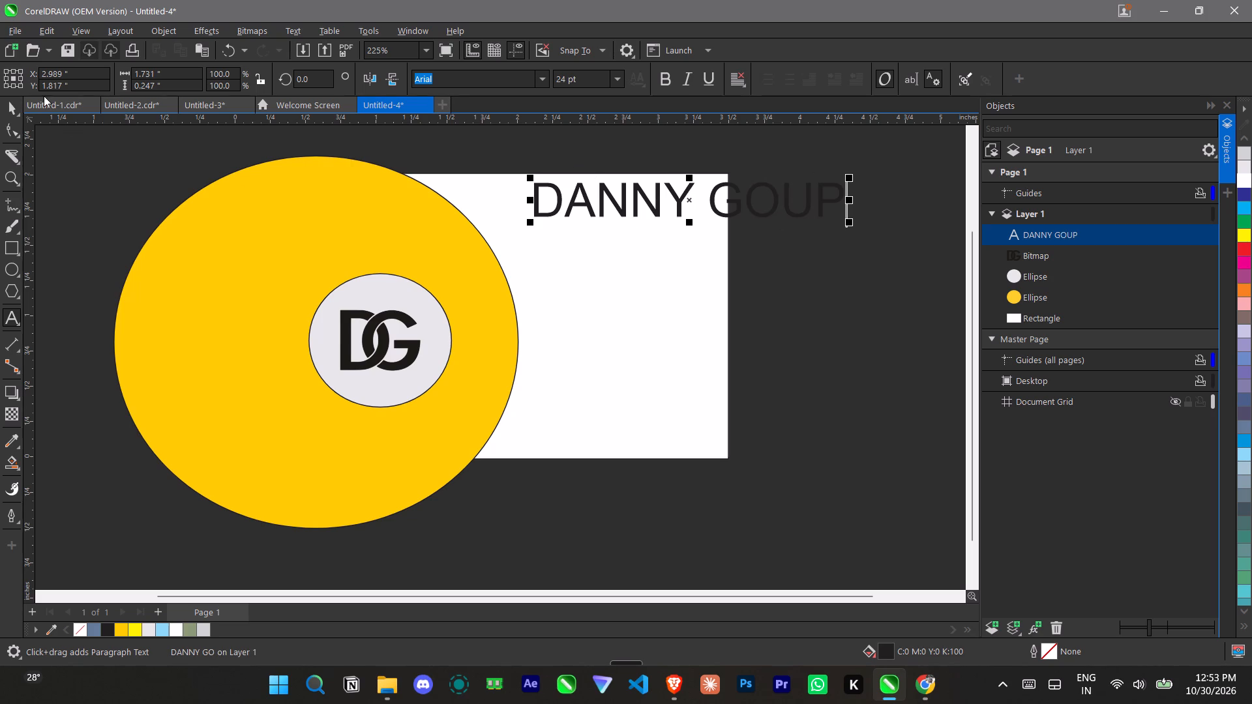
Move the "DANNY GOUP" text closer to the yellow circle, centred at about X 2.87 in, Y 1.81 in.
left_click(14, 105)
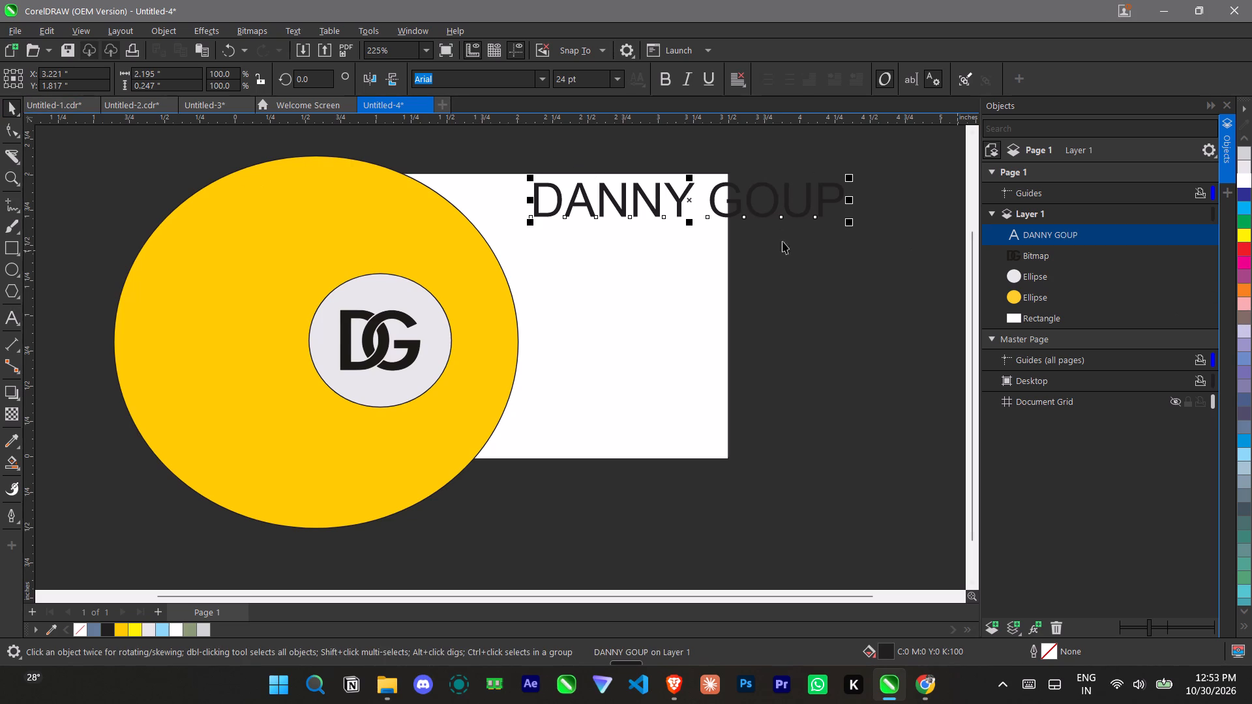
left_click_drag(688, 200, 646, 206)
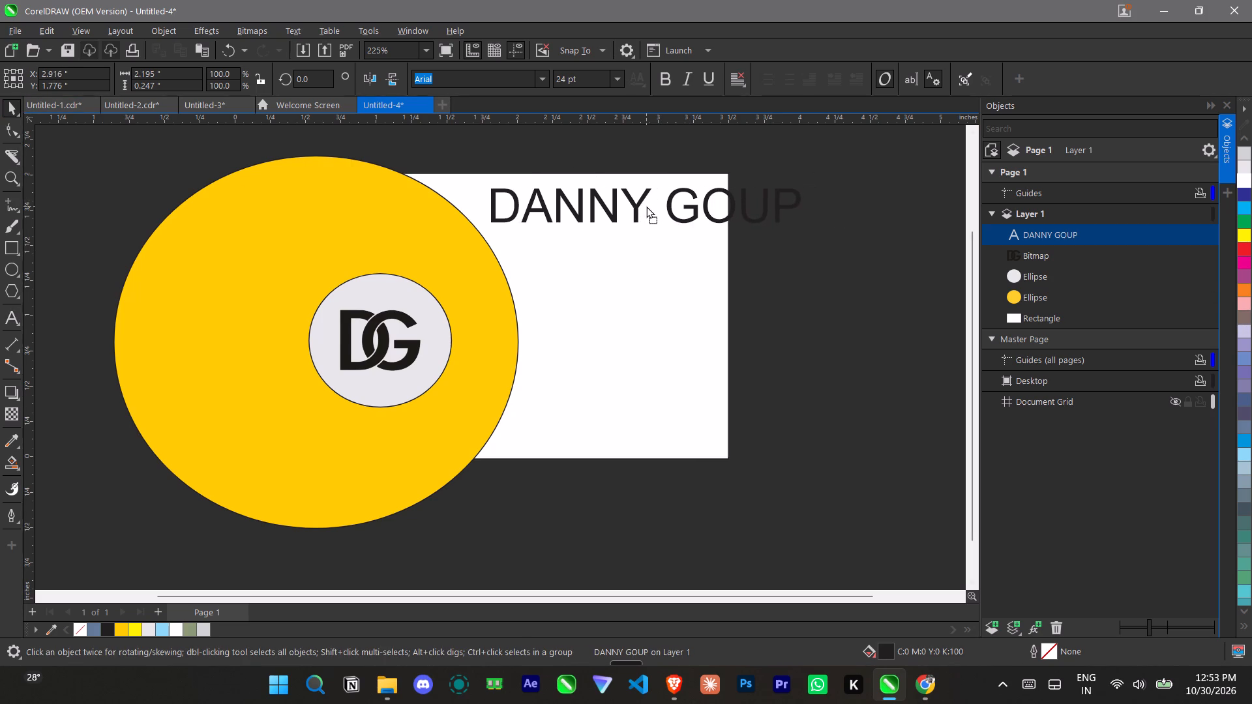
left_click_drag(646, 206, 640, 201)
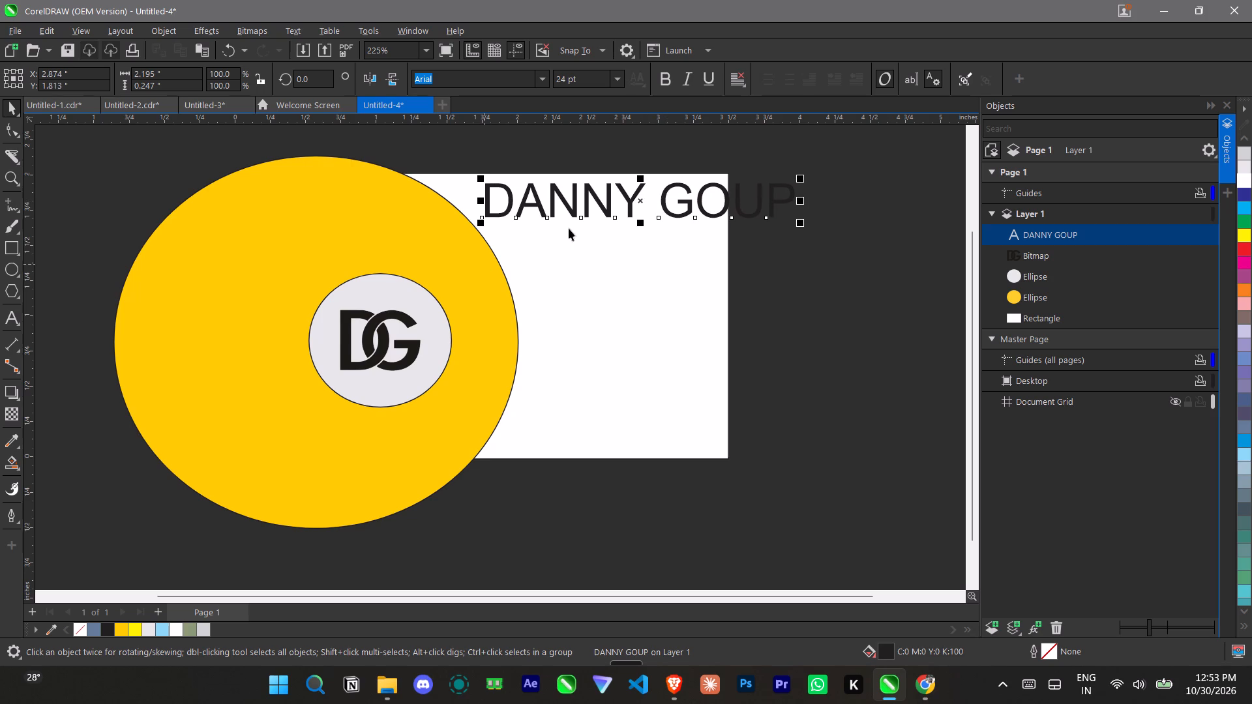
Break the text before "GOUP" to put it on a second line, and indent that line by seven spaces.
left_click(10, 316)
left_click(668, 200)
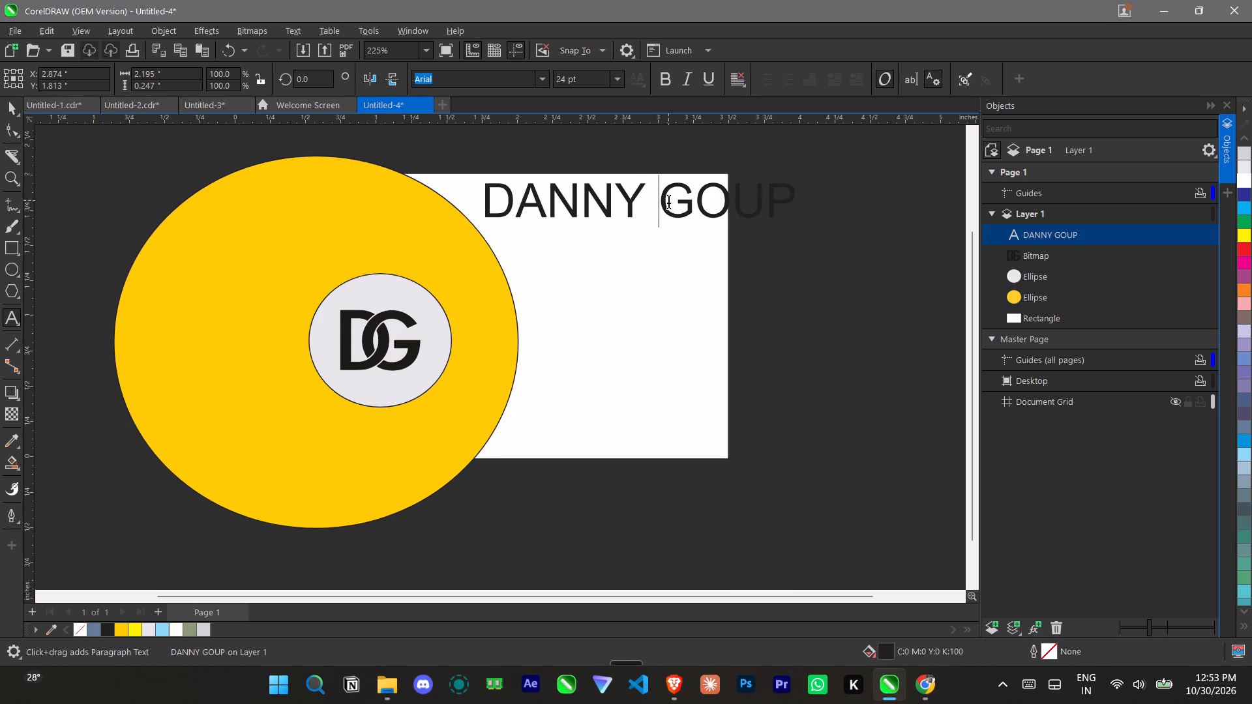
key("Return")
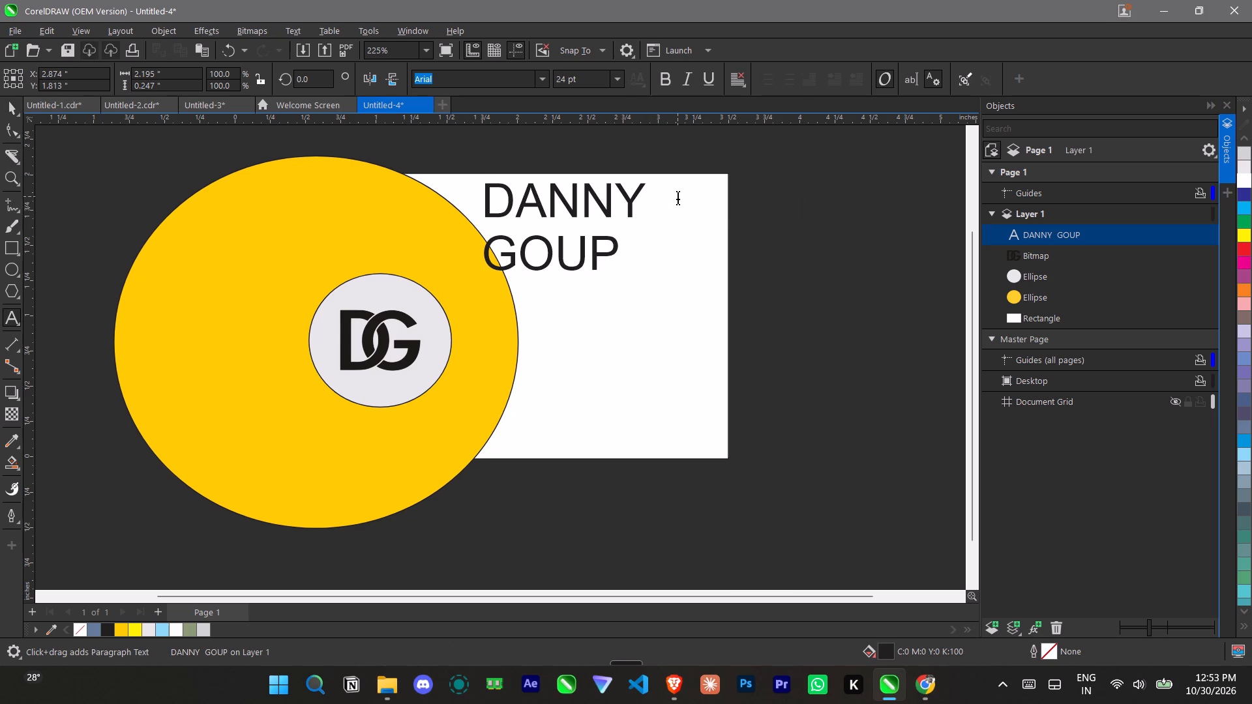
key("space")
key("space")
key("space")
key("space")
key("space")
key("space")
key("space")
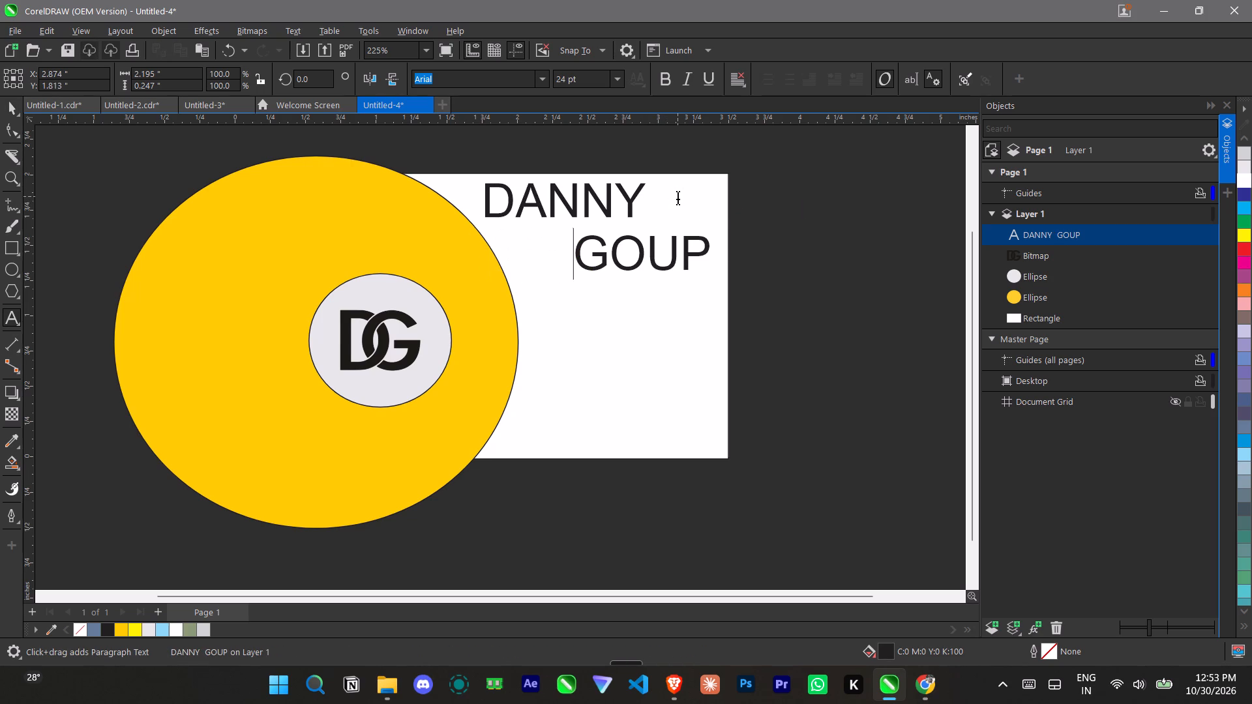
Indent the second line "GOUP" by one more space.
key("space")
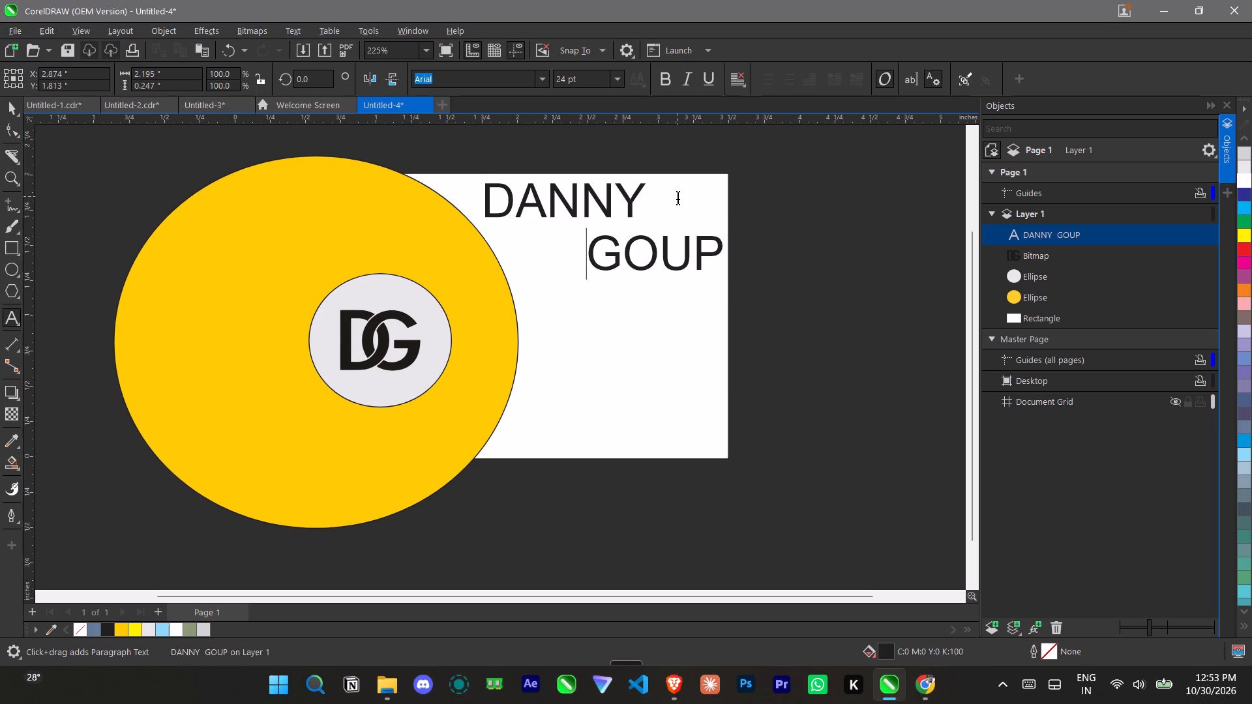
key("BackSpace")
key("space")
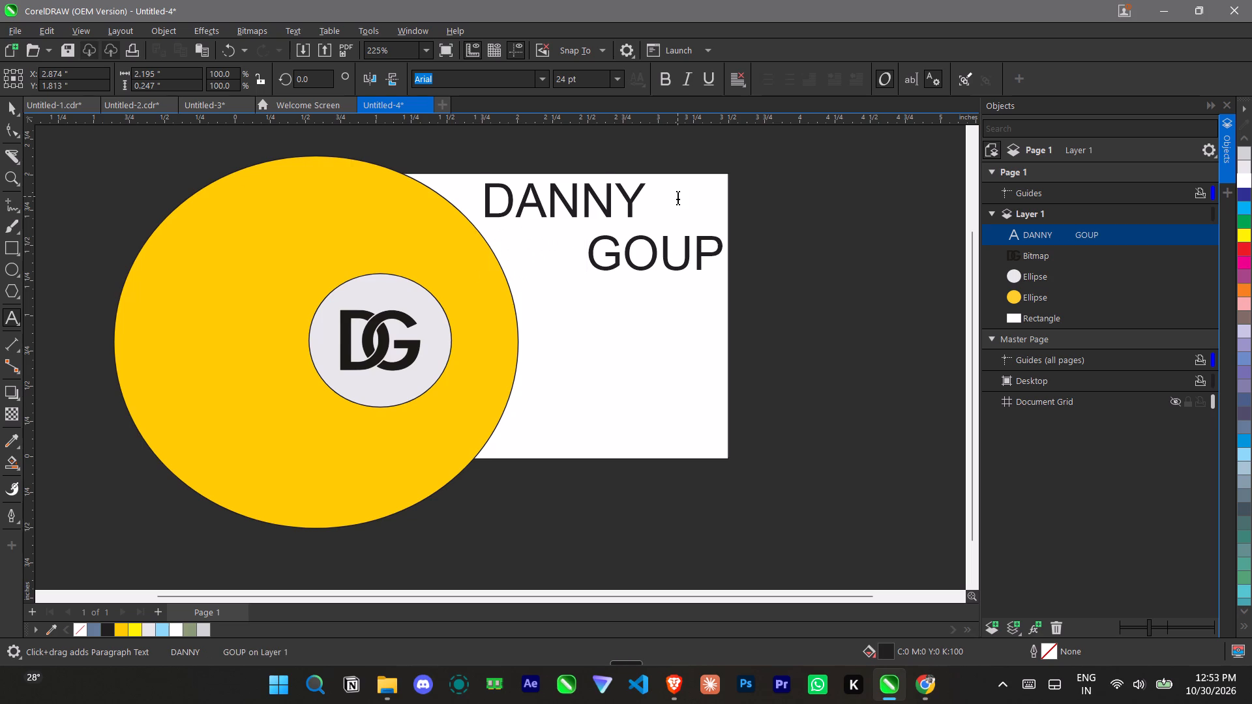
Glance at the company card examples in Chrome, return to CorelDRAW and correct "GOUP" to "GROUP".
left_click(931, 669)
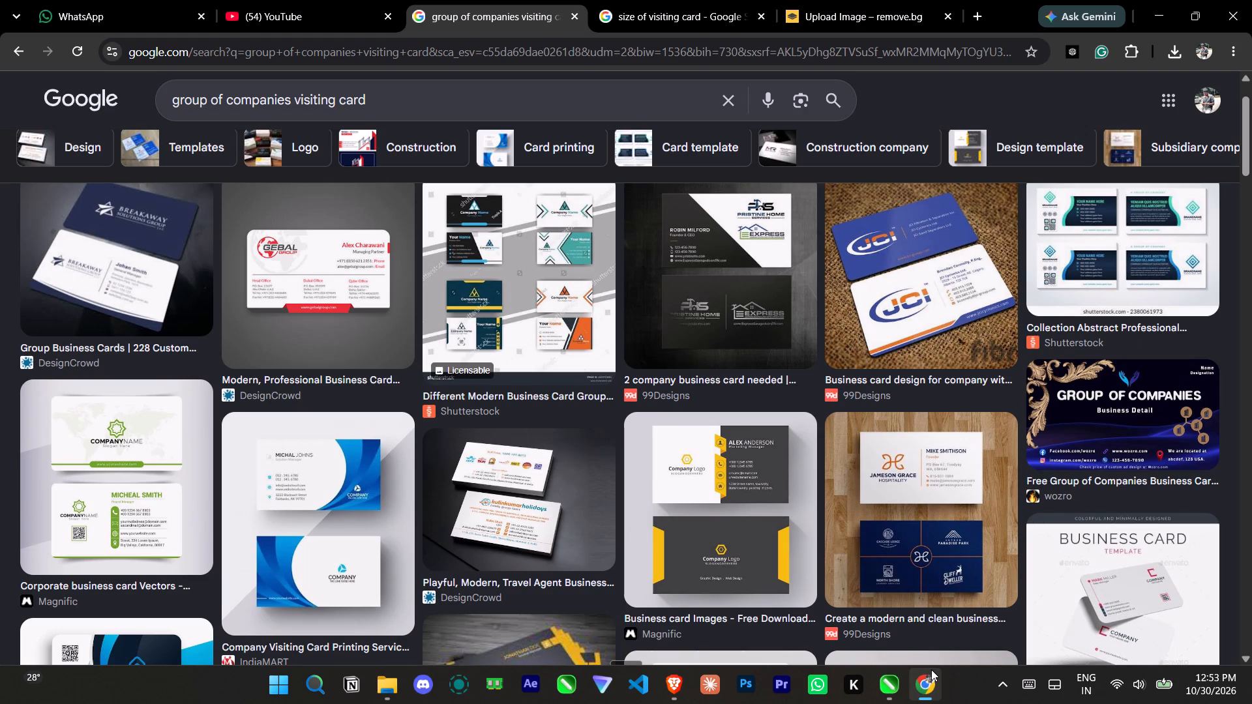
left_click(894, 697)
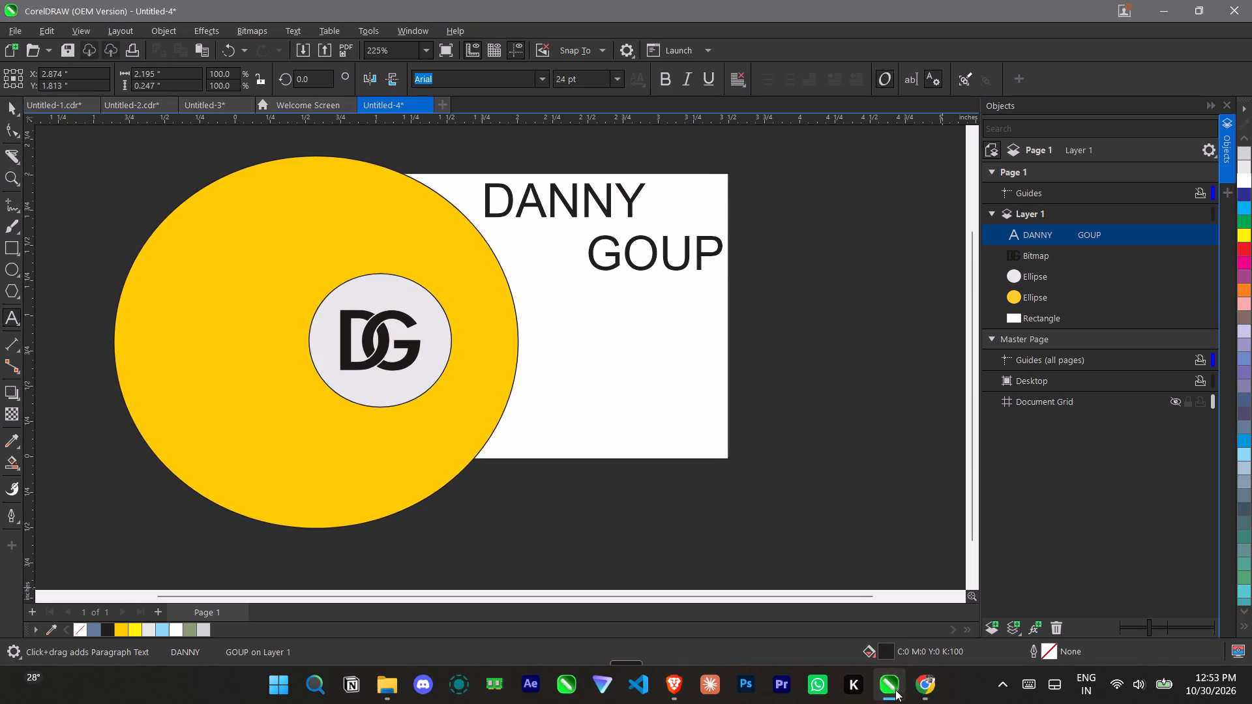
left_click(621, 246)
key("r")
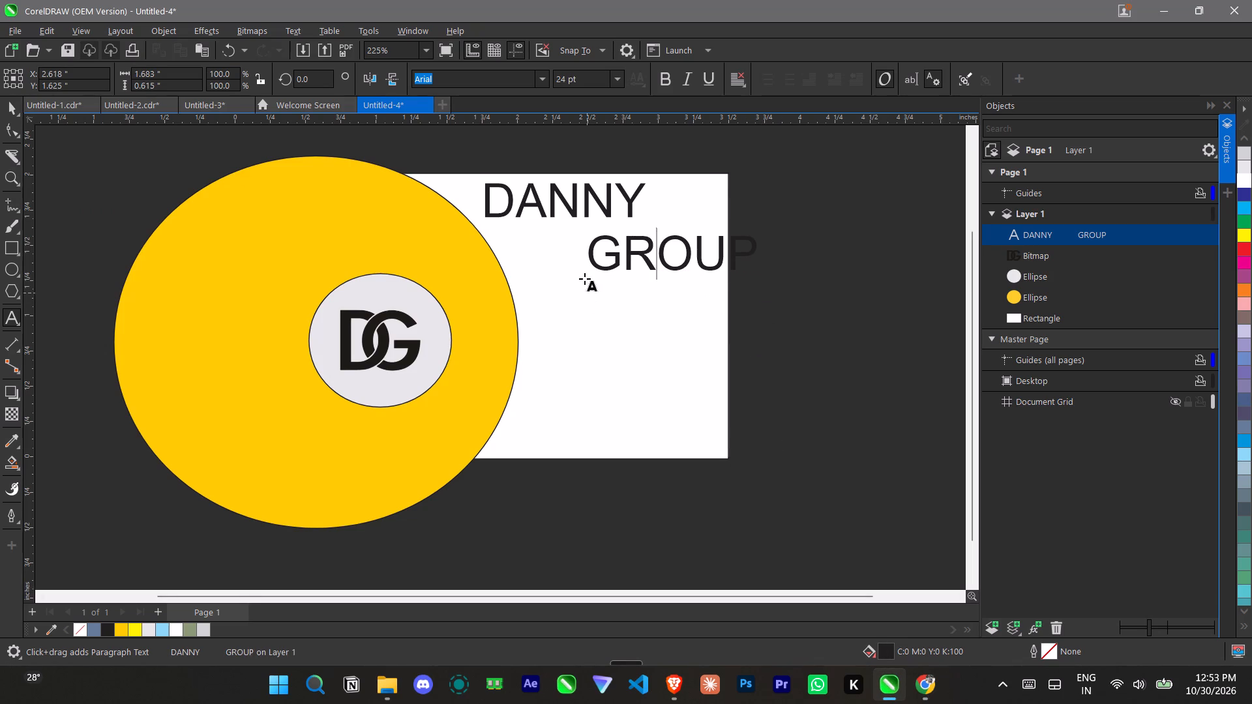
Try red and magenta fills on the "DANNY GROUP" text and settle on dark grey, C:0 M:0 Y:0 K:90.
left_click(592, 251)
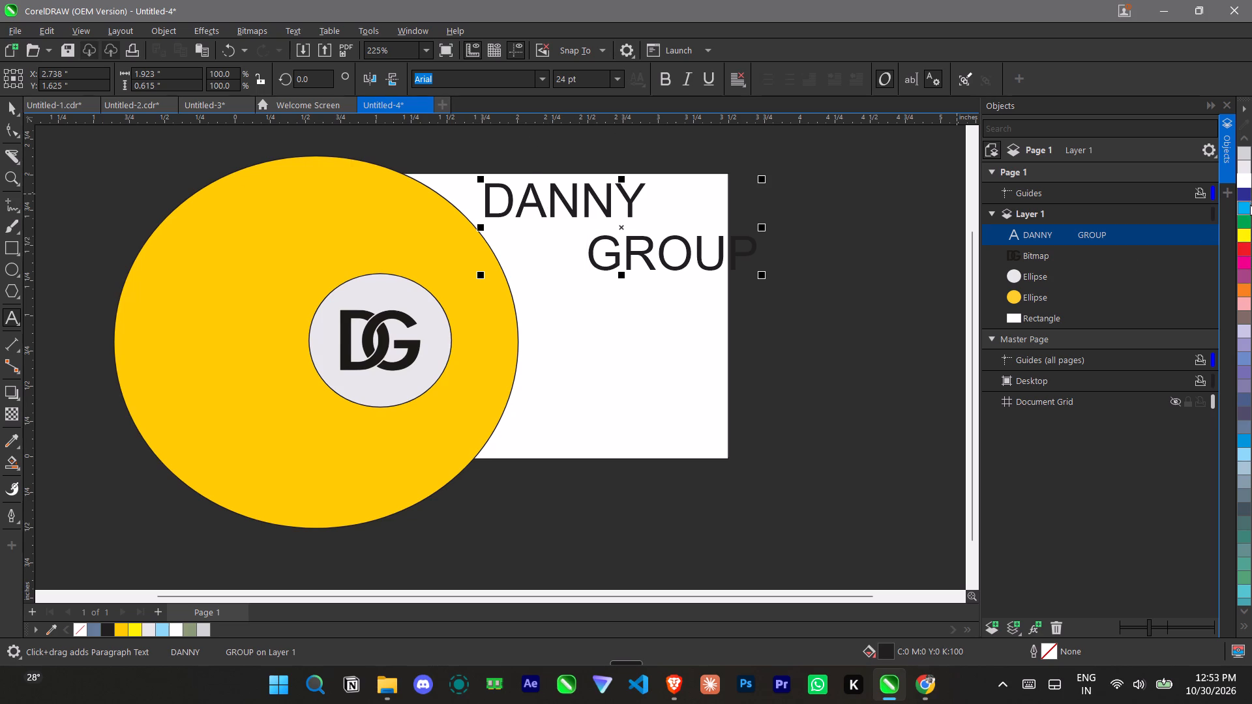
left_click(1247, 248)
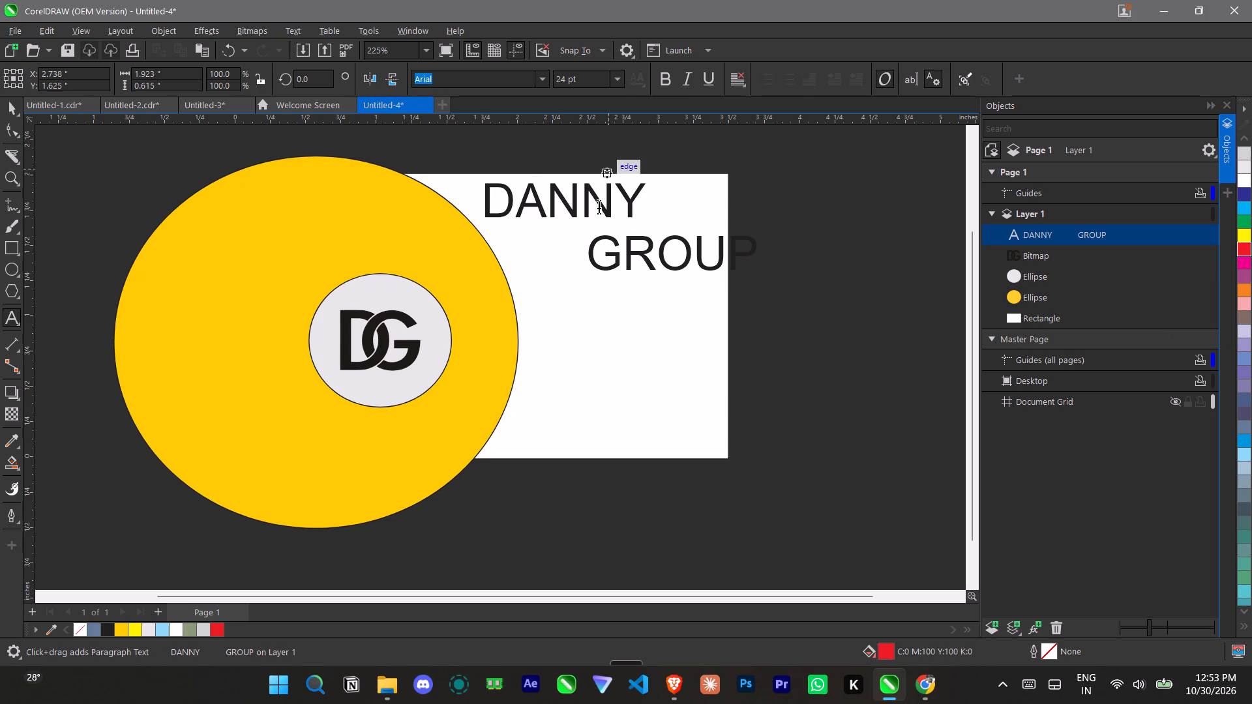
left_click(9, 110)
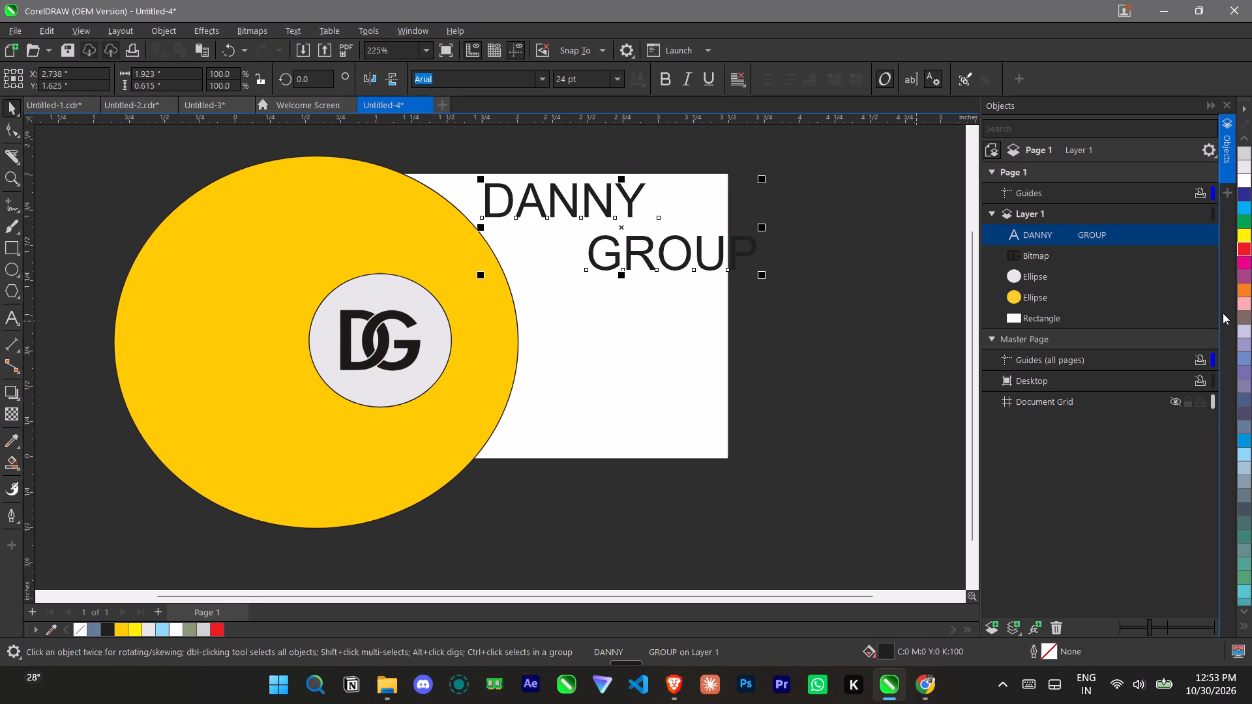
left_click(1241, 263)
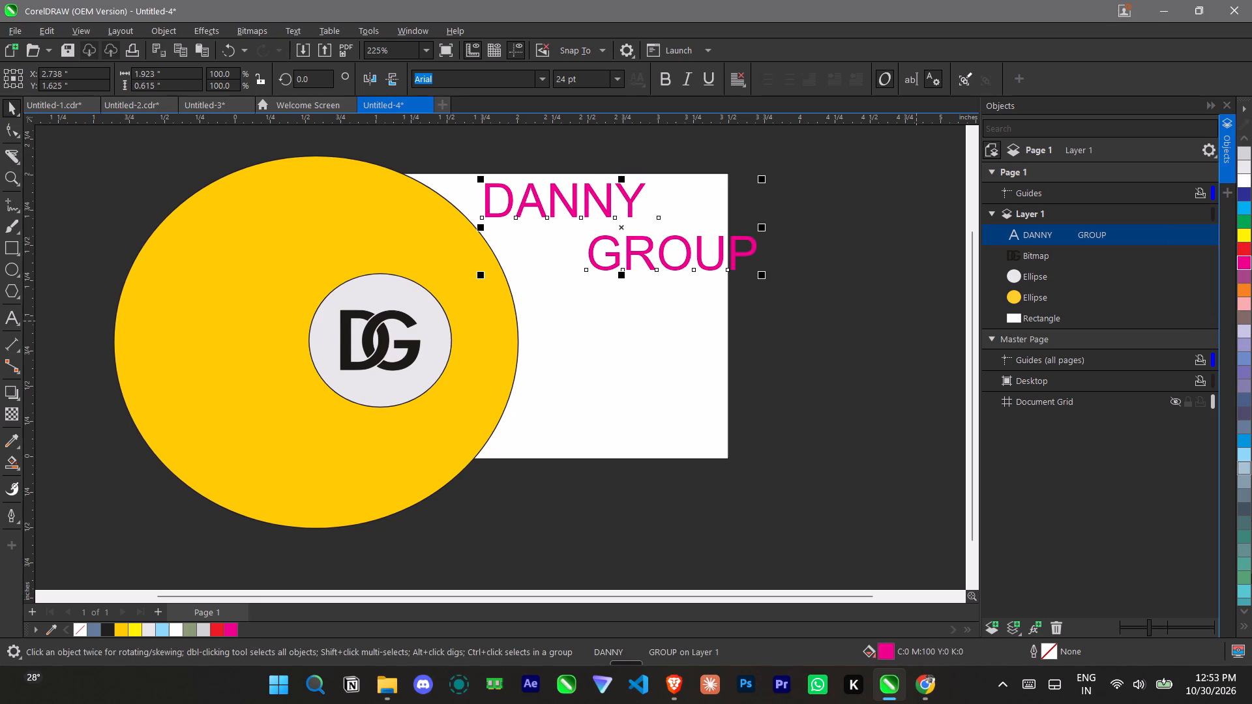
left_click(1242, 630)
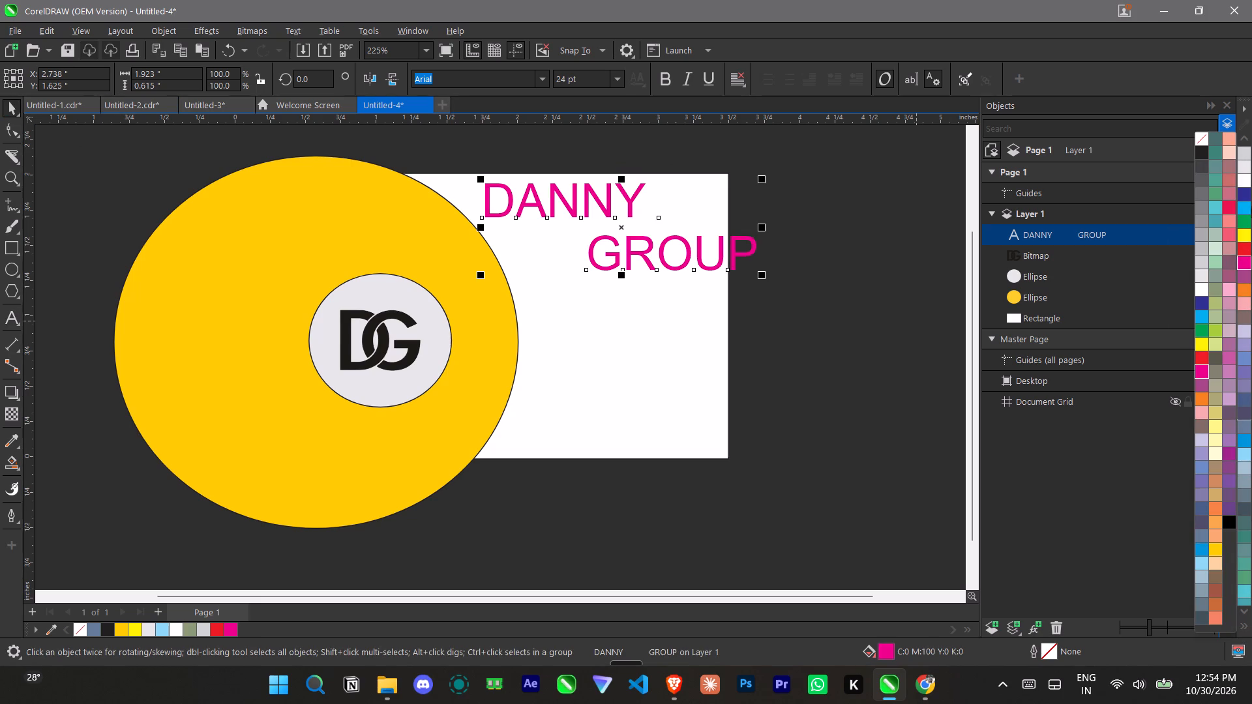
left_click(1197, 165)
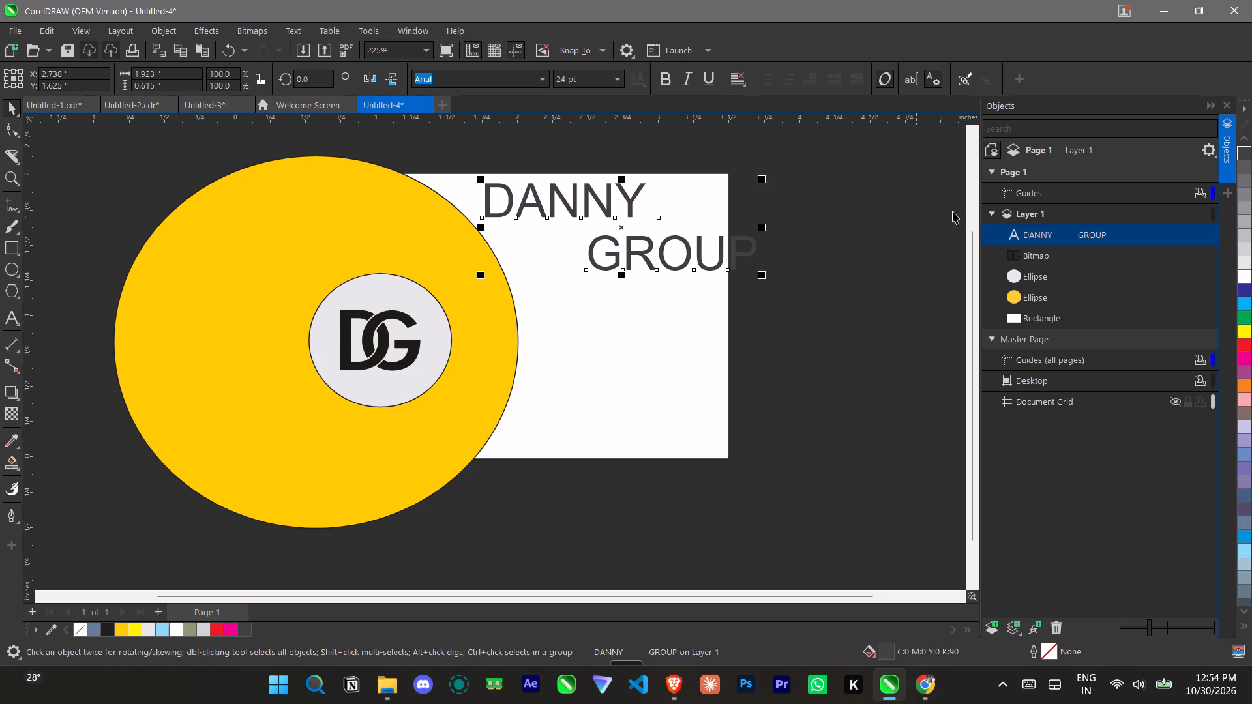
Scale the "DANNY GROUP" text down proportionally to about 80%, roughly 19.26 pt, so it fits on the white card.
left_click_drag(762, 278, 724, 261)
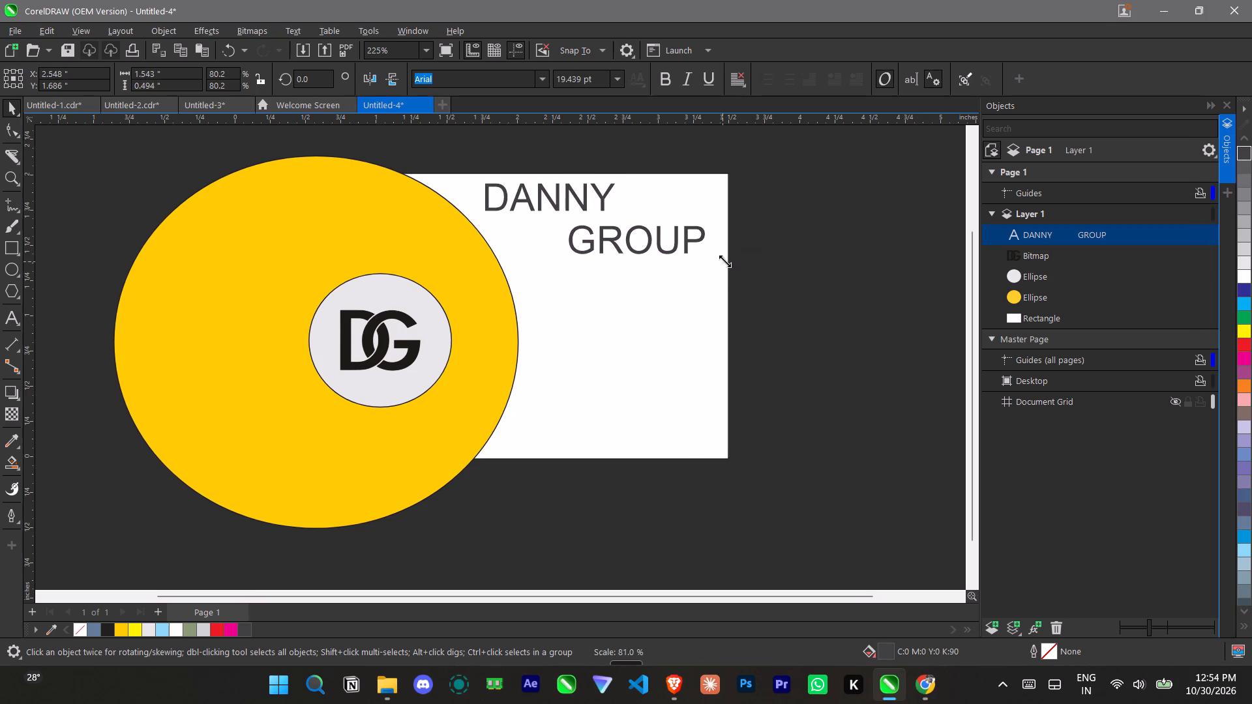
left_click_drag(724, 261, 731, 261)
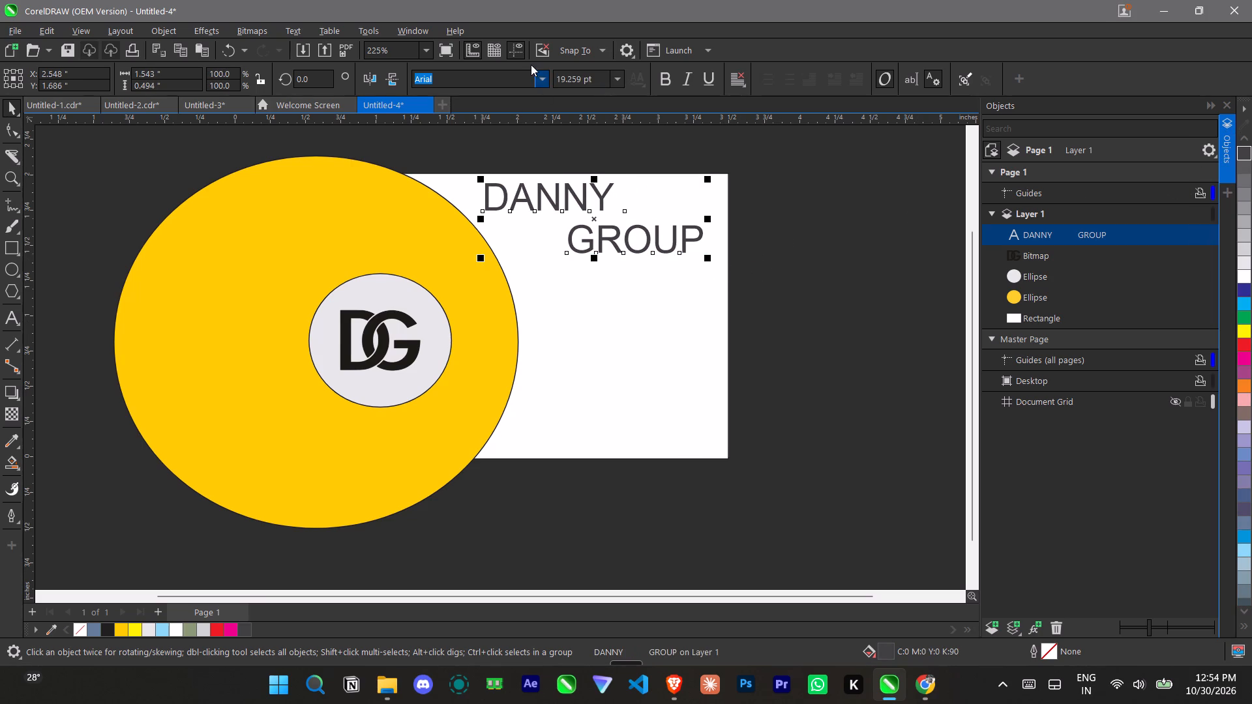
Change the font of the "DANNY GROUP" text to Bell MT Regular.
left_click(545, 72)
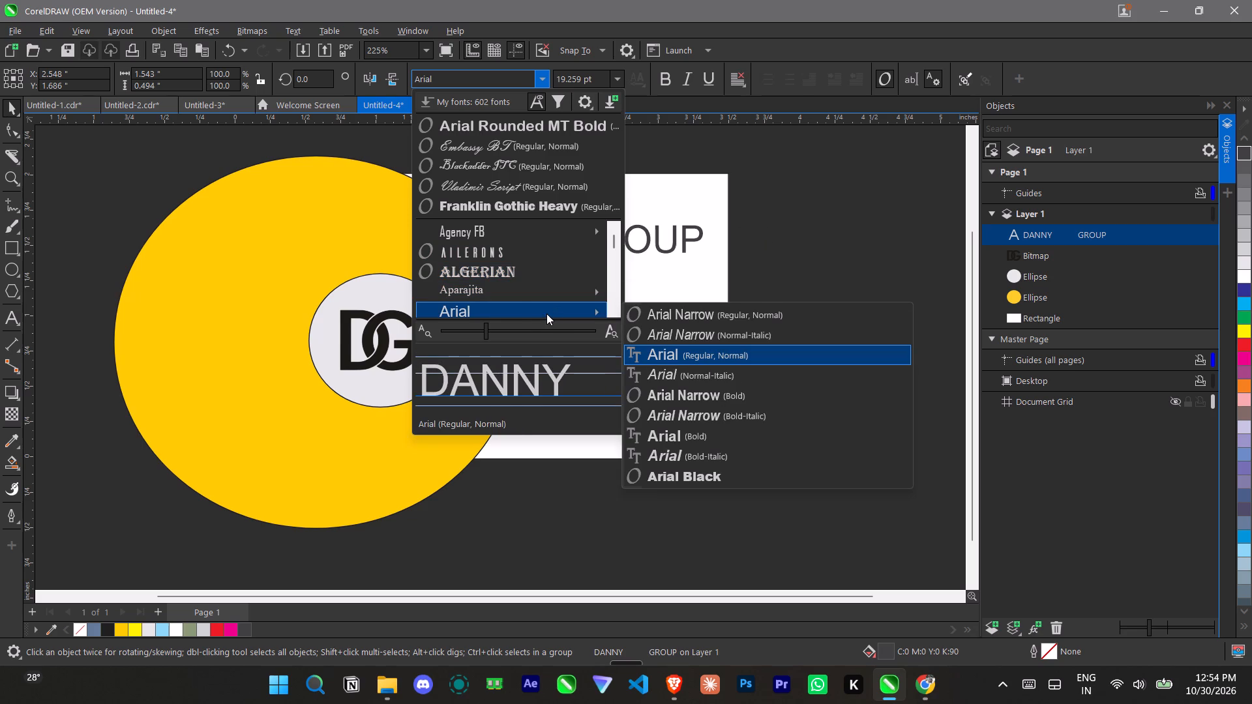
scroll(546, 314, "down", 2)
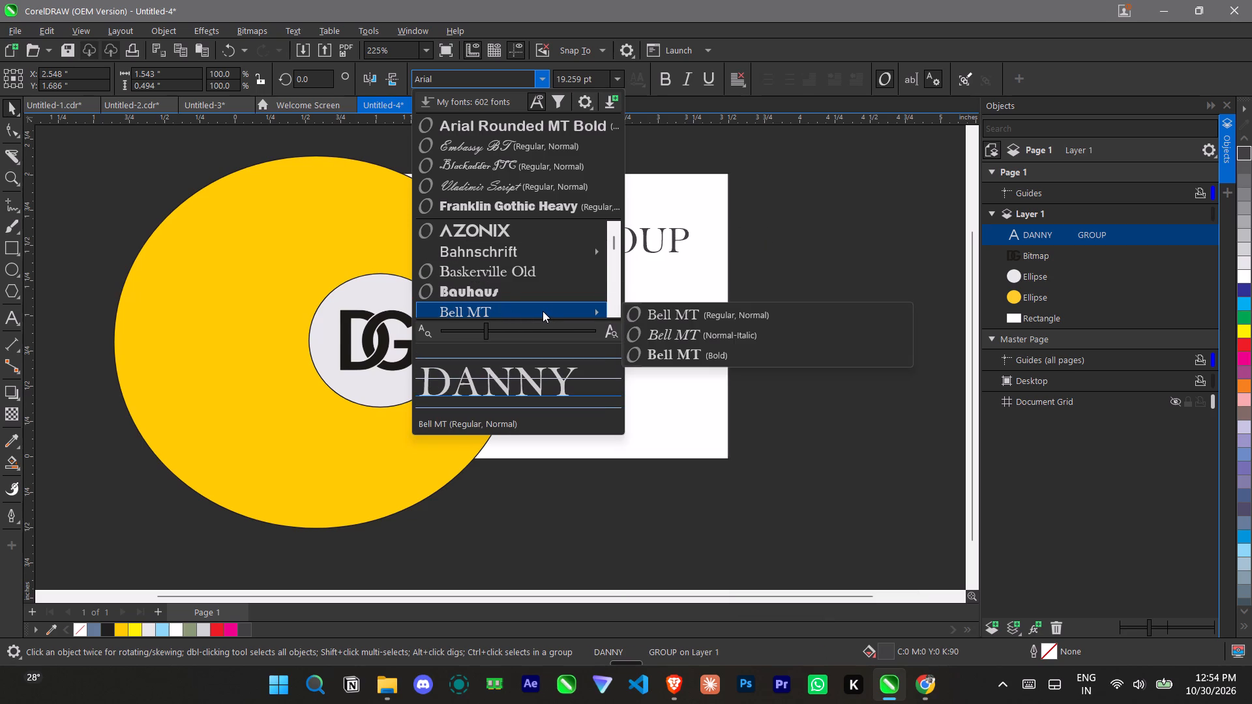
left_click(543, 311)
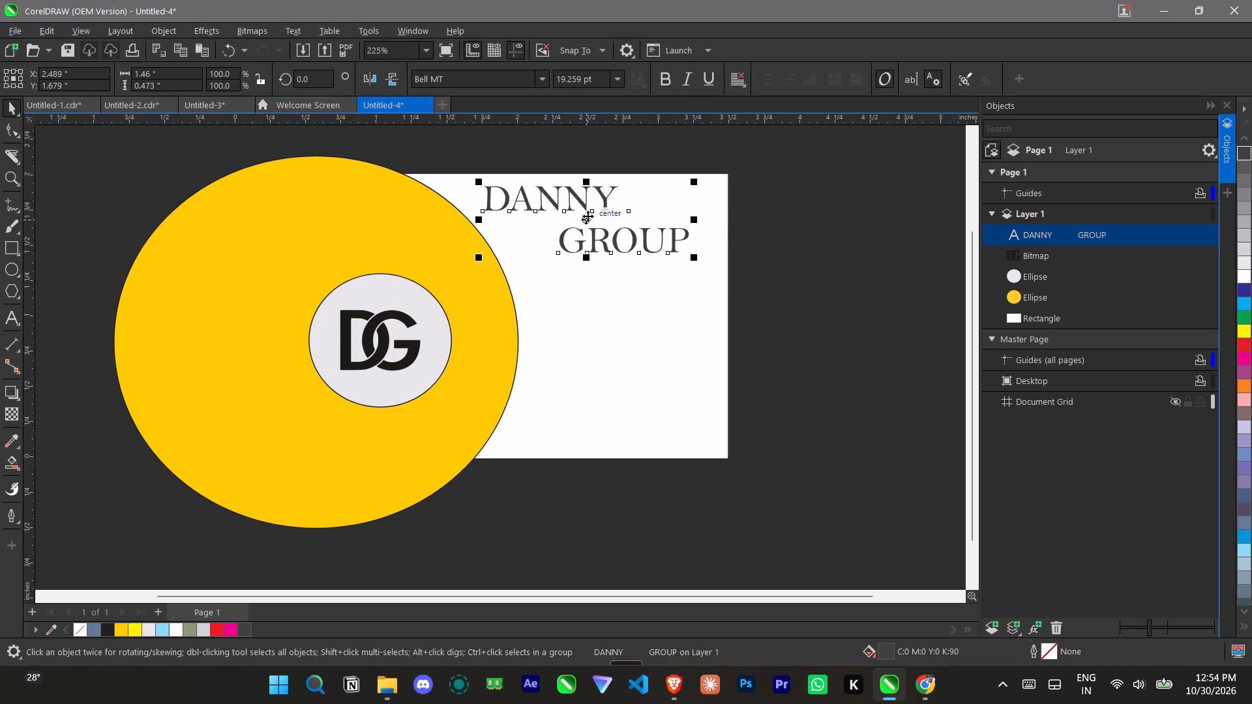
Move the "DANNY GROUP" text slightly away from the yellow circle, centred at about X 2.60 in, Y 1.65 in.
left_click_drag(588, 220, 600, 224)
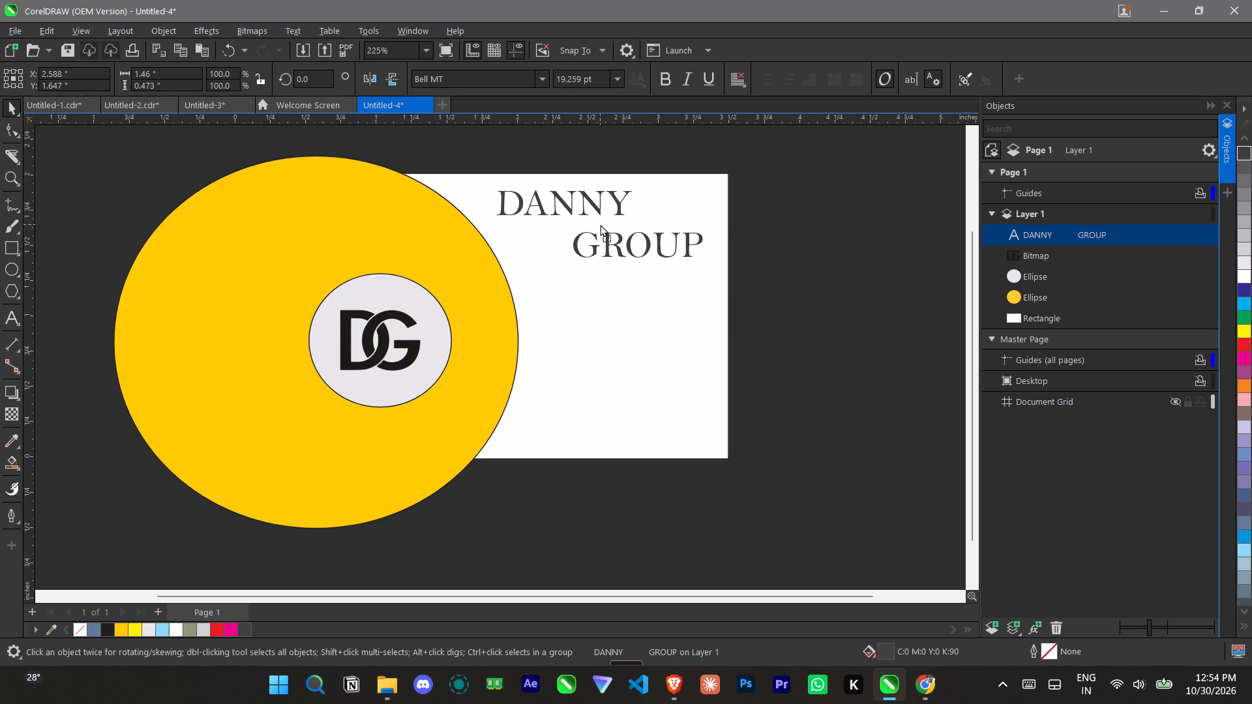
left_click_drag(600, 224, 601, 224)
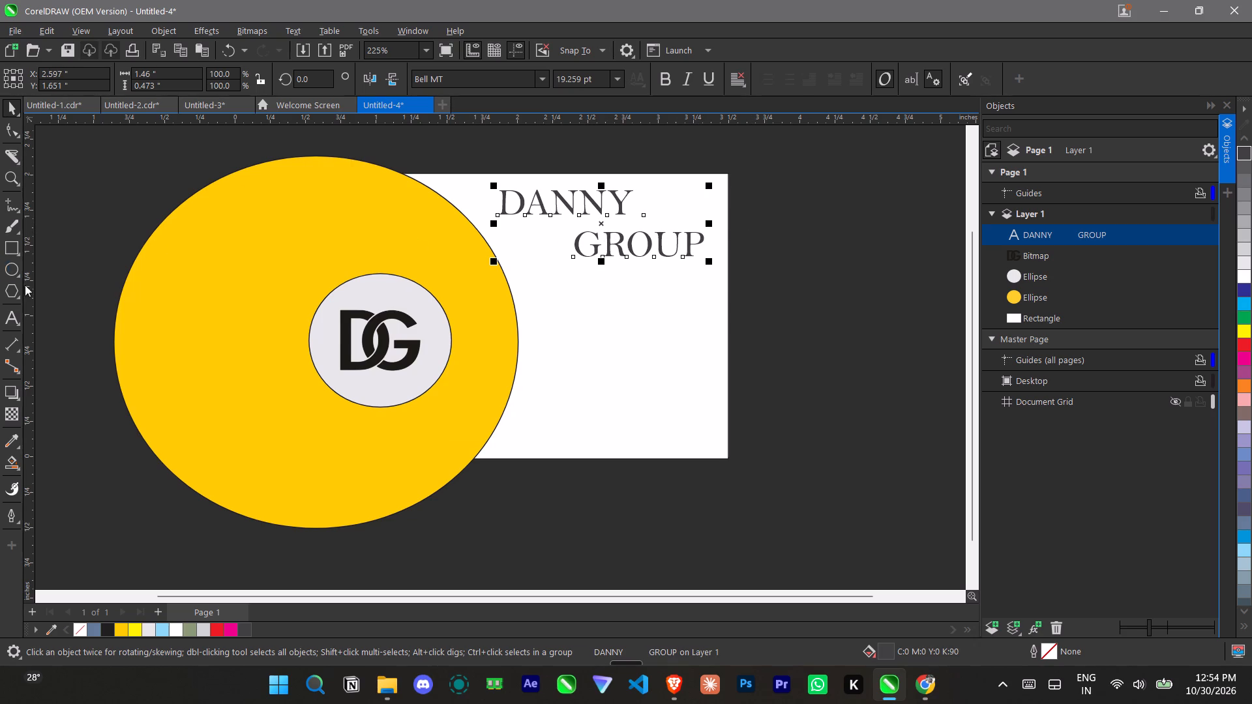
Add an "S" to the second line of the company name so it reads "GROUPS".
left_click(24, 317)
left_click(13, 316)
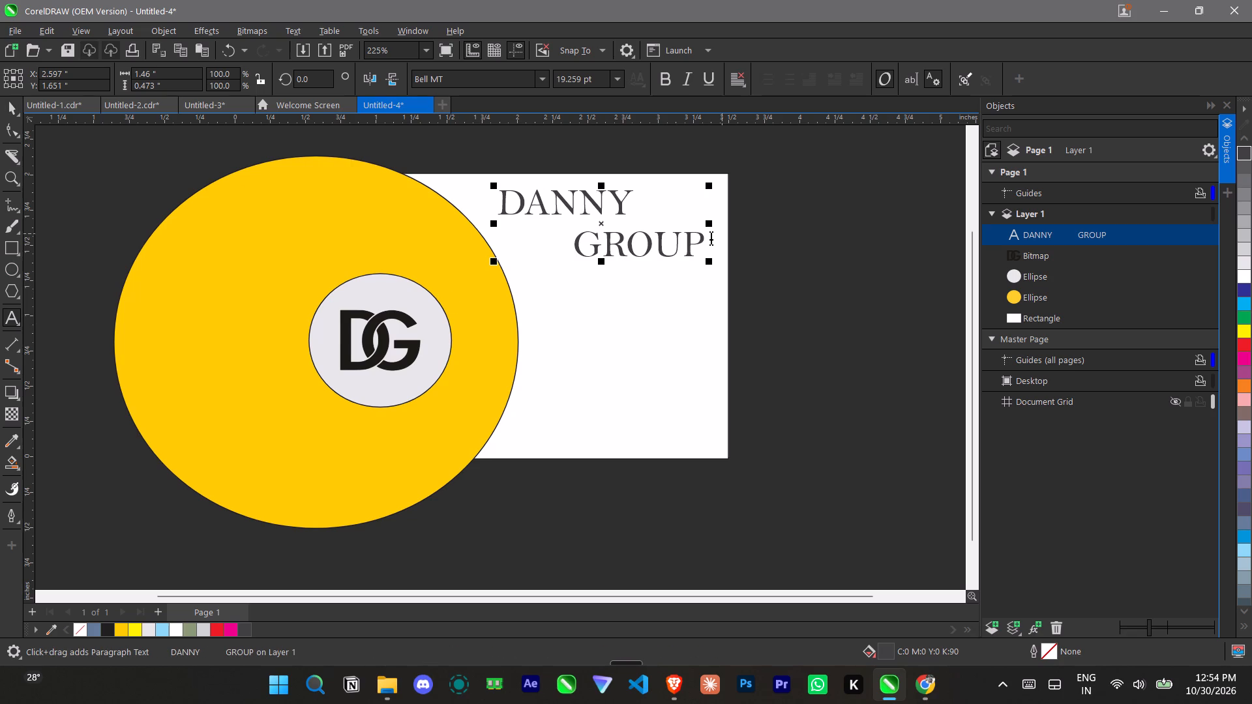
key("s")
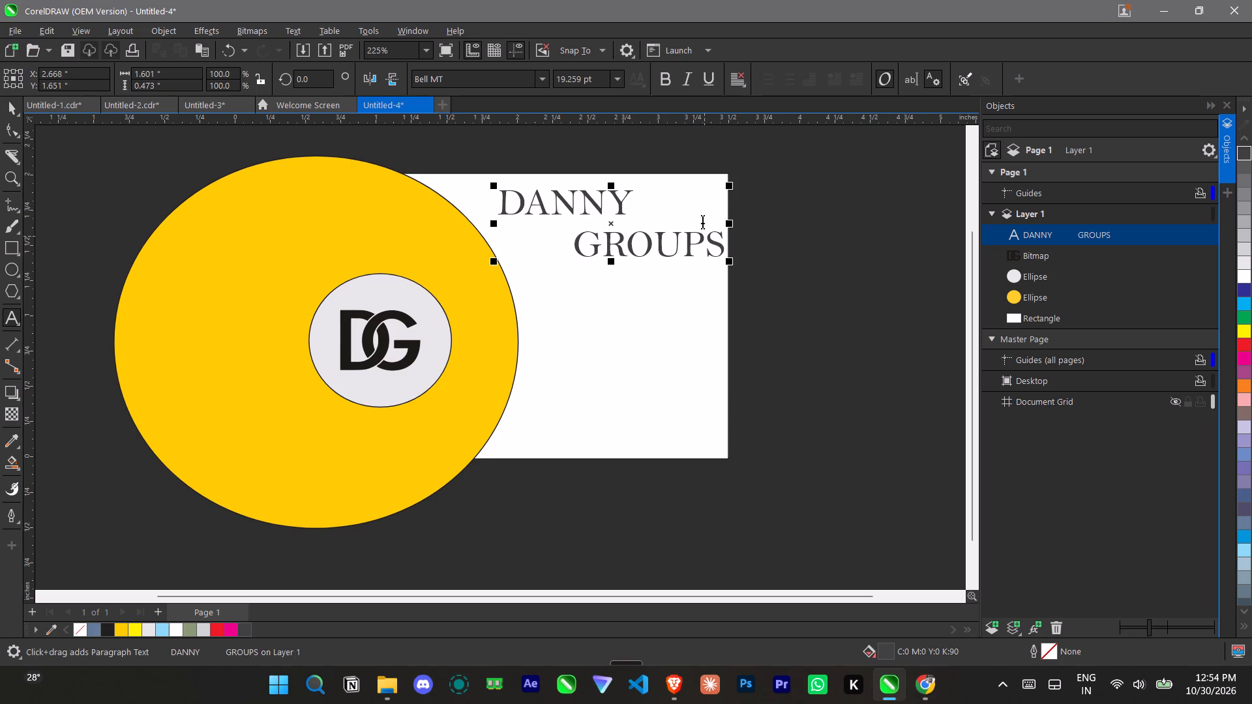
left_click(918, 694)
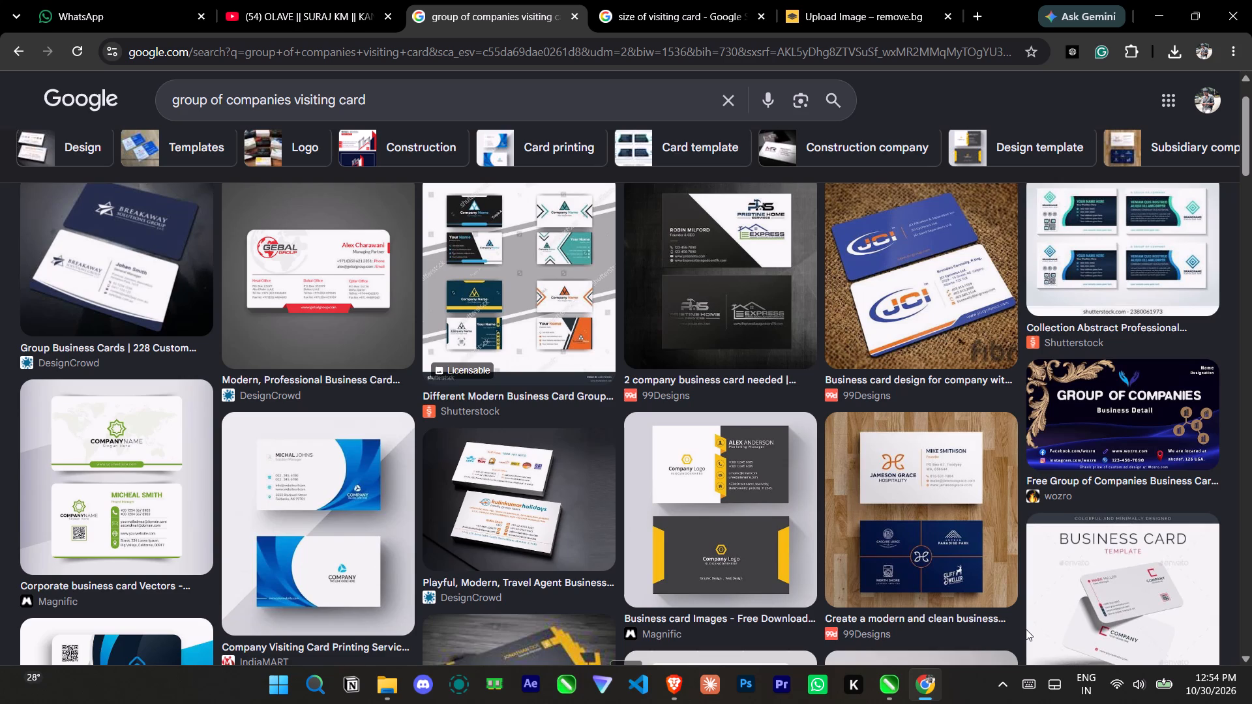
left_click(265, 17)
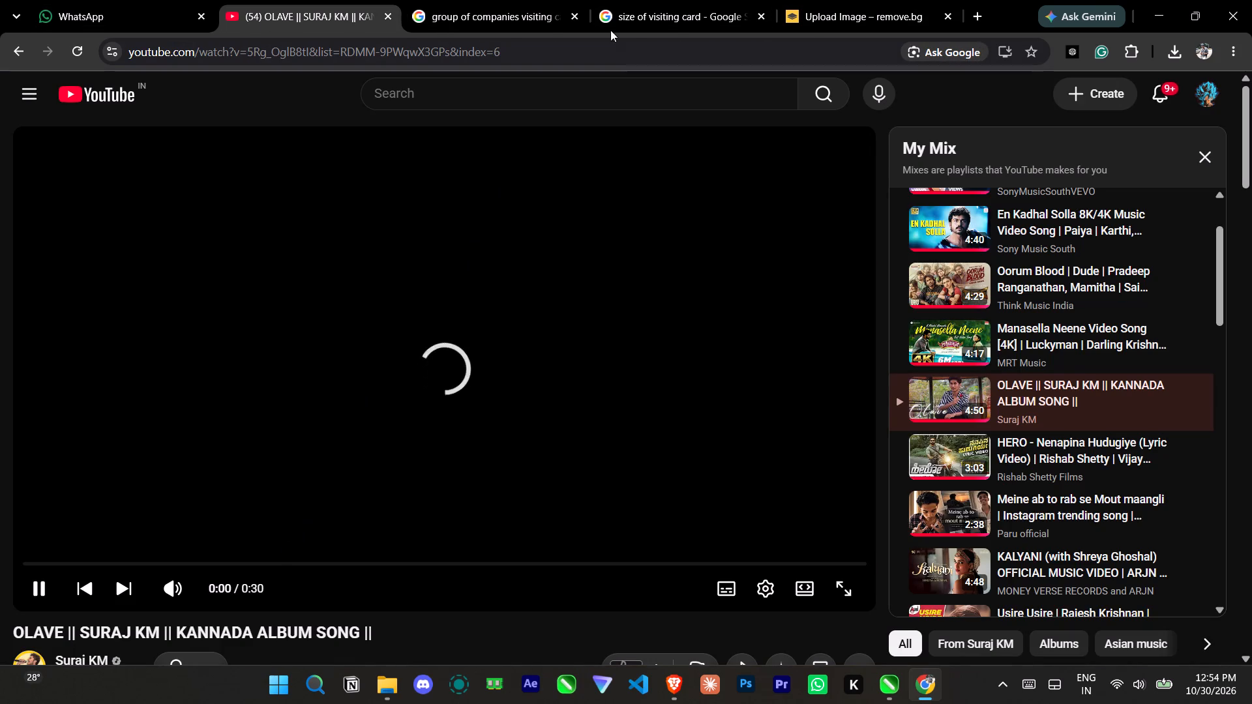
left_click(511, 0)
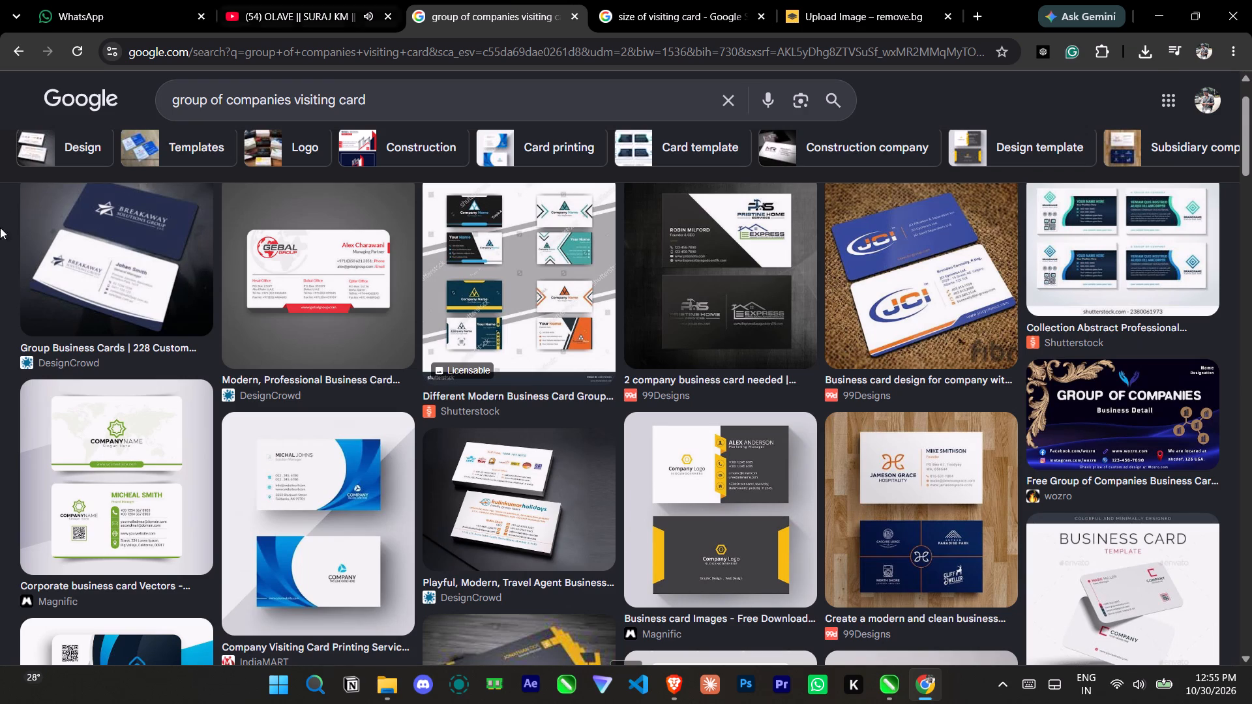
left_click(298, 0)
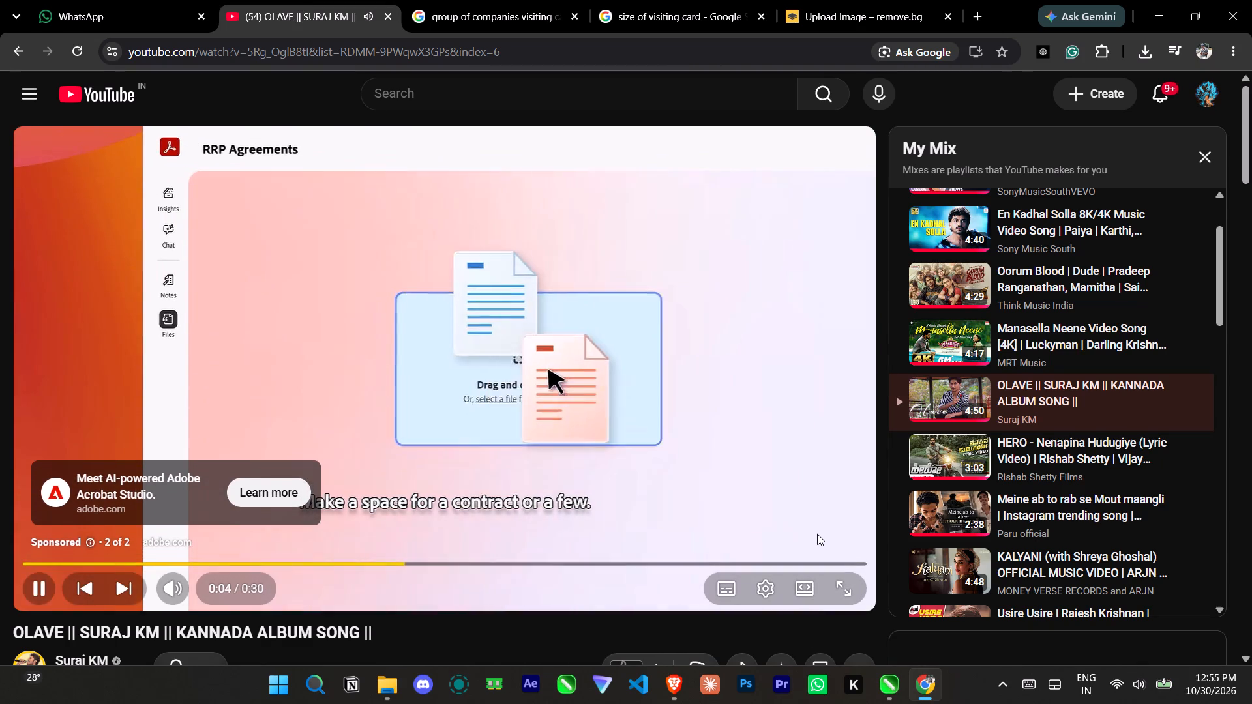
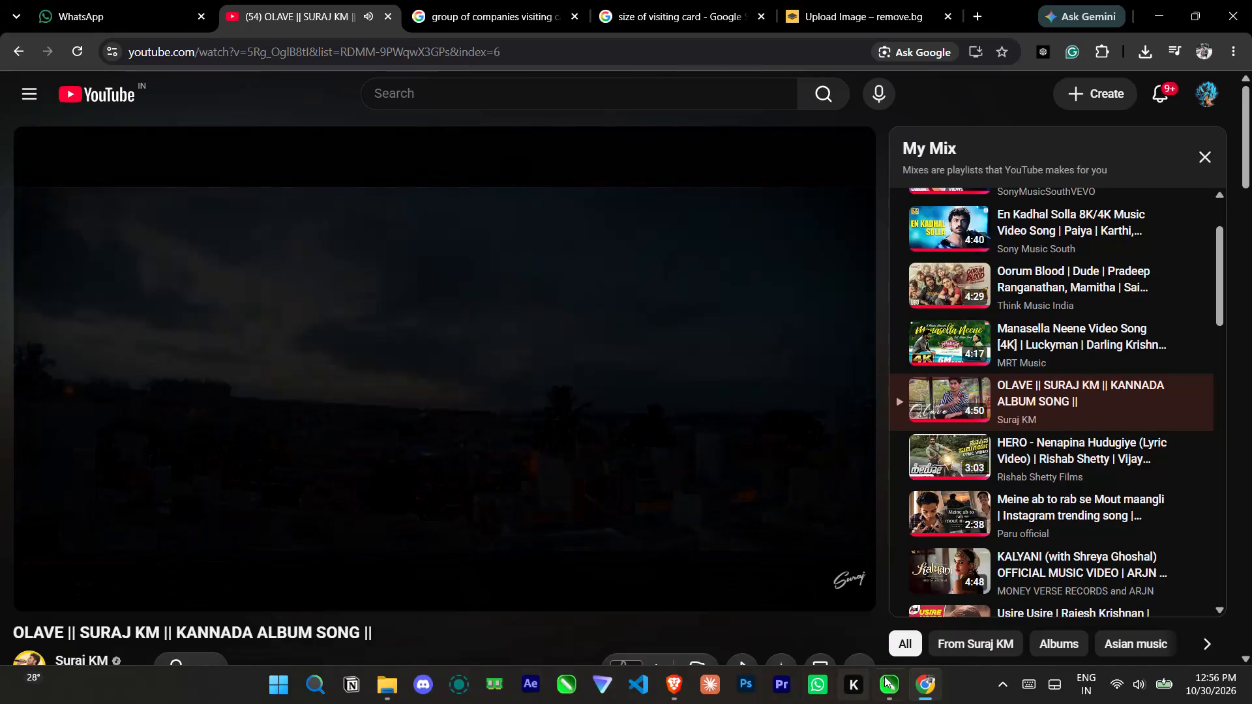
Switch to CorelDRAW and nudge the "DANNY GROUPS" text toward the yellow circle, centring it at about X 2.61 in.
left_click(890, 673)
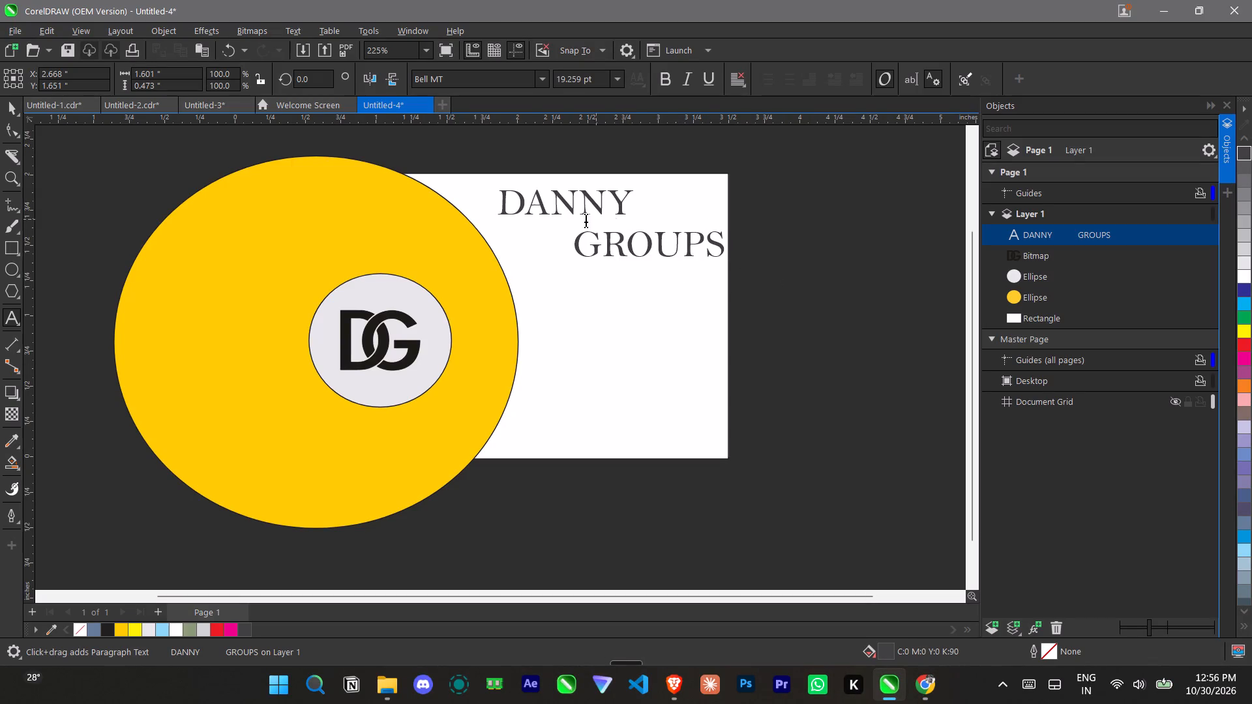
left_click(12, 102)
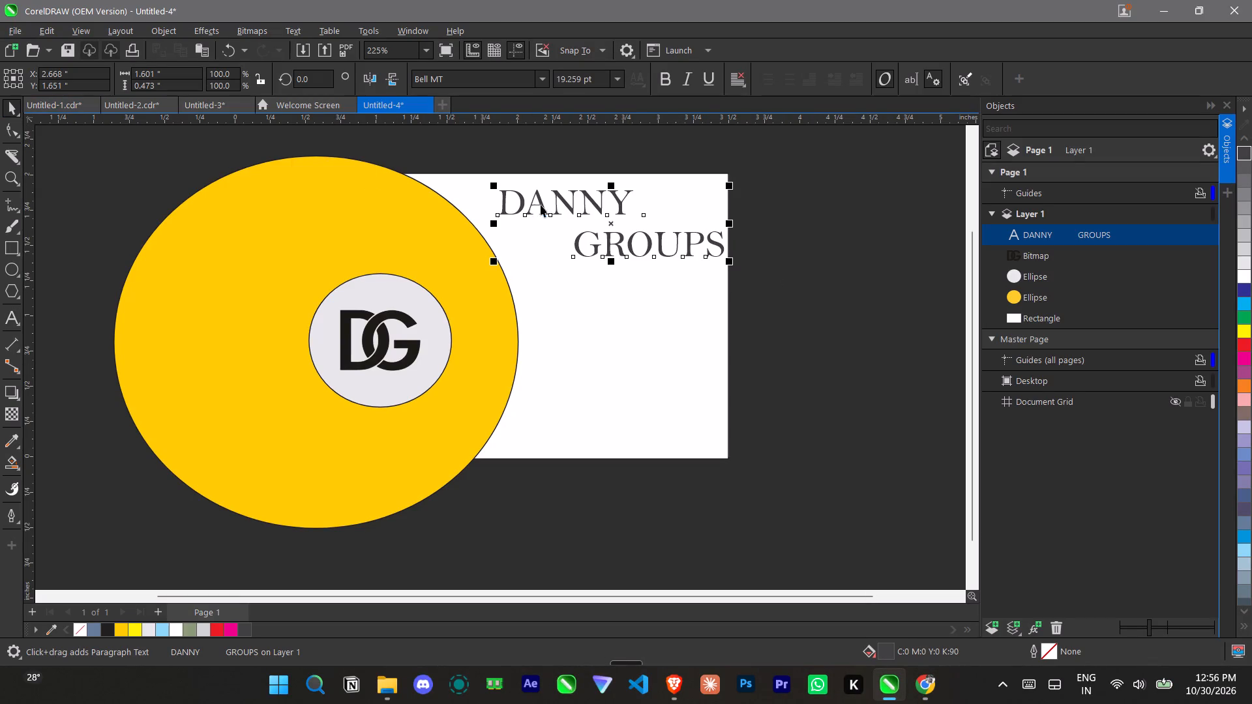
key("Left")
key("Left")
key("Left")
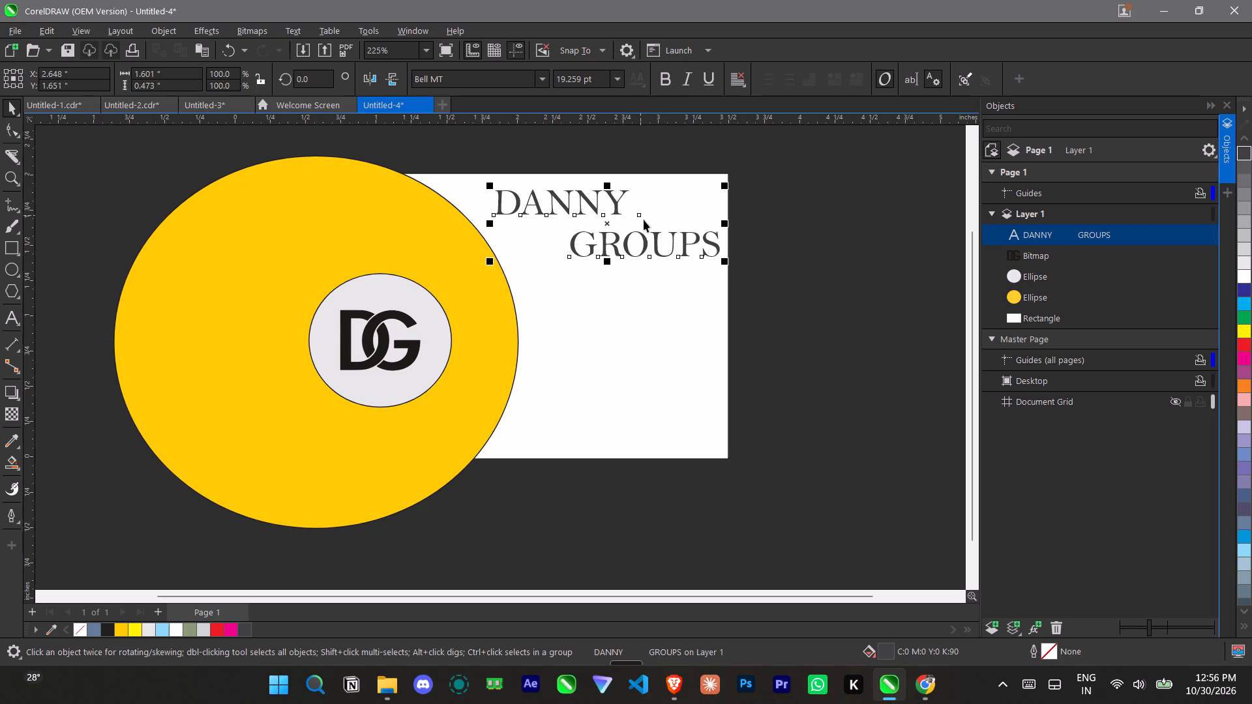
key("Left")
key("Left")
key("Left")
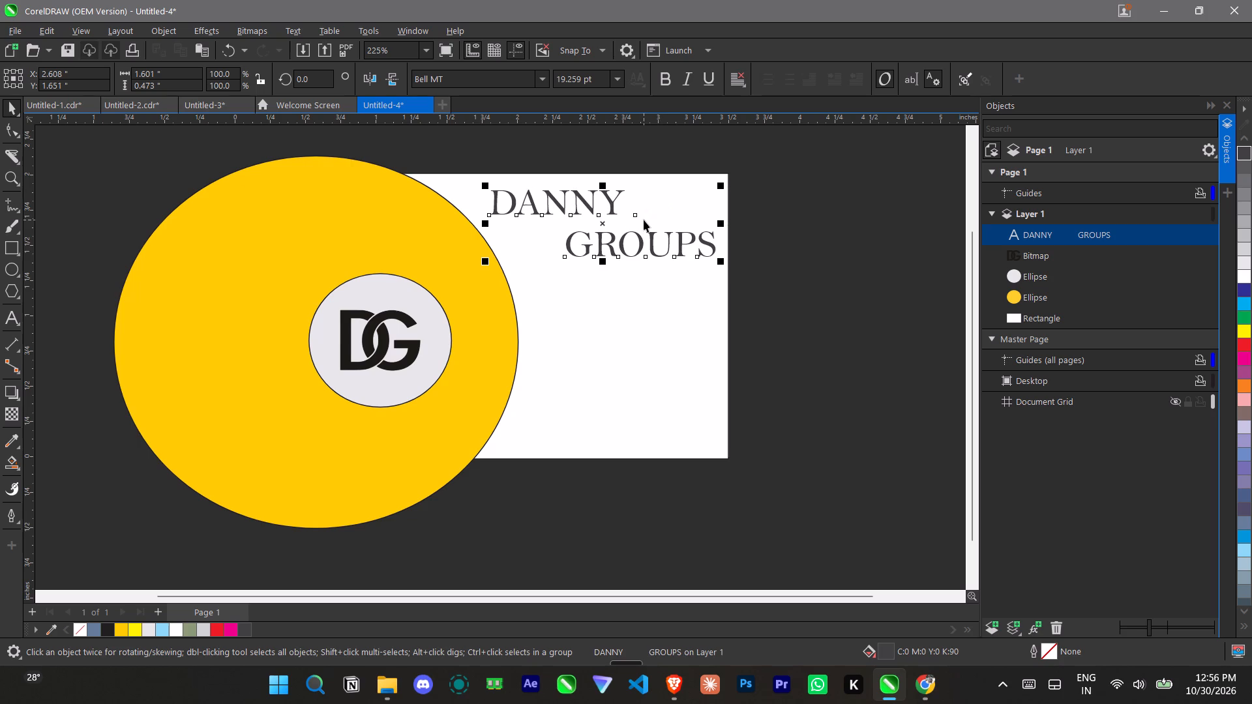
left_click(75, 394)
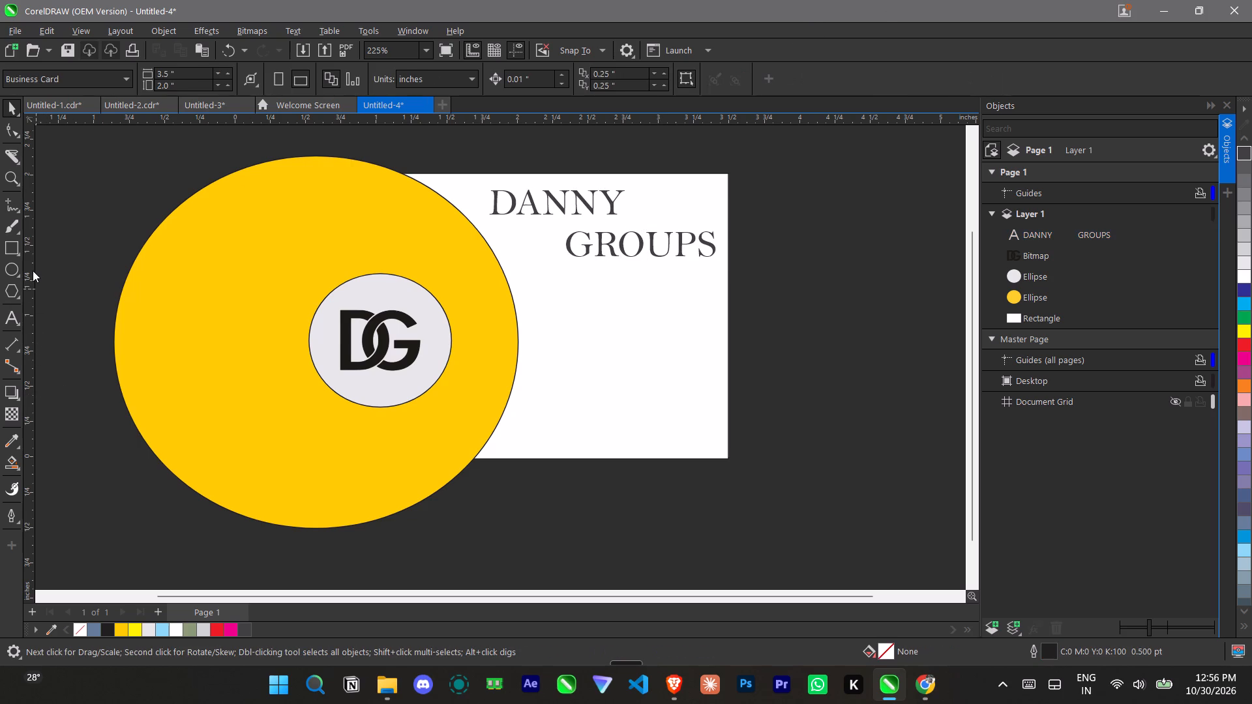
Draw a horizontal 2-point line about 2.15 in long below the card and set its outline width to 2 pt.
left_click(16, 349)
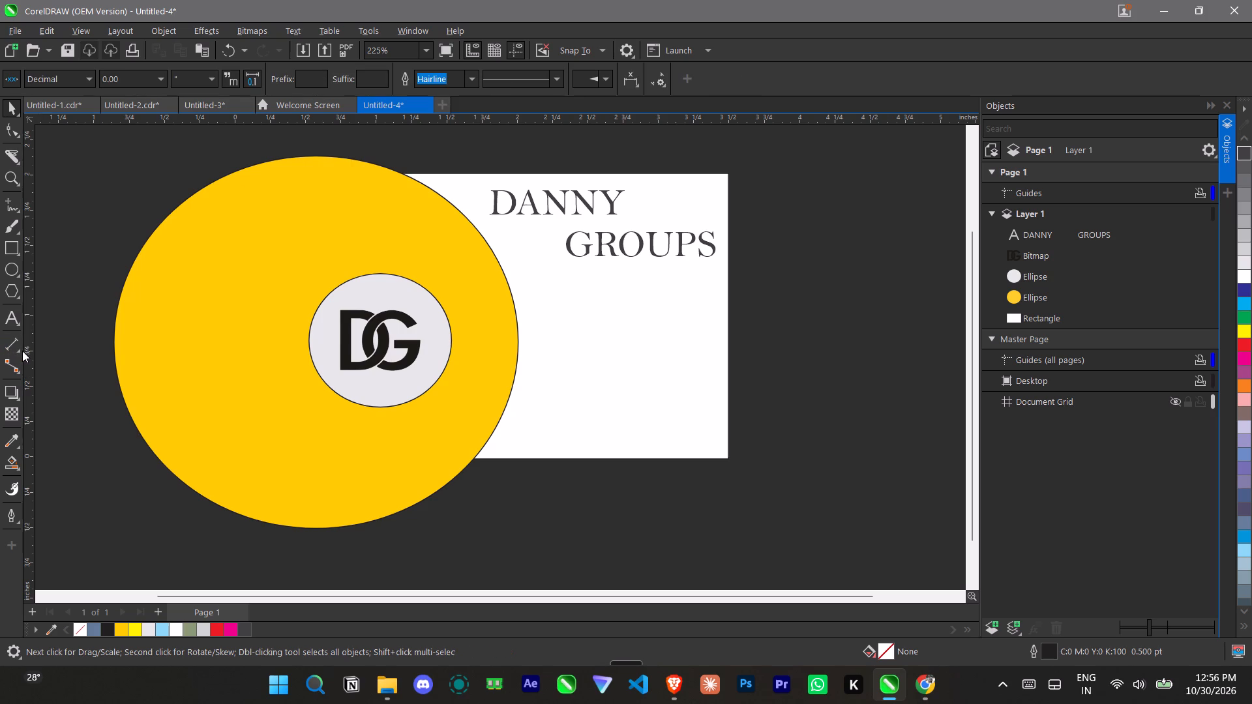
left_click(18, 351)
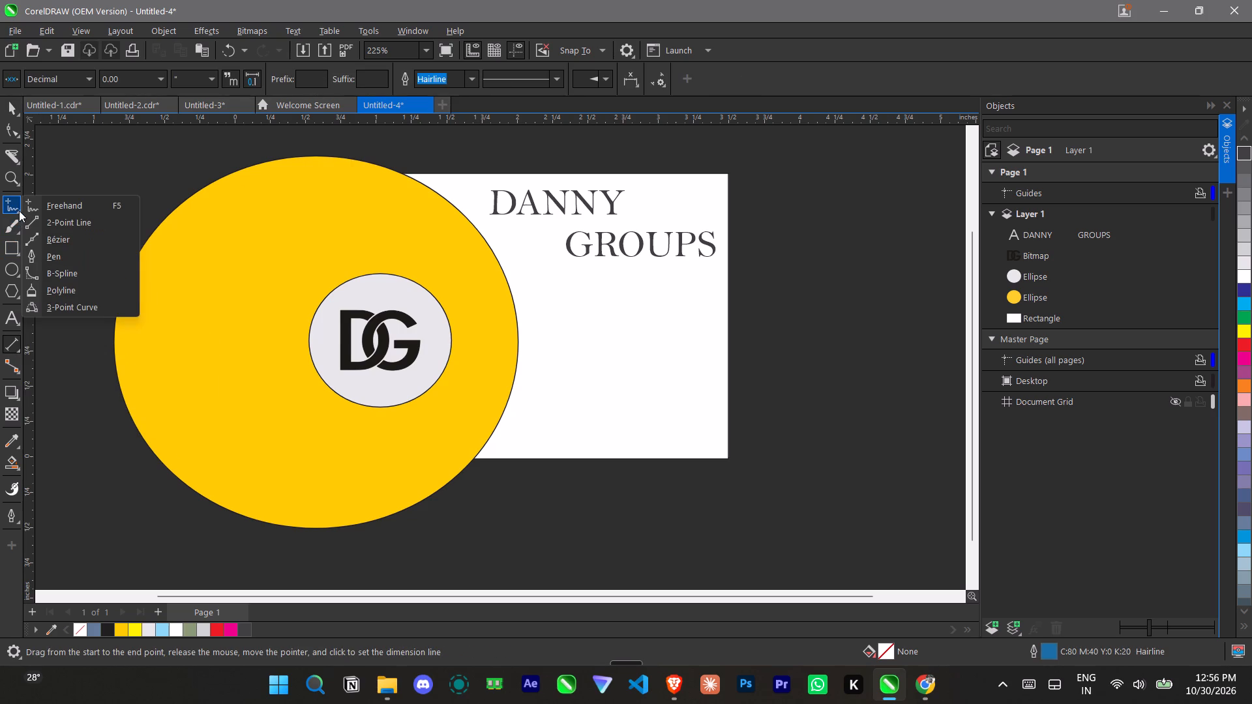
left_click(43, 219)
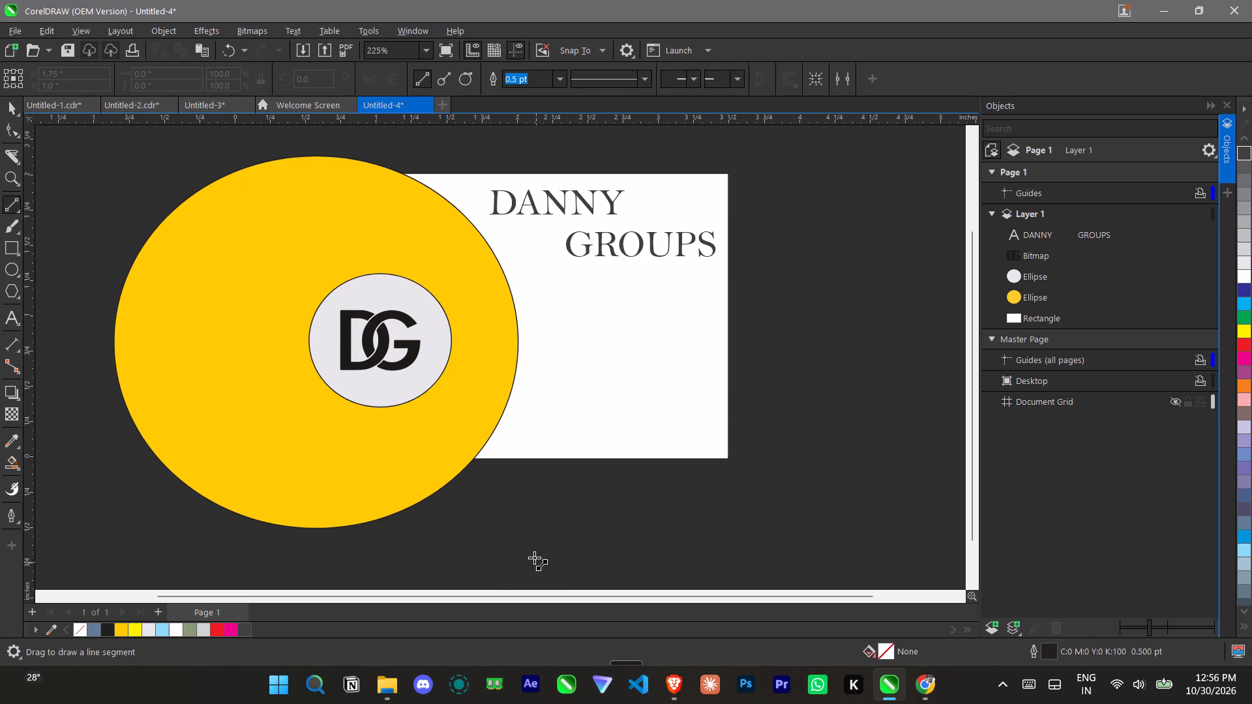
left_click_drag(522, 539, 795, 544)
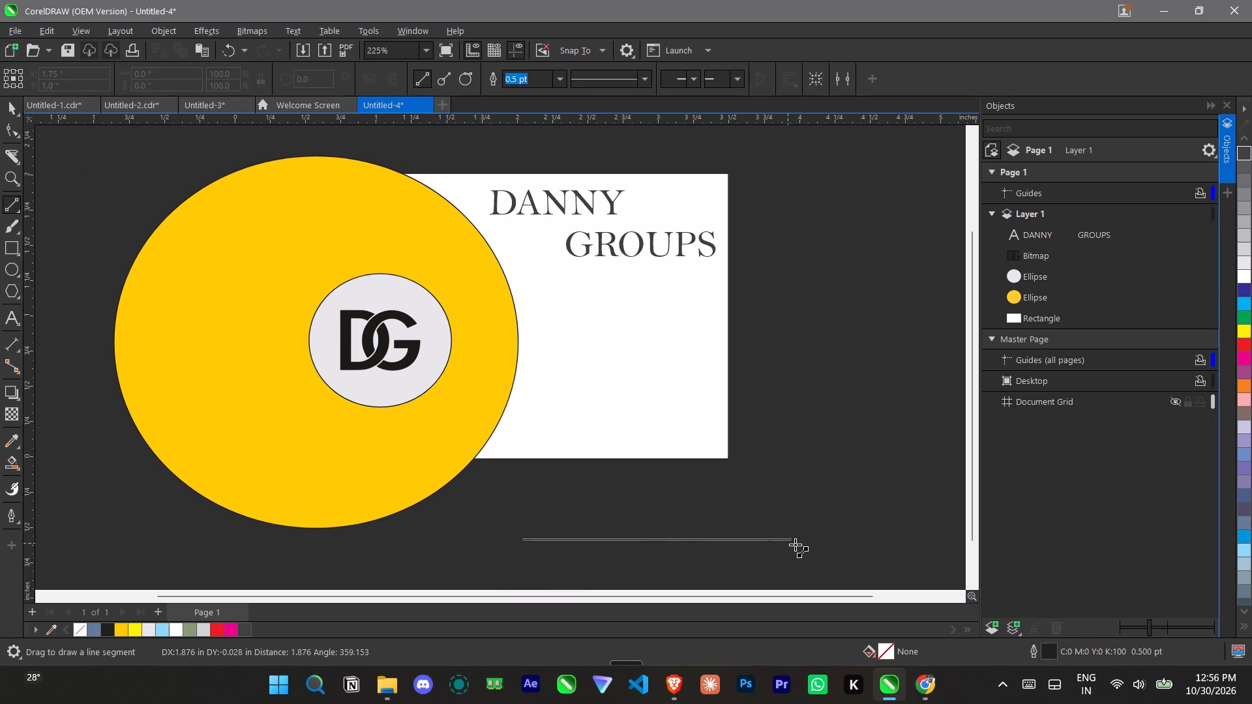
left_click_drag(795, 544, 826, 545)
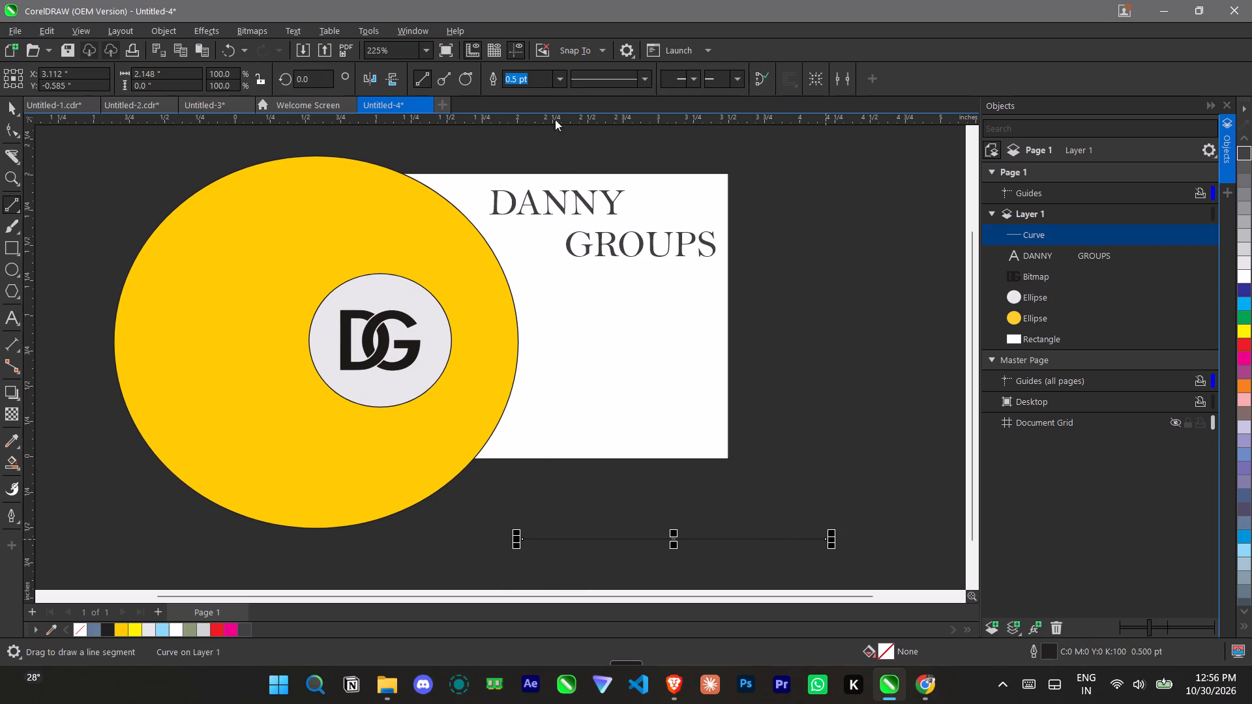
left_click(561, 81)
left_click(538, 156)
Apply a red fill colour to the horizontal line below the card.
left_click(1242, 348)
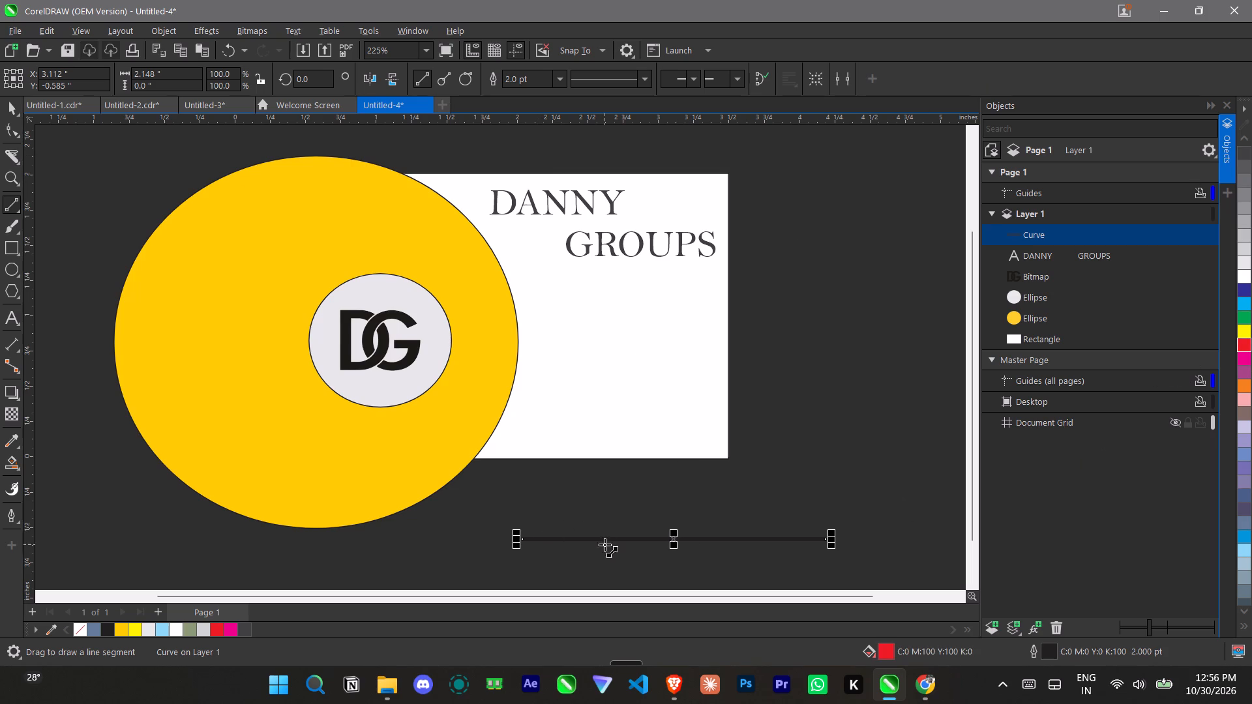
left_click(18, 109)
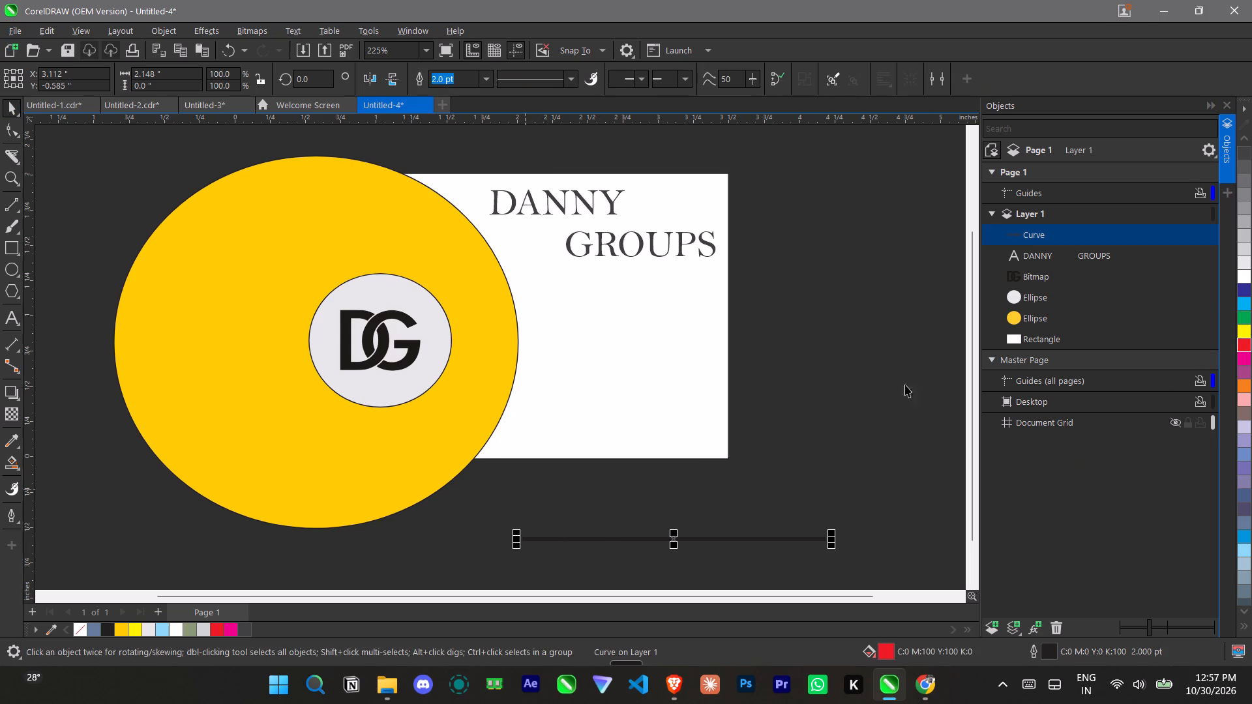
left_click(1243, 348)
left_click(587, 542)
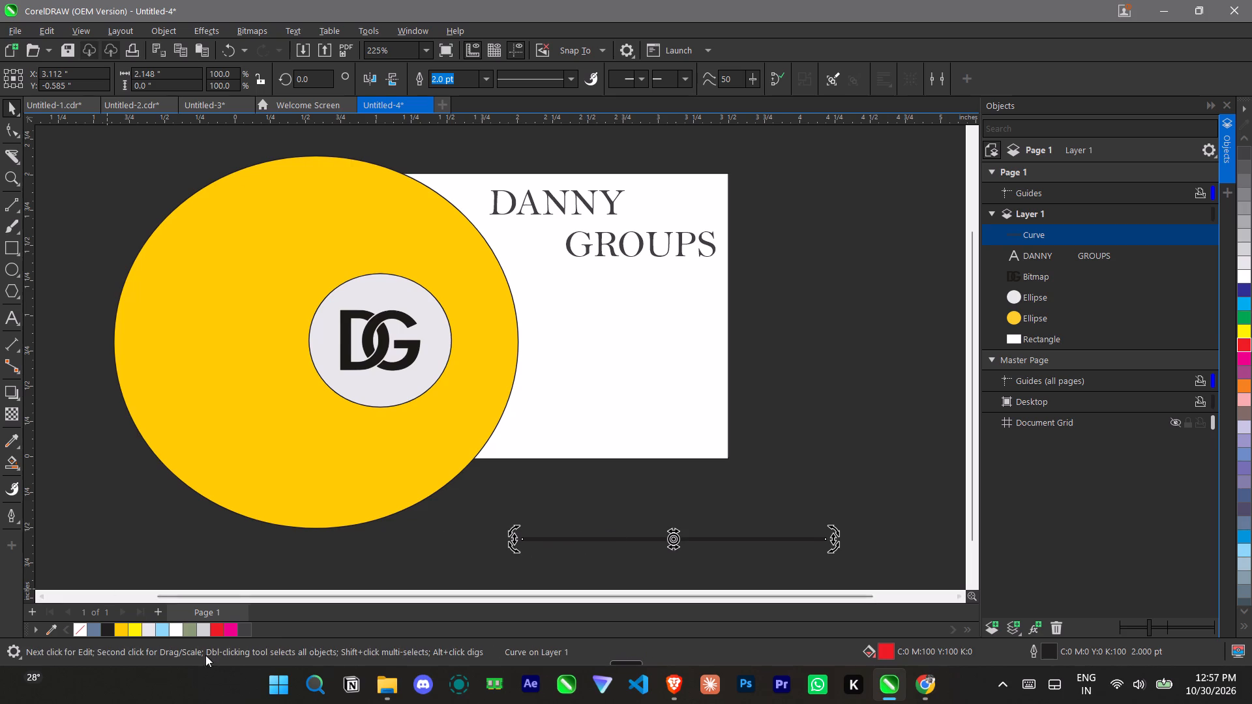
left_click(216, 629)
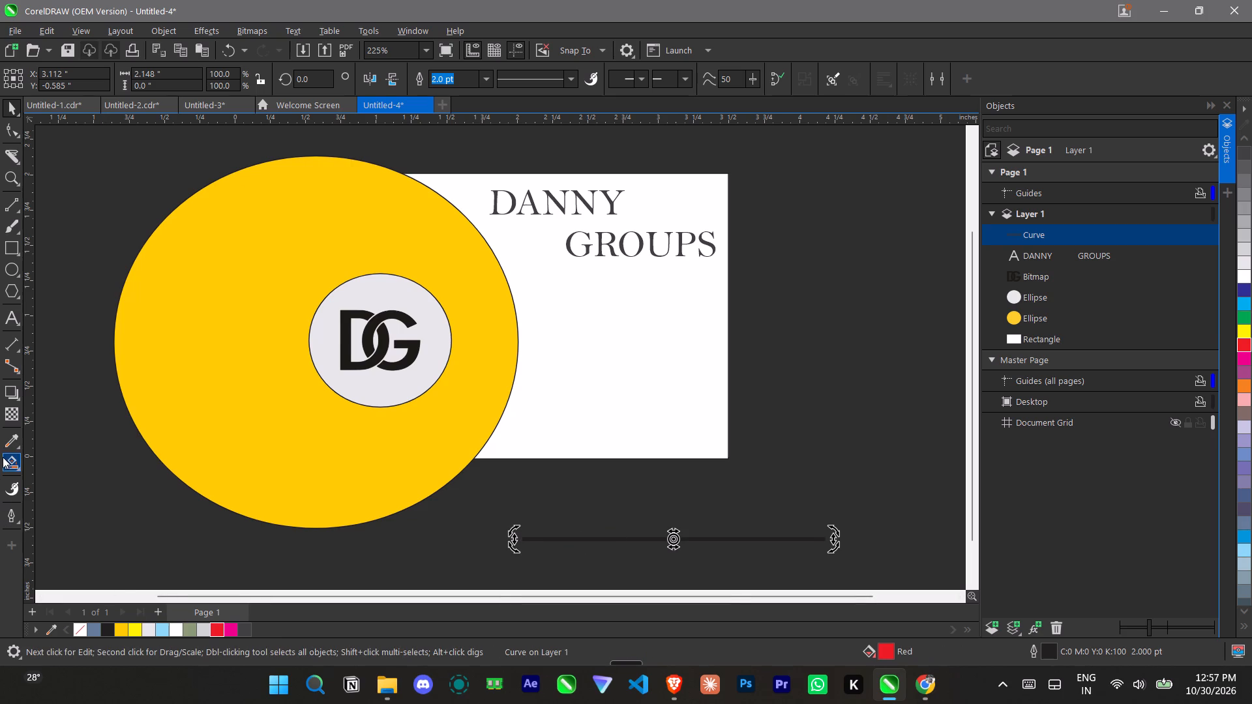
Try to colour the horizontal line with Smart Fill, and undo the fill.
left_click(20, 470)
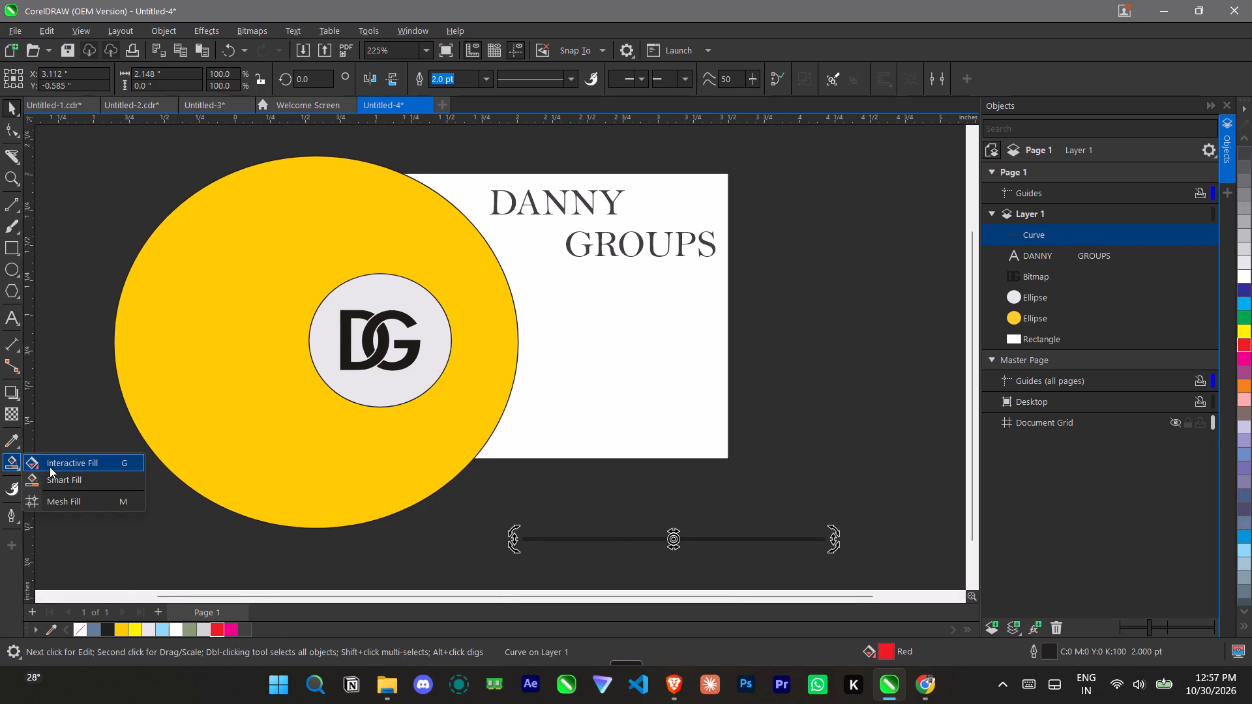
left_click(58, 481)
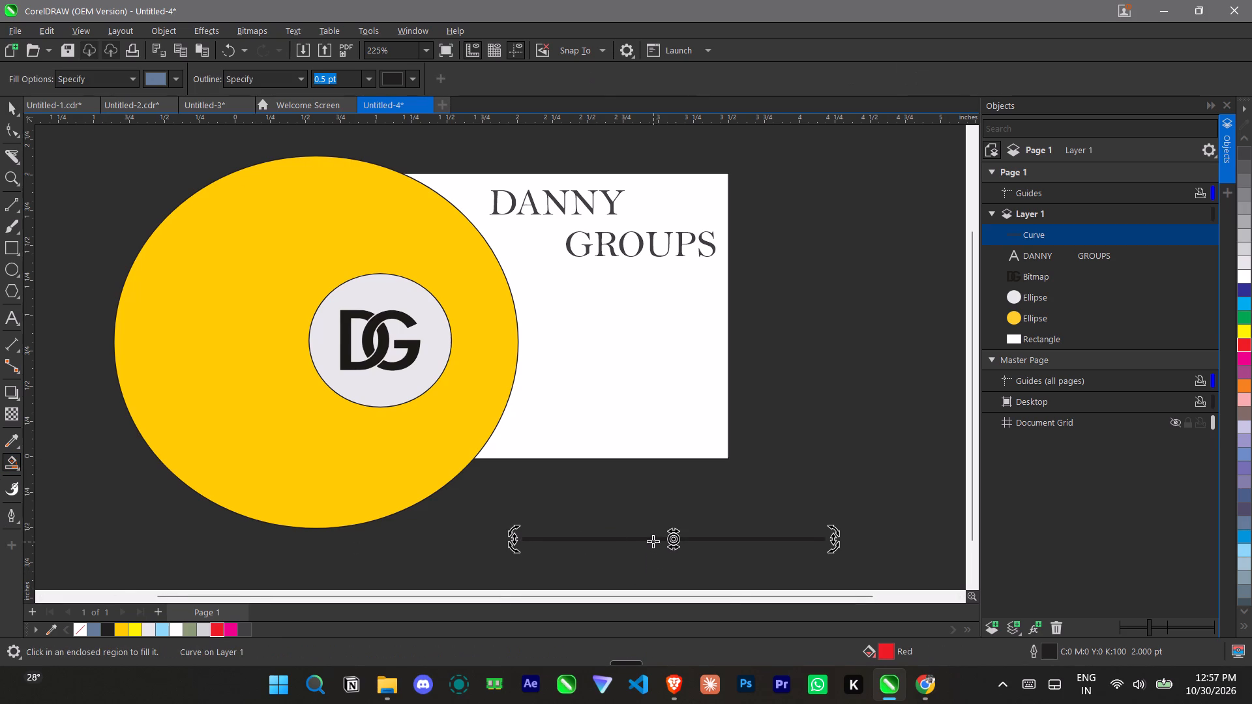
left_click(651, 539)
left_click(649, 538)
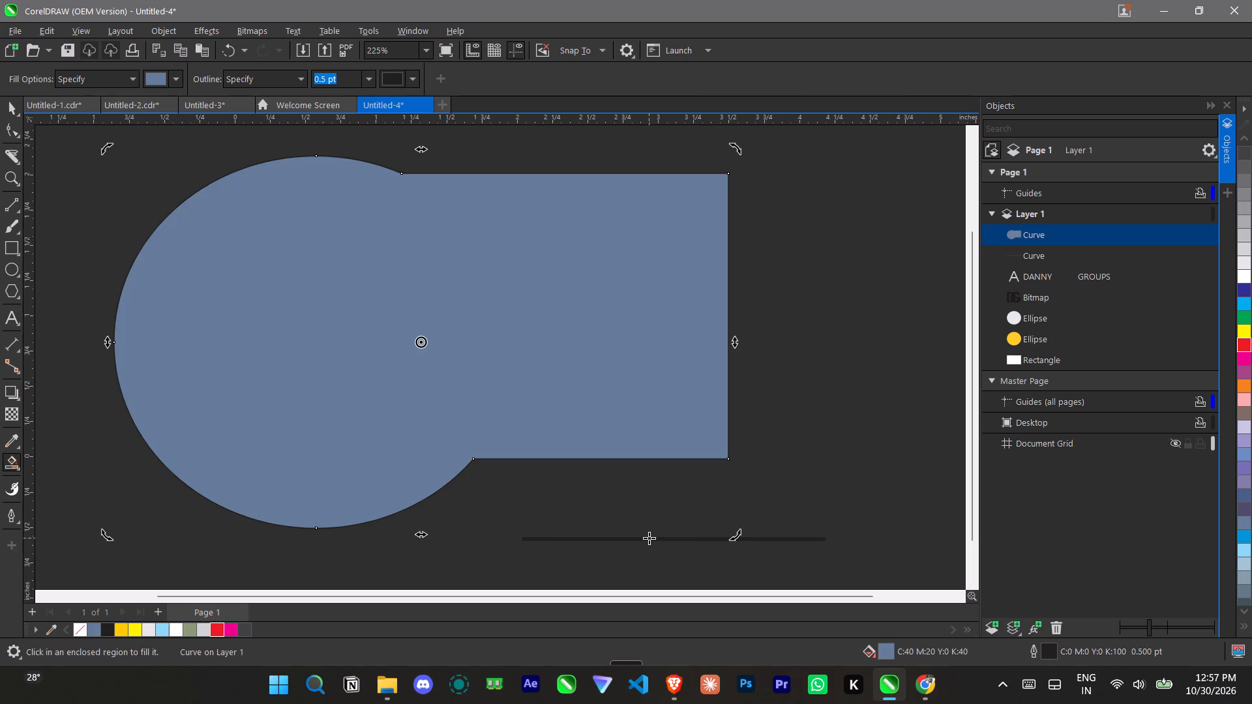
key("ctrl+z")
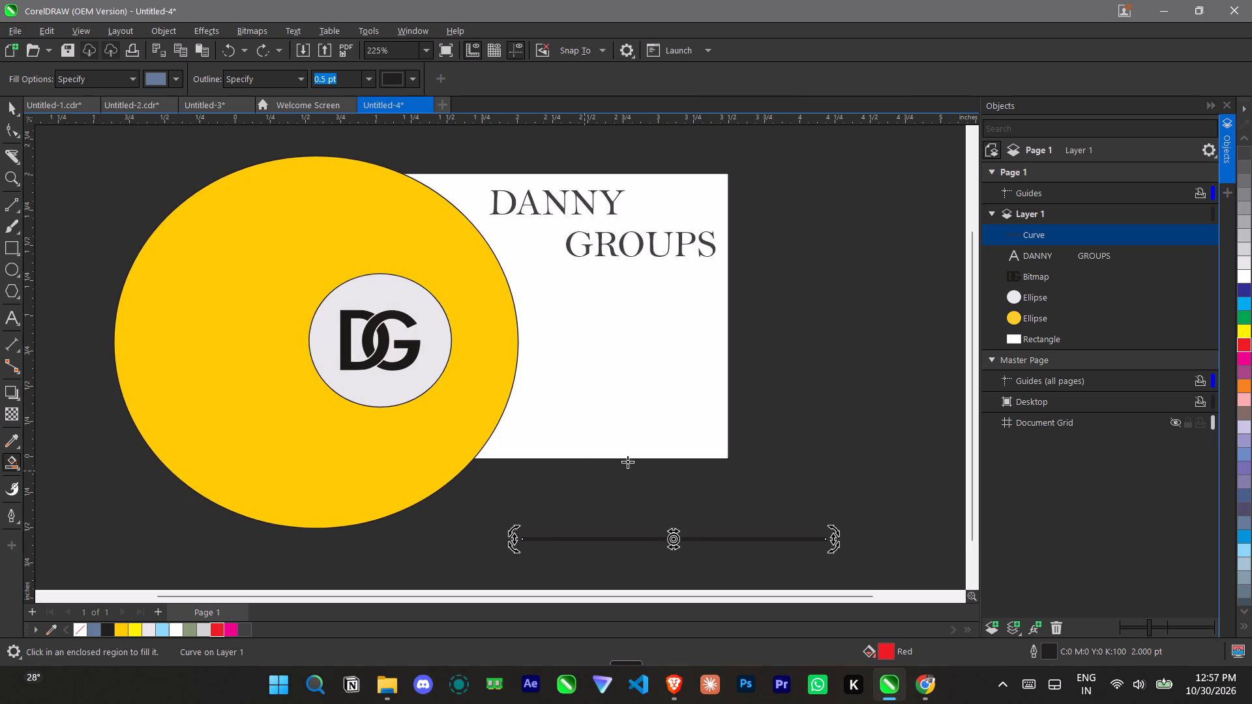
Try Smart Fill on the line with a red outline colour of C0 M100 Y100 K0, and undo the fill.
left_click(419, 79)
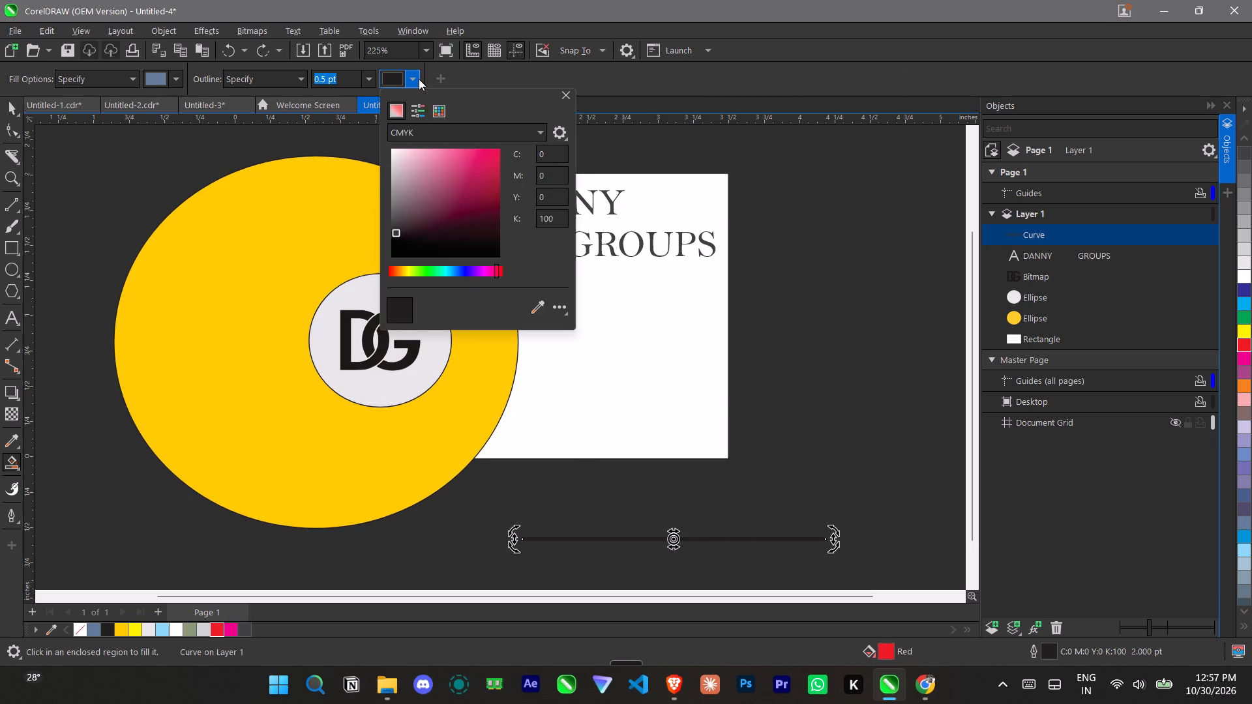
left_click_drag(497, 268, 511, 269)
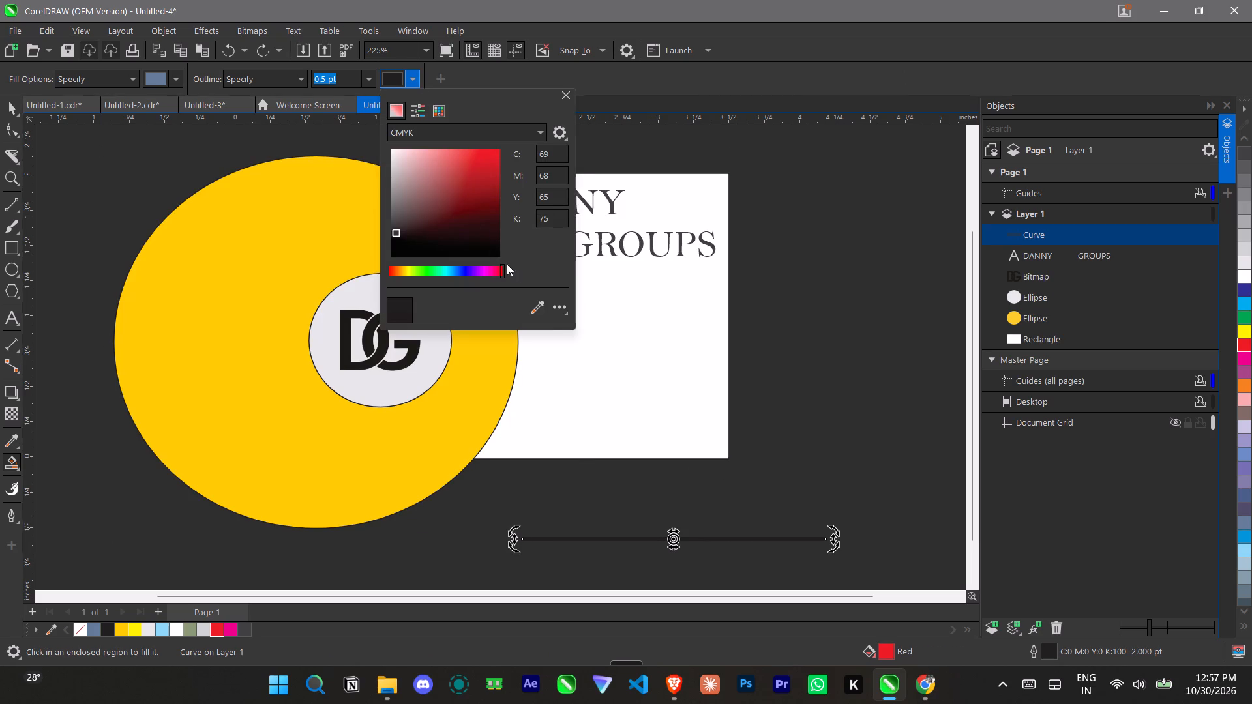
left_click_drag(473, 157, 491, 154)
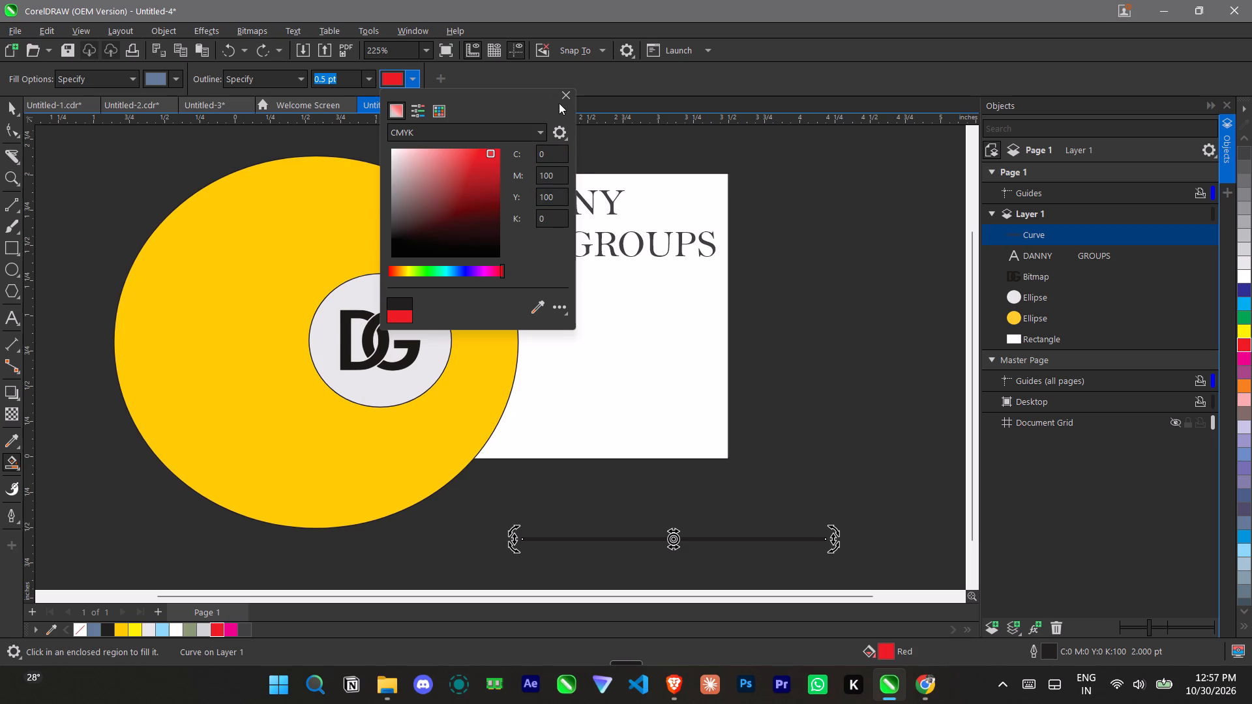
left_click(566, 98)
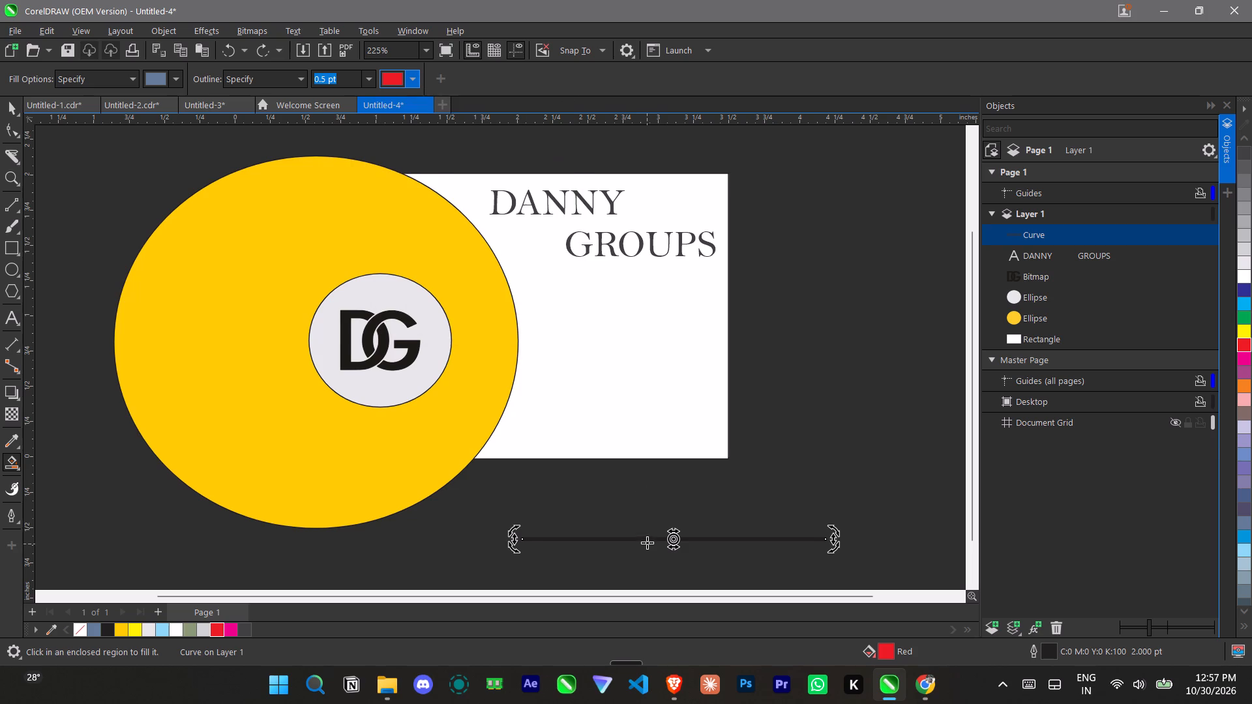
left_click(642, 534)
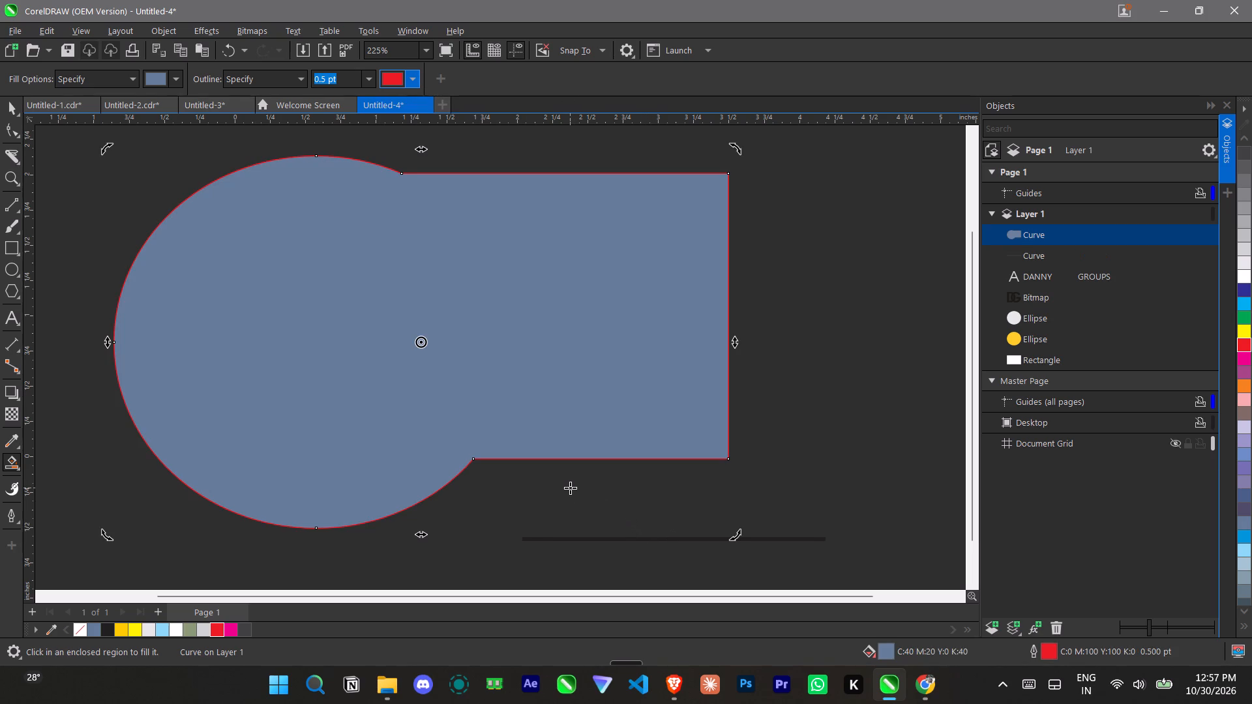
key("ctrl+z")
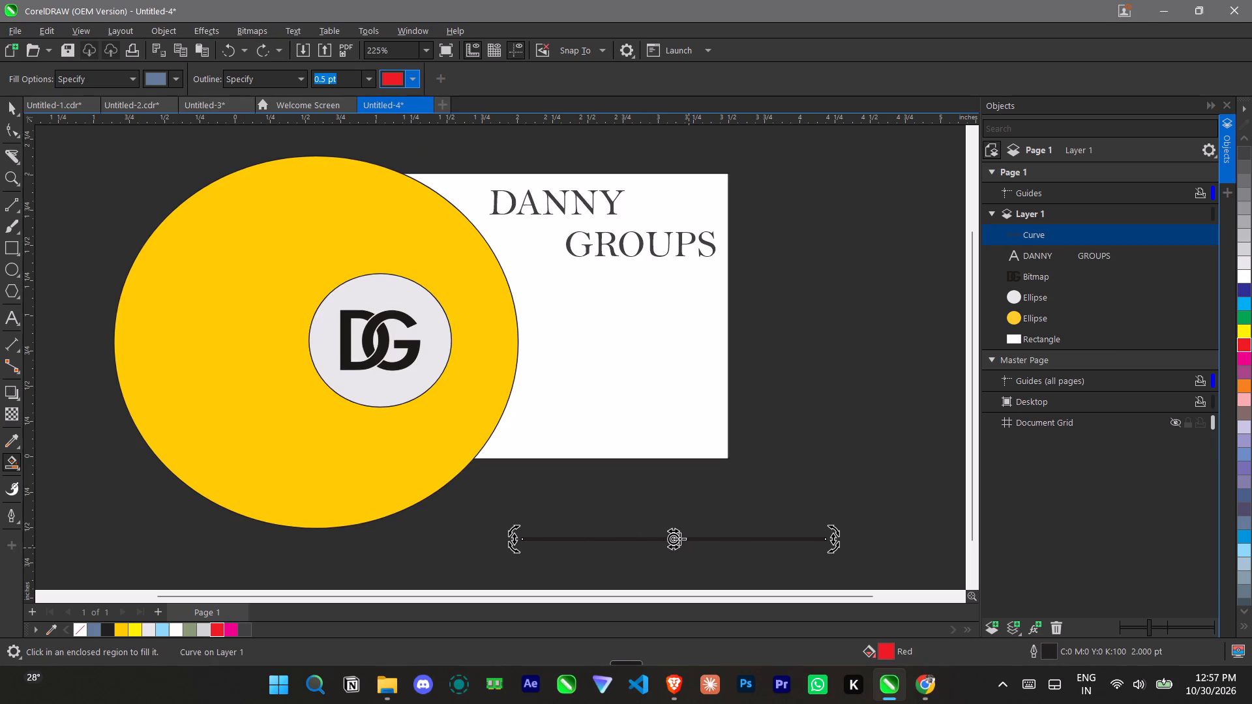
Move the line between "DANNY" and "GROUPS" at about Y 1.67 in and shorten it to about 1.08 in.
left_click(9, 110)
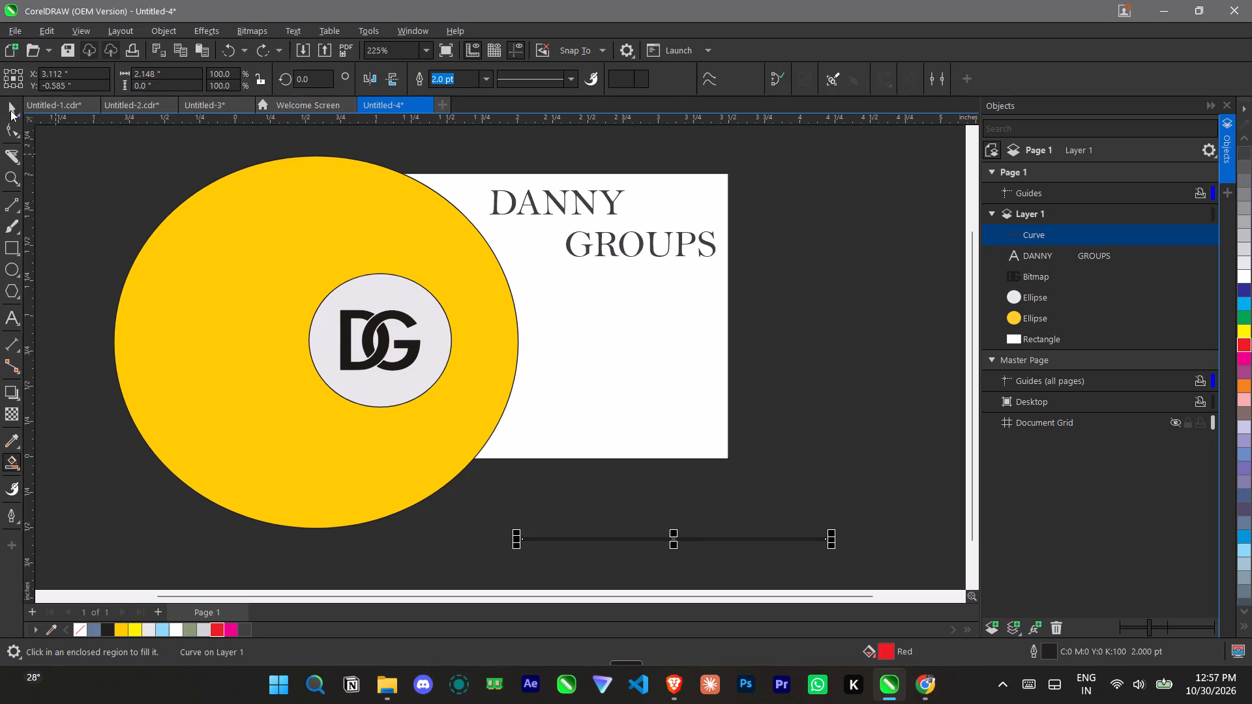
left_click_drag(653, 542, 630, 221)
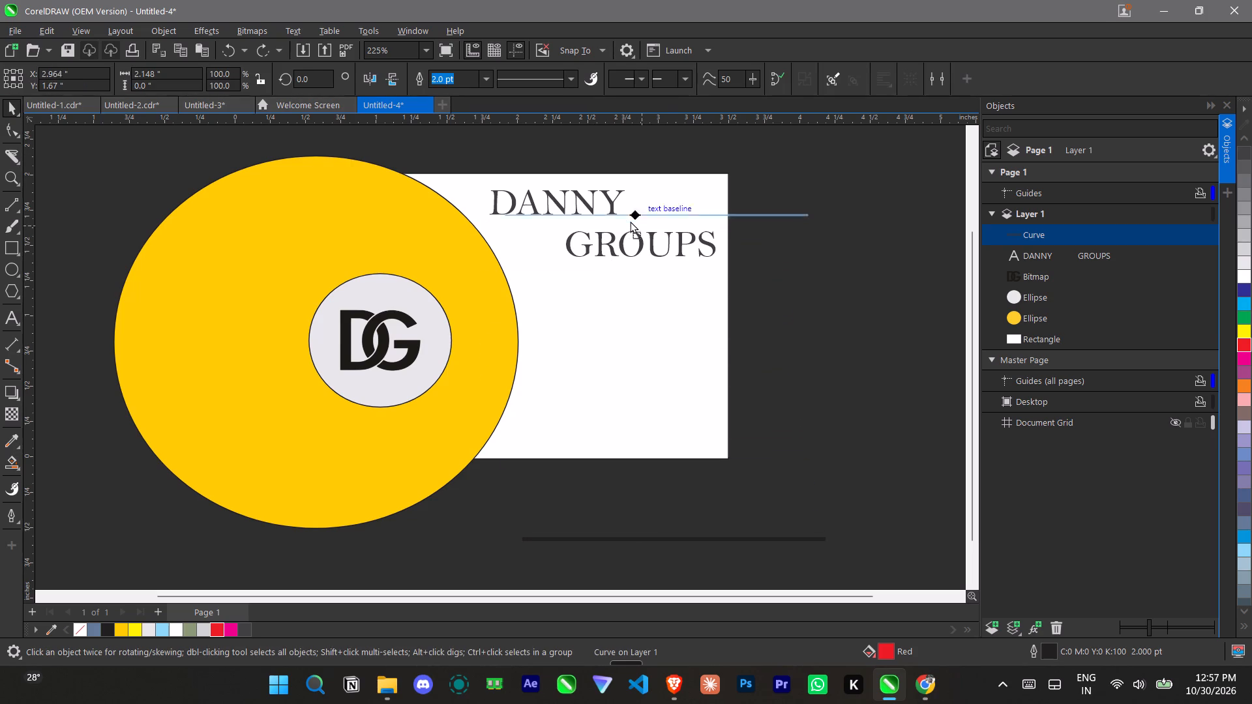
left_click_drag(630, 221, 625, 221)
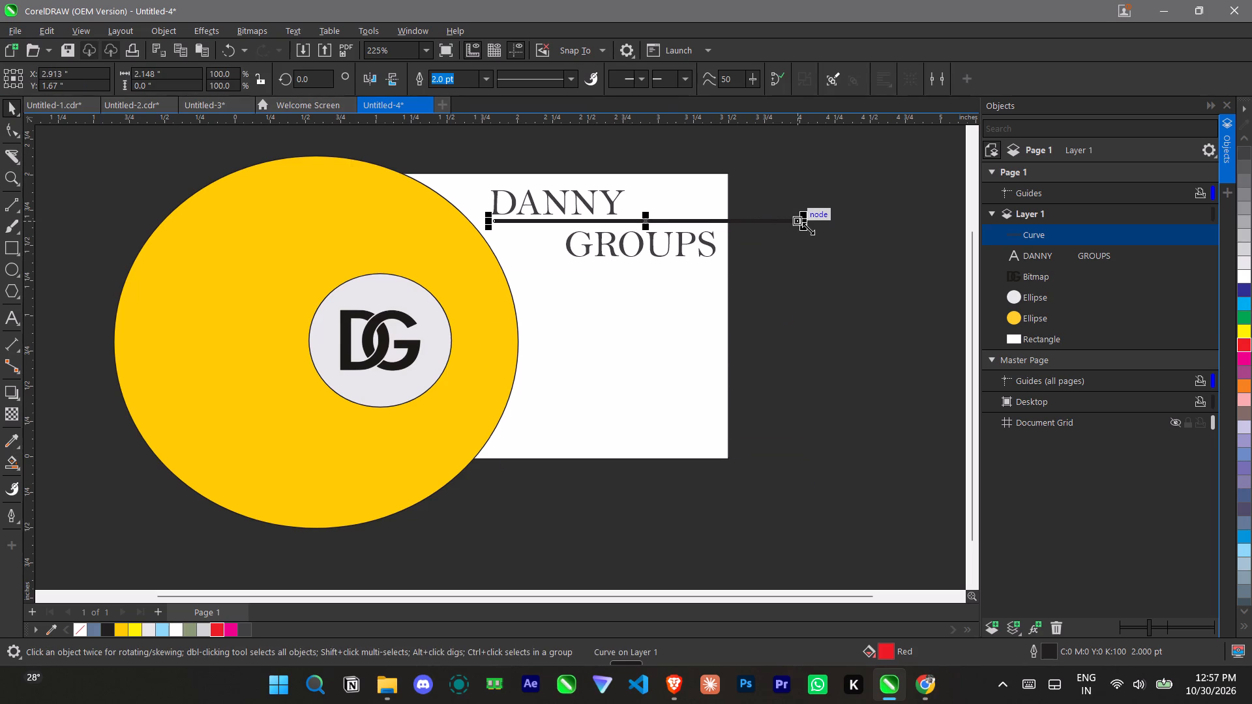
left_click_drag(807, 223, 717, 211)
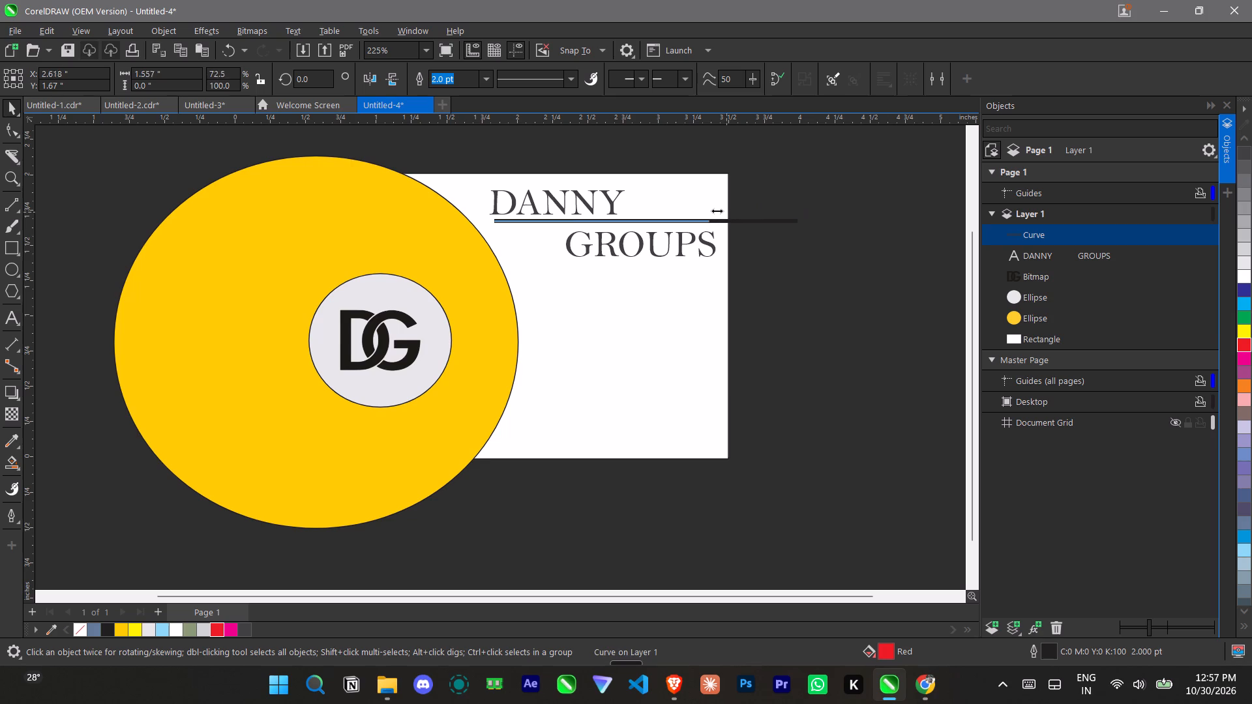
left_click_drag(717, 211, 656, 209)
left_click(802, 258)
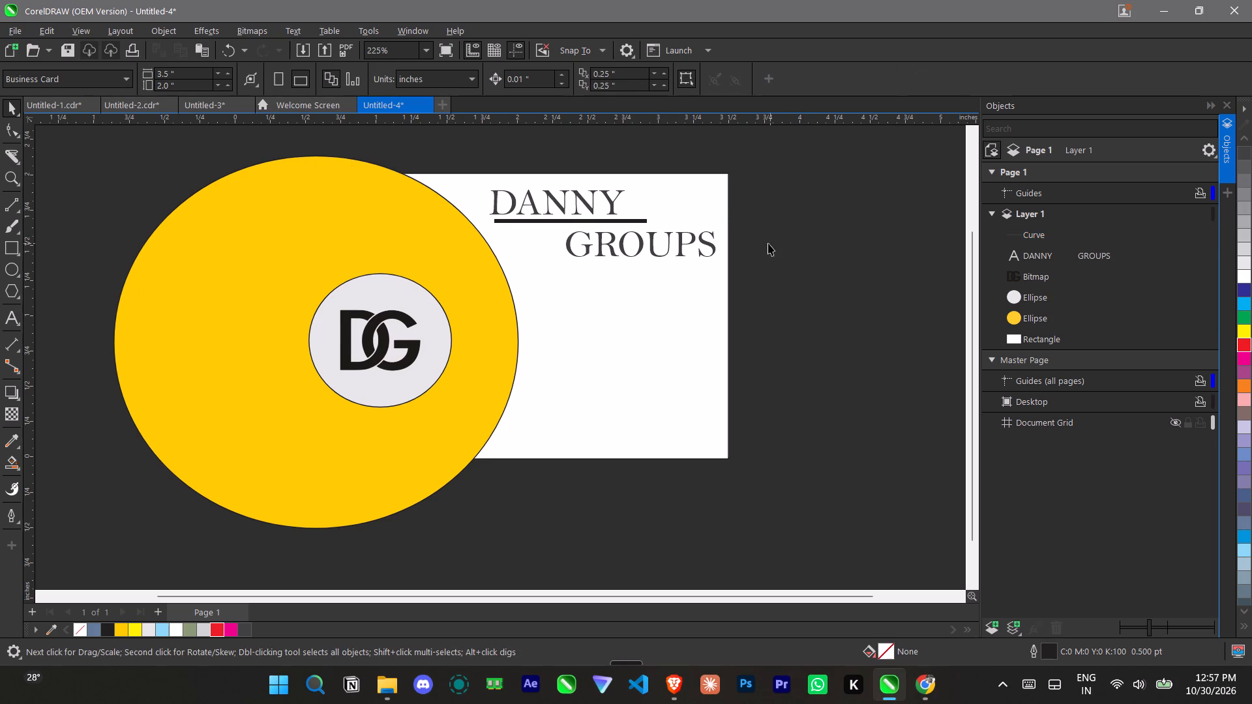
Look through the available line styles for the horizontal line between "DANNY" and "GROUPS", and delete the line.
left_click(636, 220)
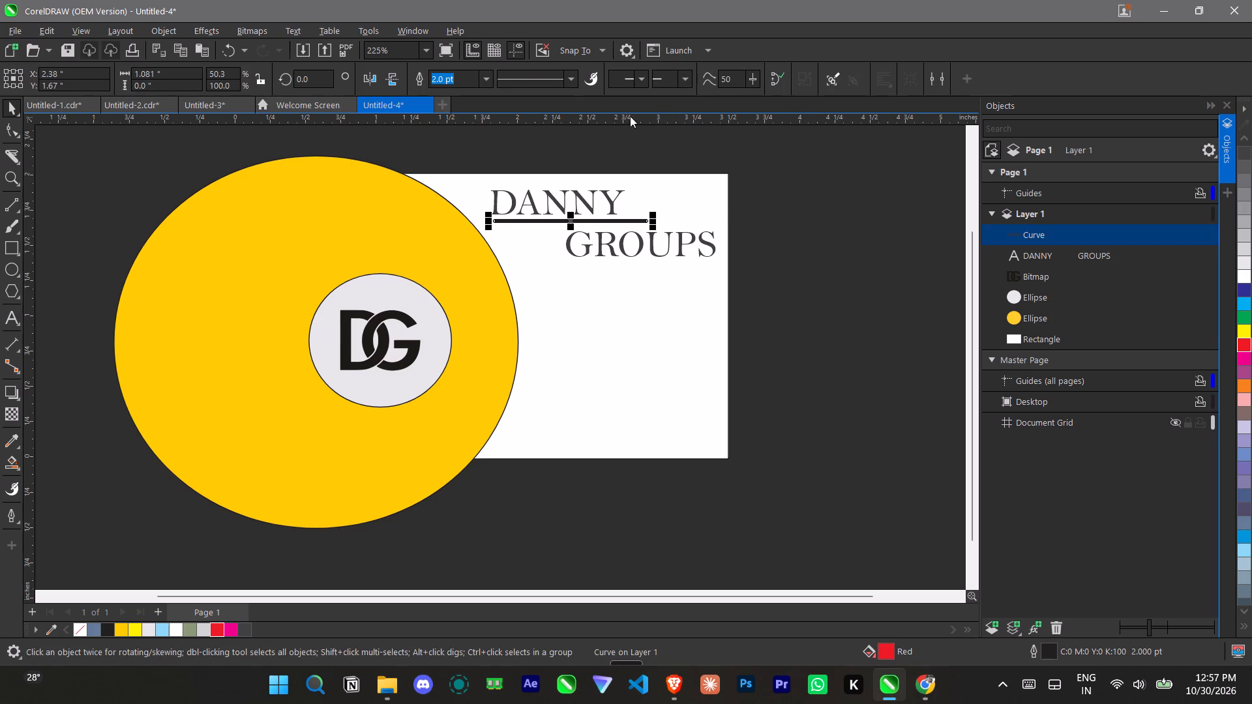
left_click(571, 74)
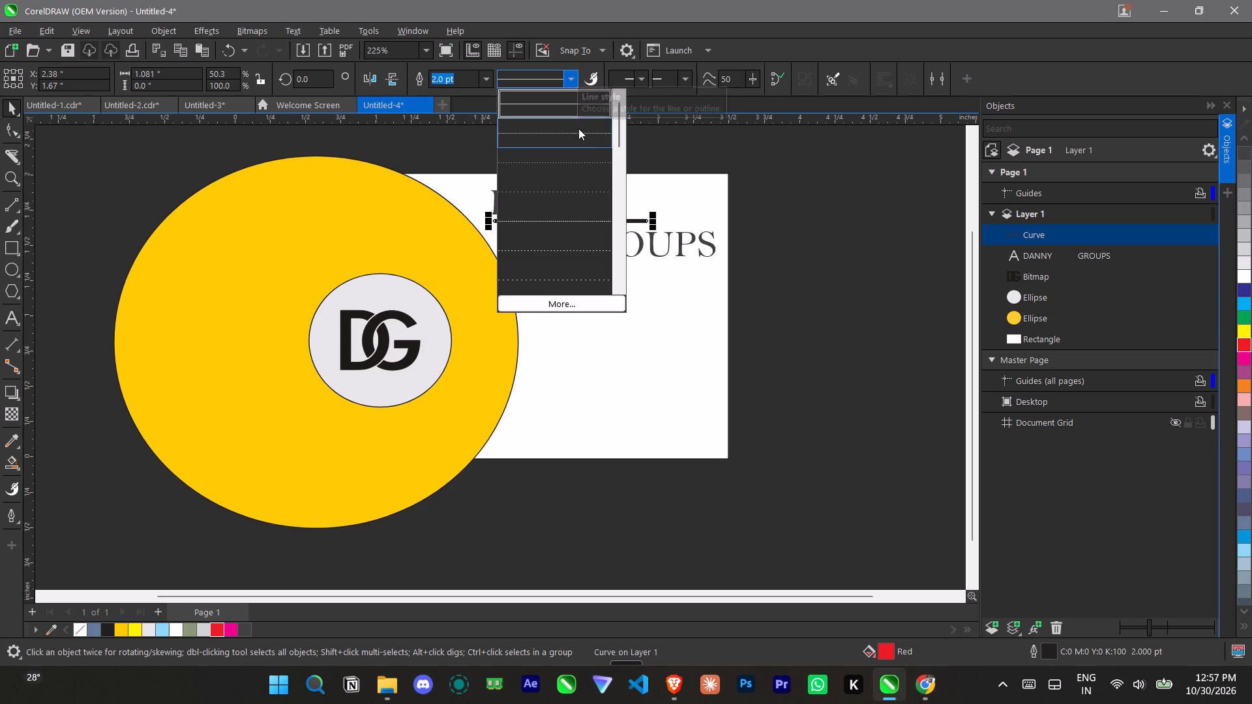
scroll(576, 162, "down", 3)
scroll(591, 267, "down", 1)
scroll(593, 158, "up", 3)
scroll(593, 186, "down", 3)
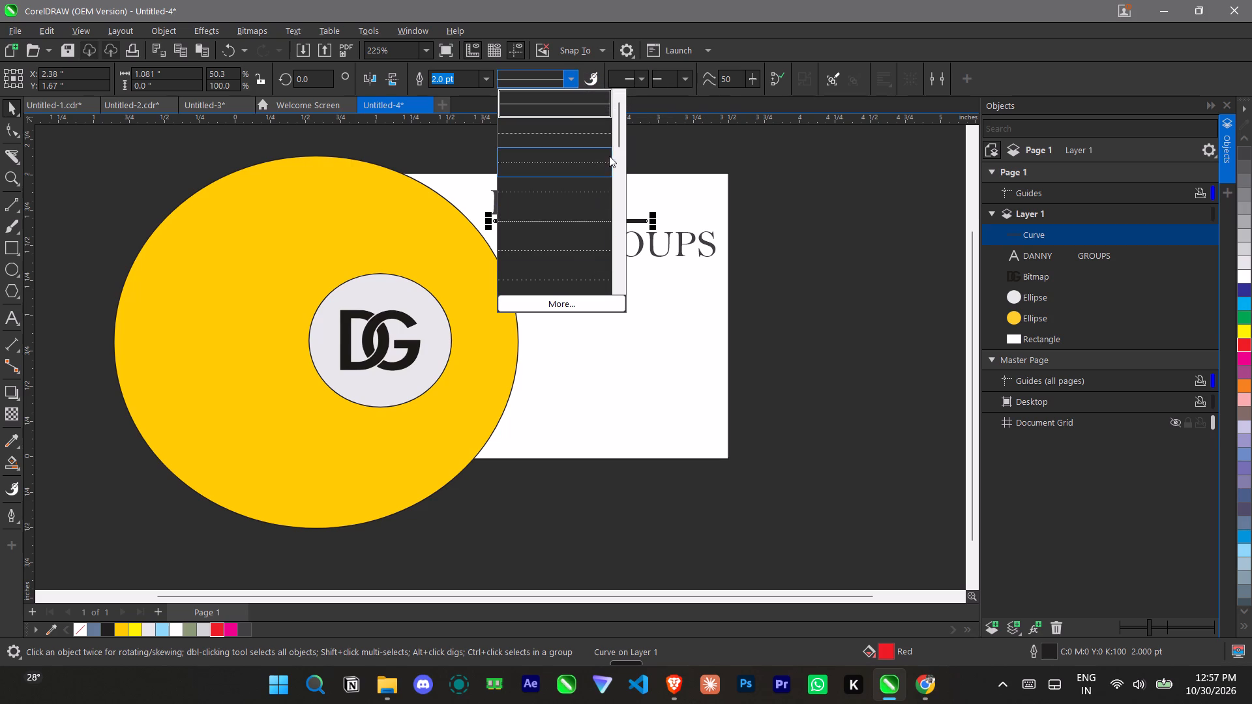
left_click_drag(622, 128, 644, 294)
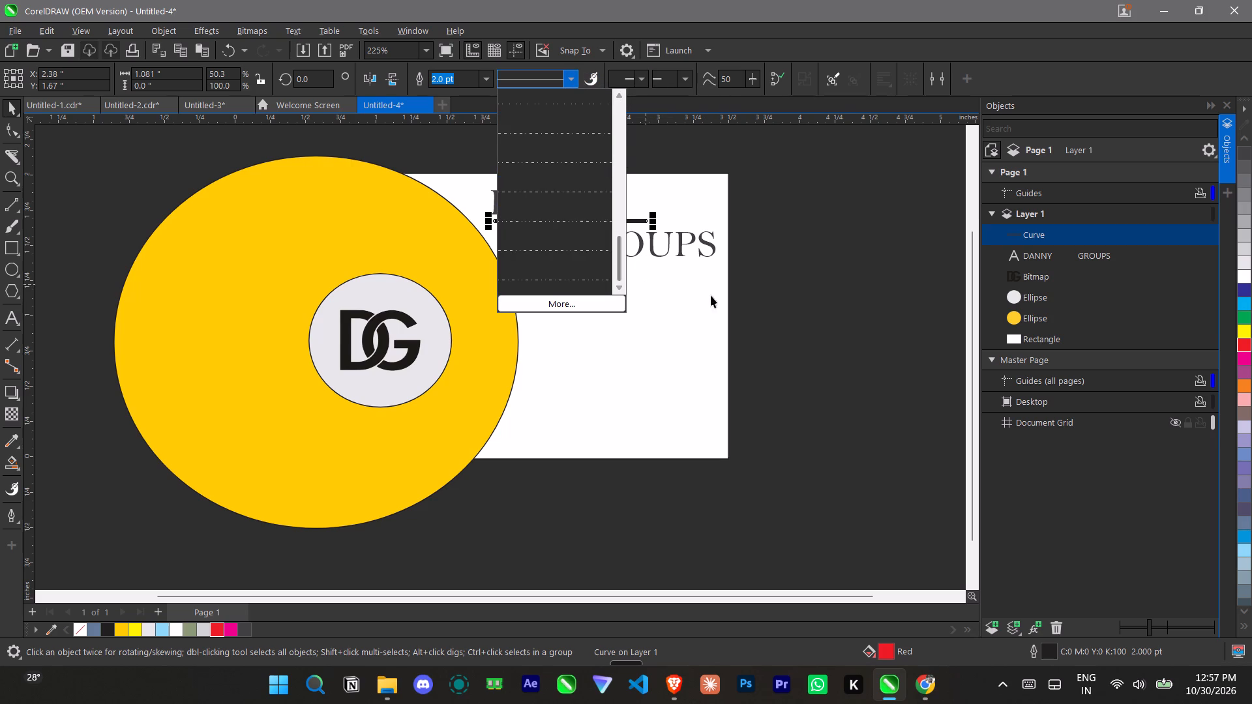
left_click(844, 278)
key("Delete")
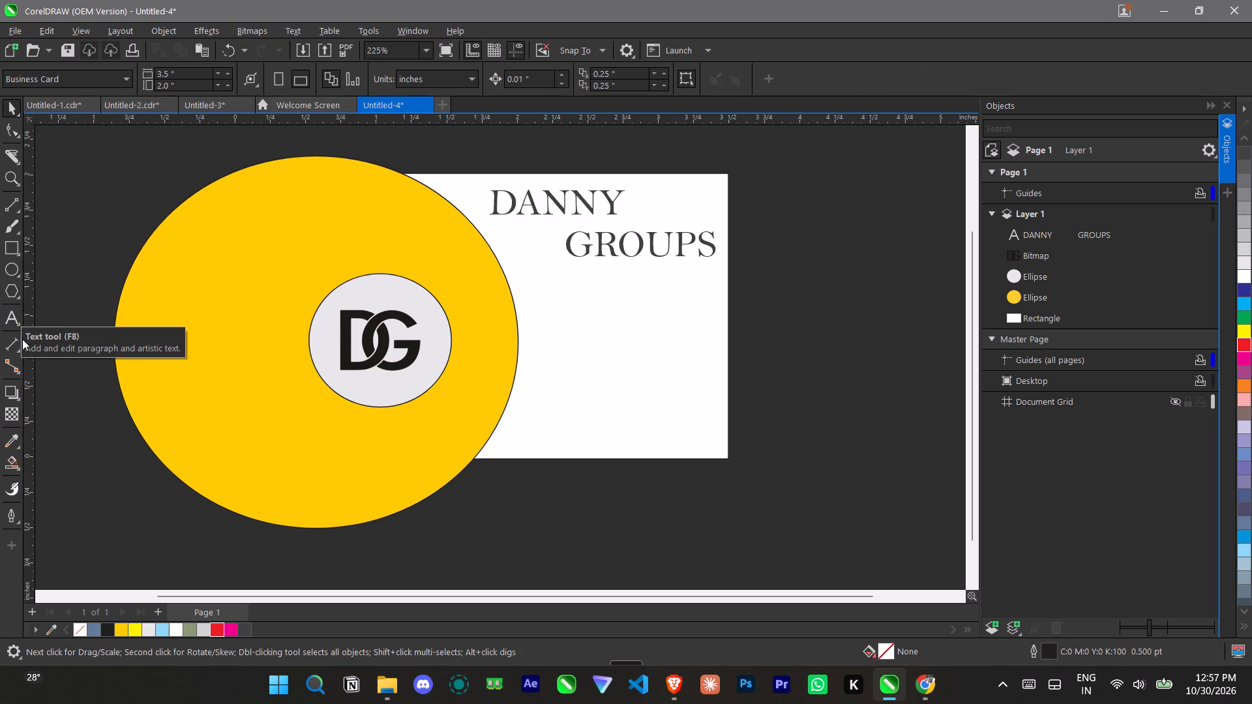
Switch to Chrome and look over the "group of companies visiting card" image results for layout ideas.
left_click(933, 684)
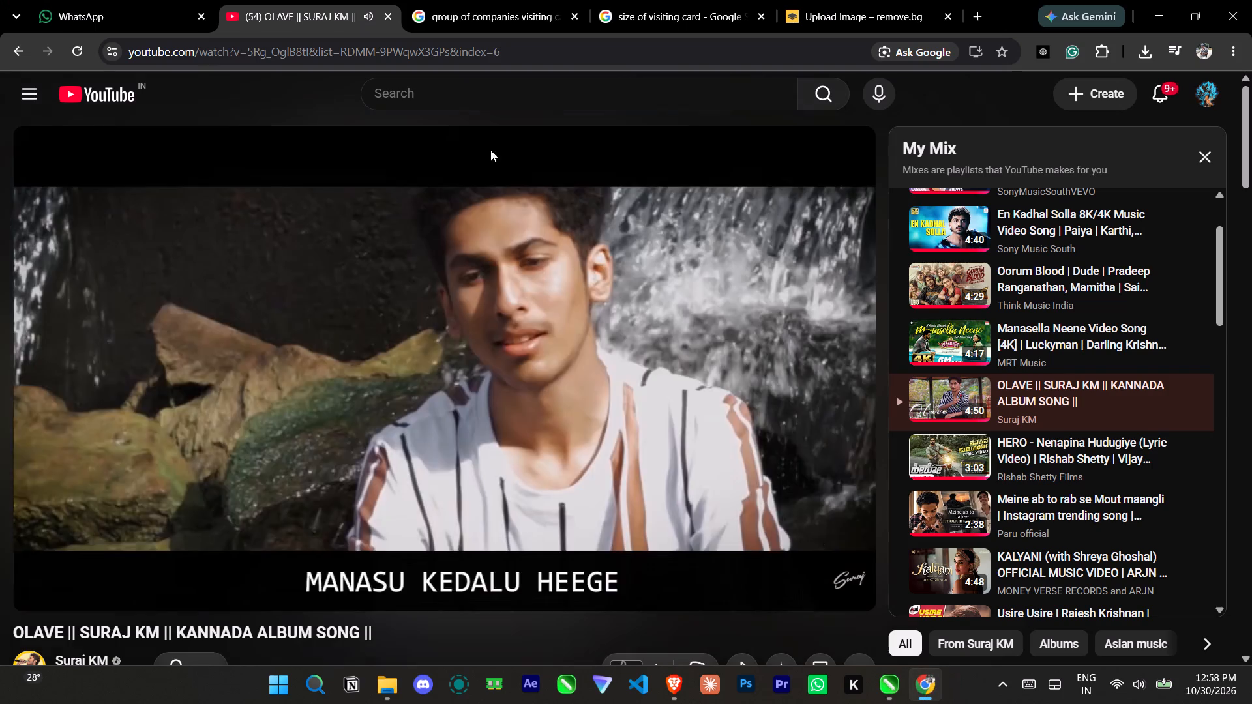
left_click(483, 12)
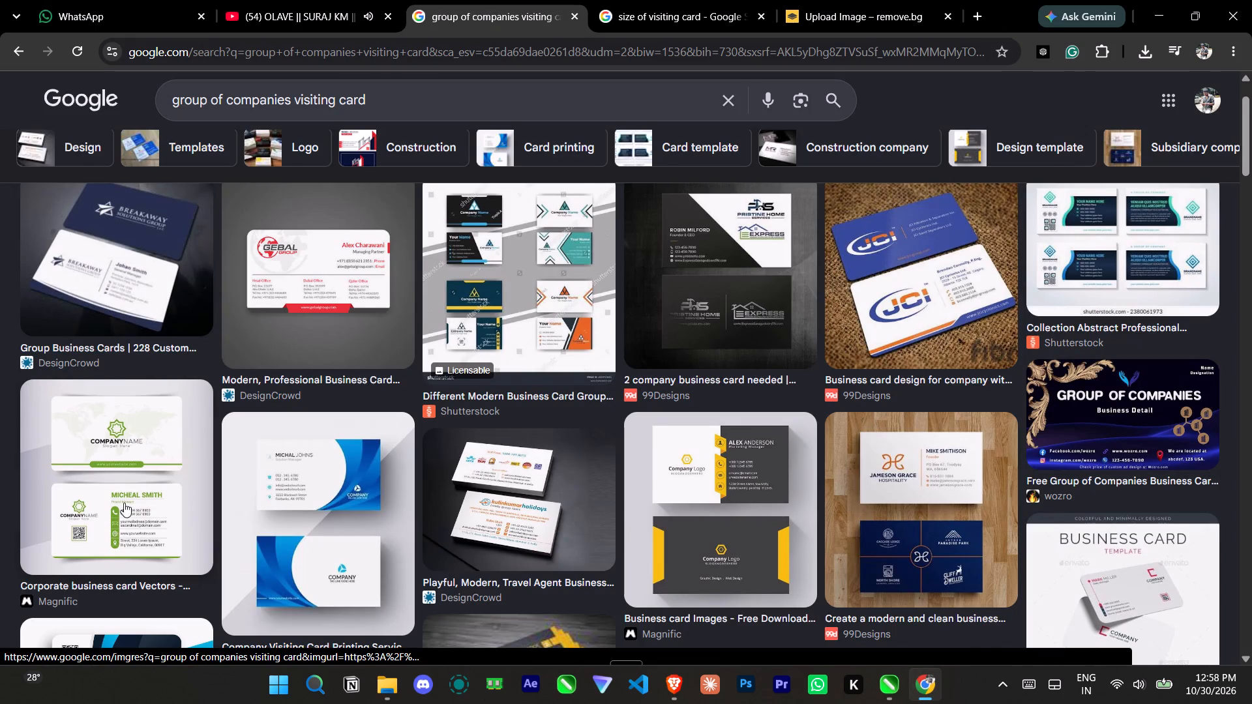
scroll(128, 491, "up", 2)
scroll(128, 490, "down", 2)
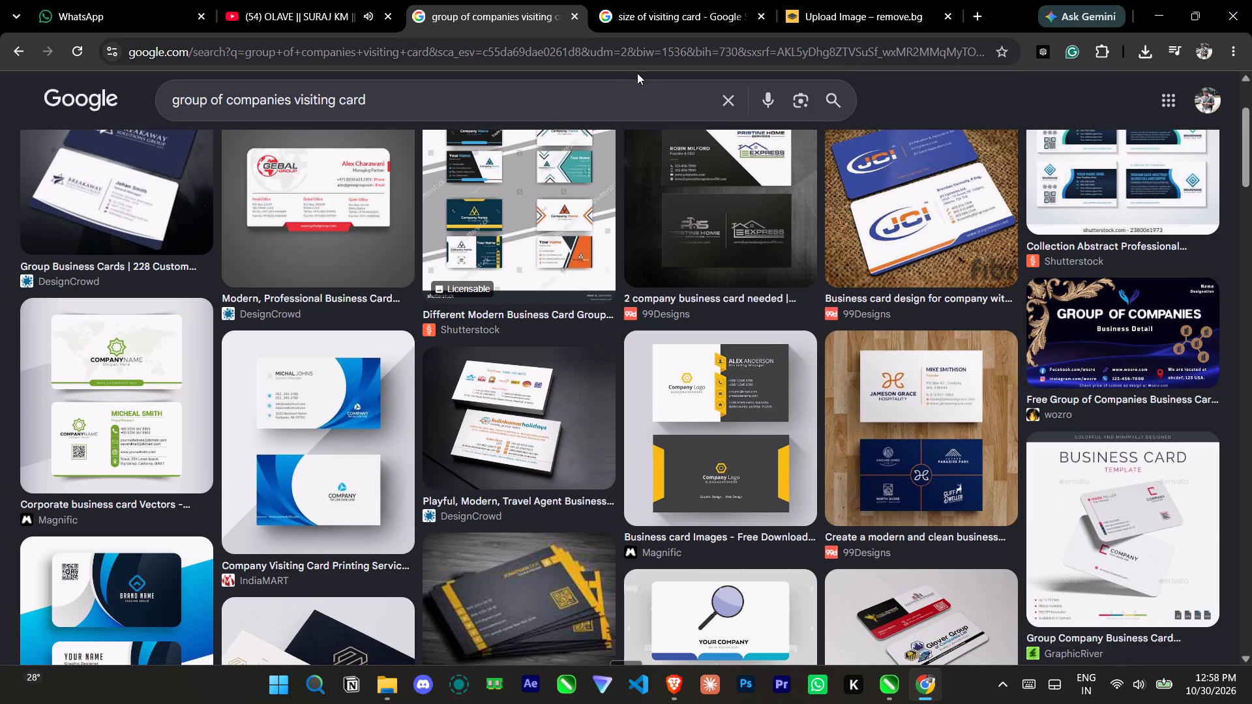
In CorelDRAW, add the Arial text "PH" below "GROUPS", scaled to about 10 pt and placed at about X 2.31 in, Y 1.19 in.
left_click(898, 701)
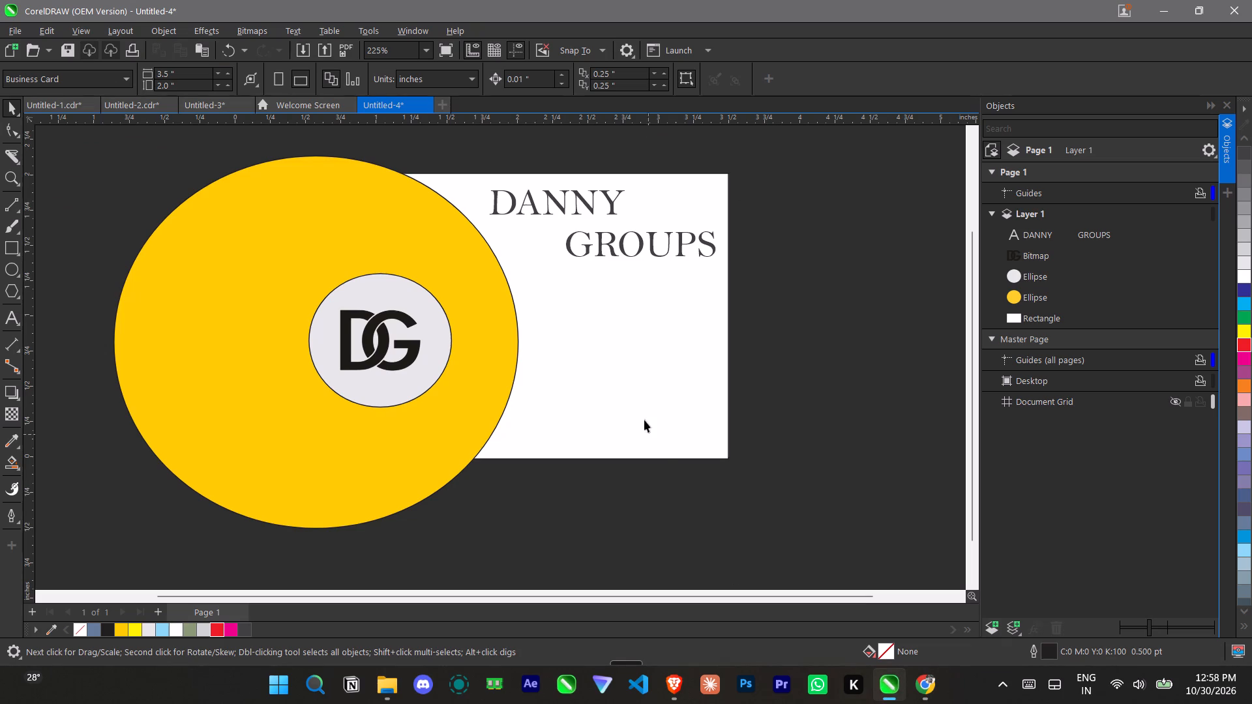
left_click(2, 327)
left_click(5, 317)
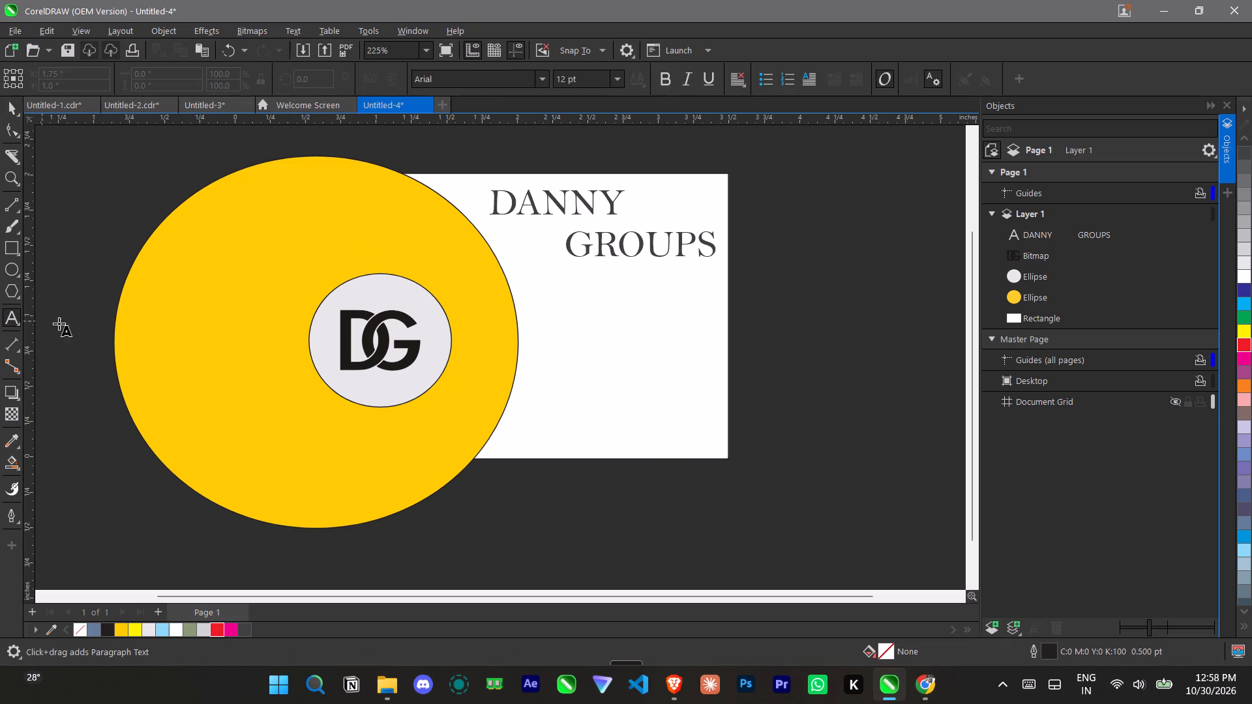
left_click(572, 323)
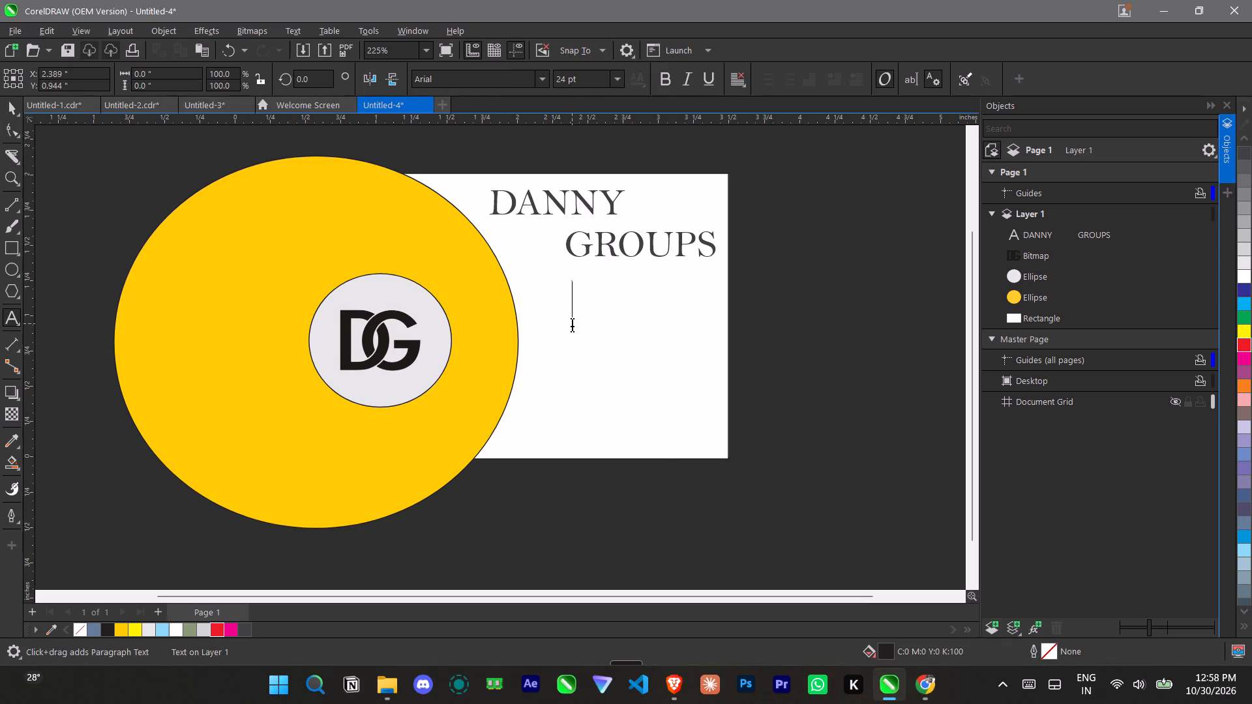
type("PH")
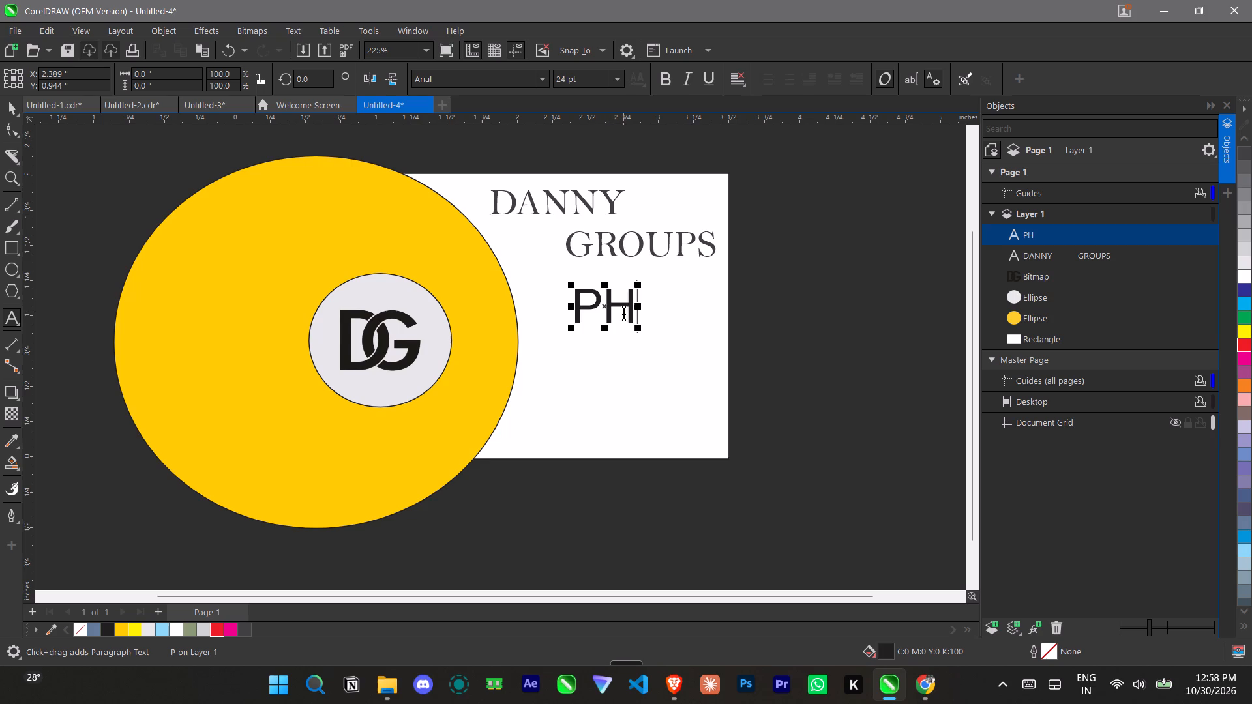
left_click_drag(642, 331, 614, 306)
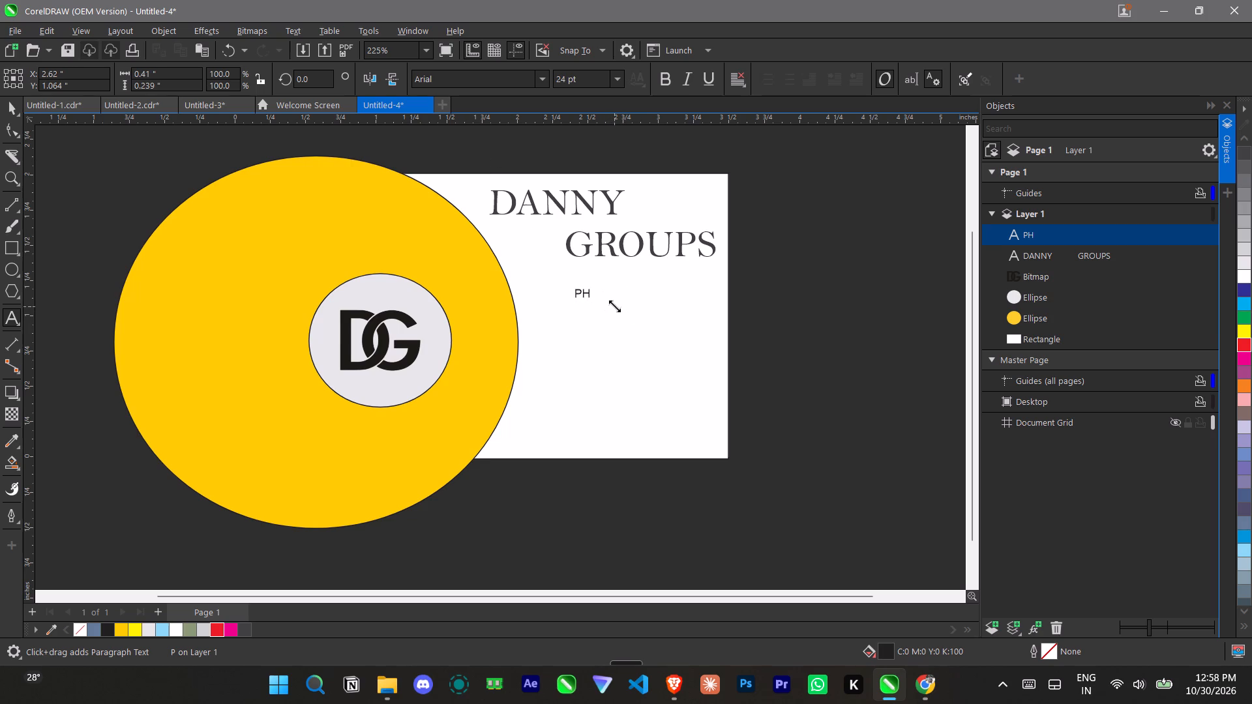
left_click_drag(614, 306, 620, 312)
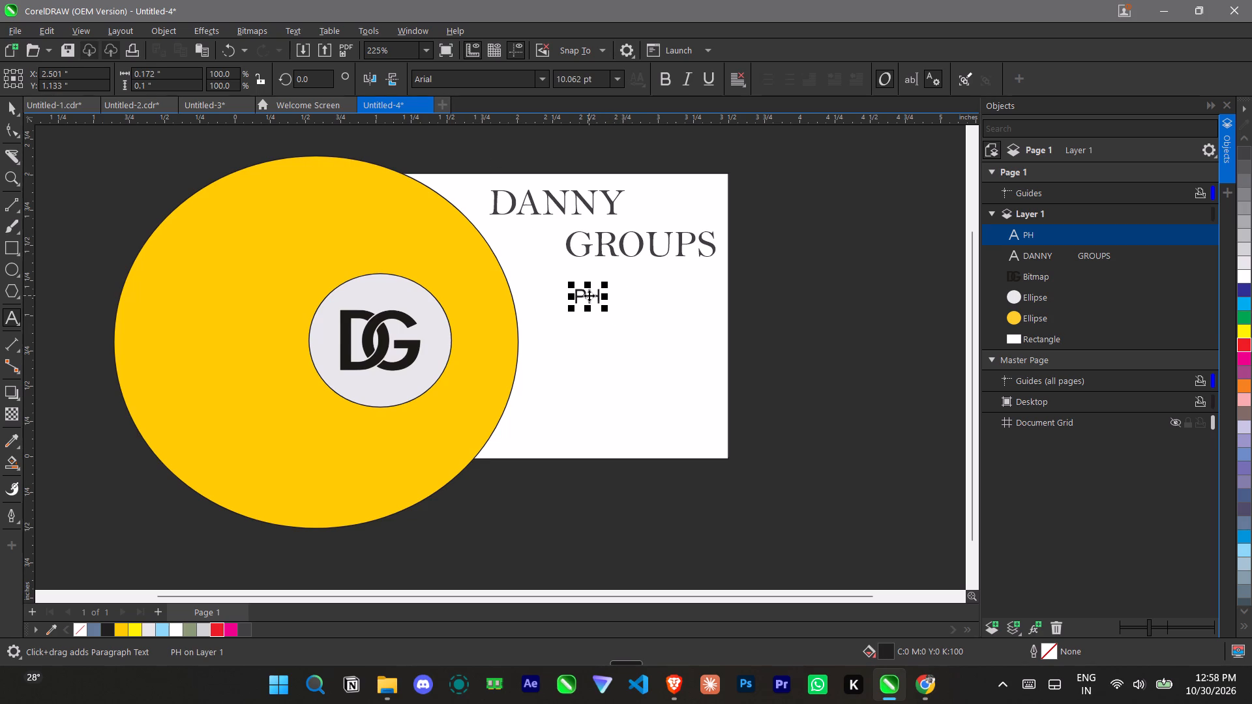
left_click_drag(589, 295, 562, 287)
Switch to Chrome and examine how the visiting card examples lay out their contact details and icons.
left_click(925, 690)
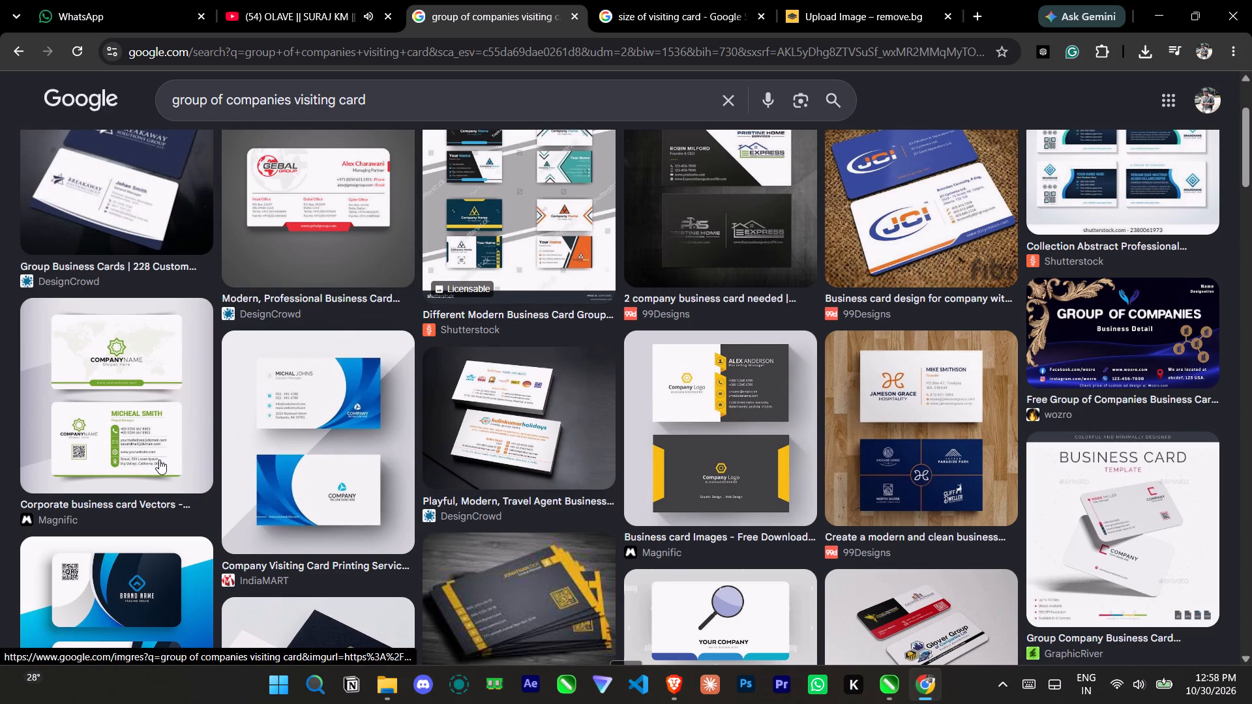
scroll(664, 433, "down", 2)
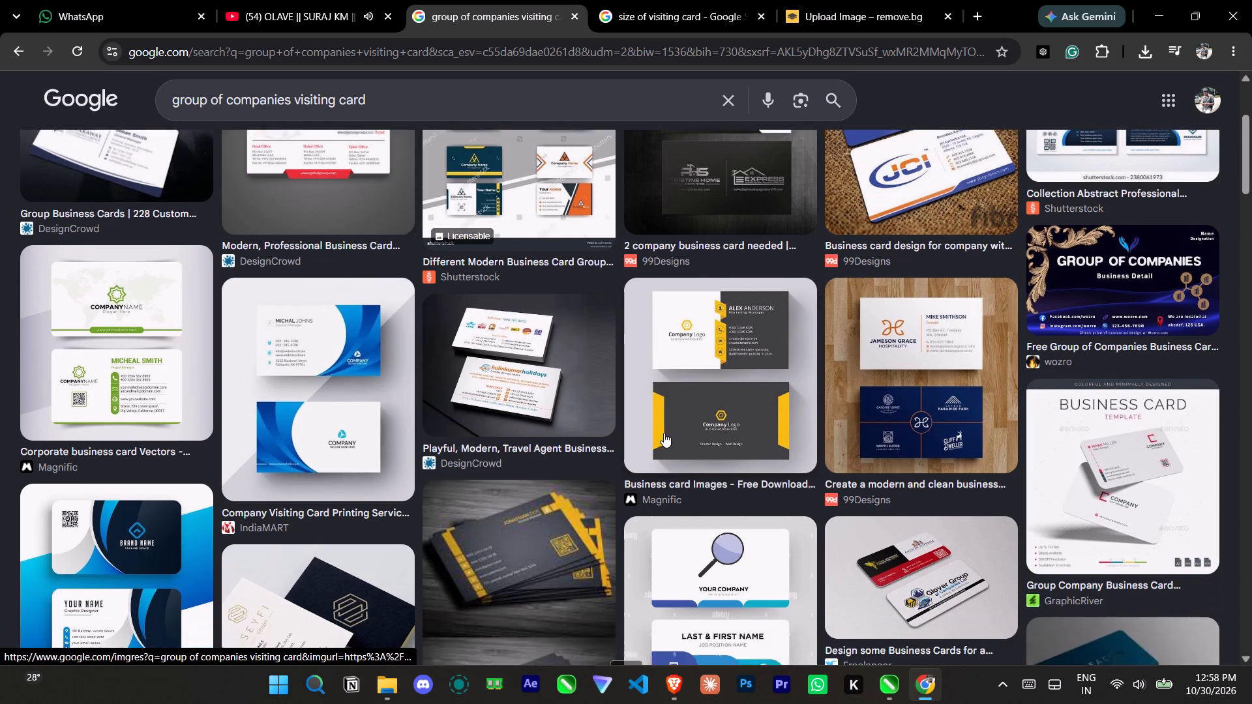
scroll(664, 433, "down", 2)
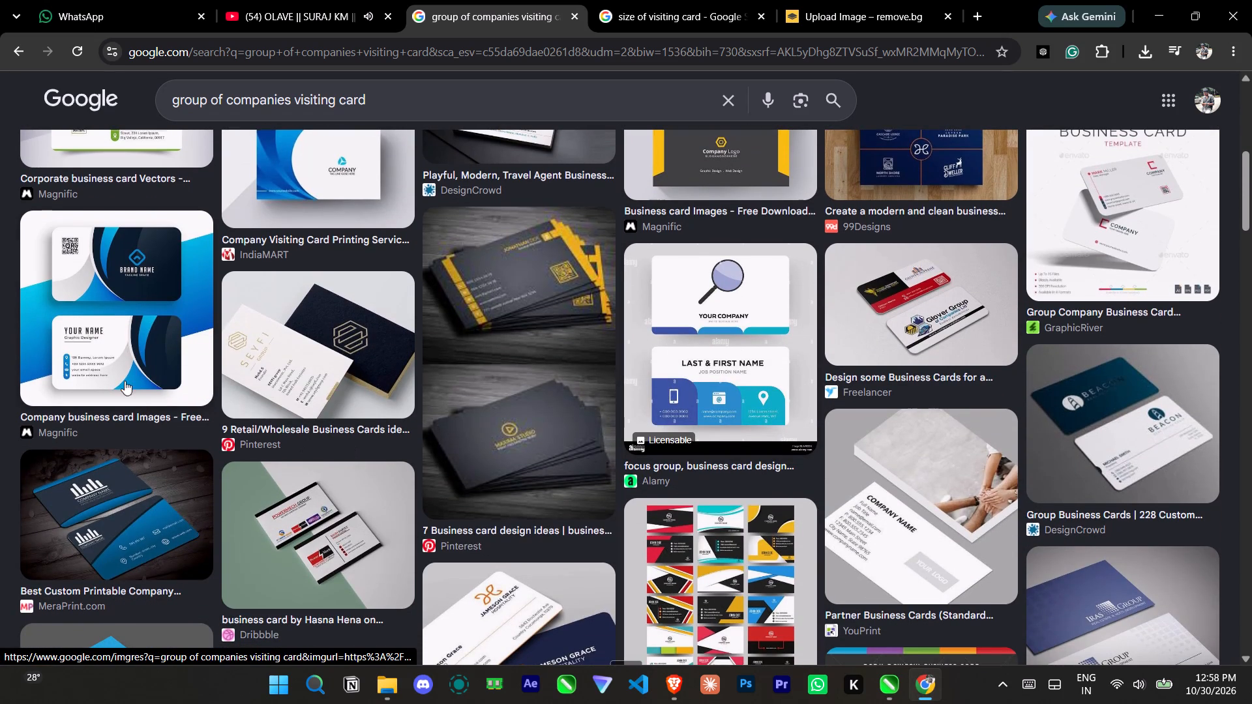
scroll(72, 364, "up", 3)
scroll(72, 364, "down", 2)
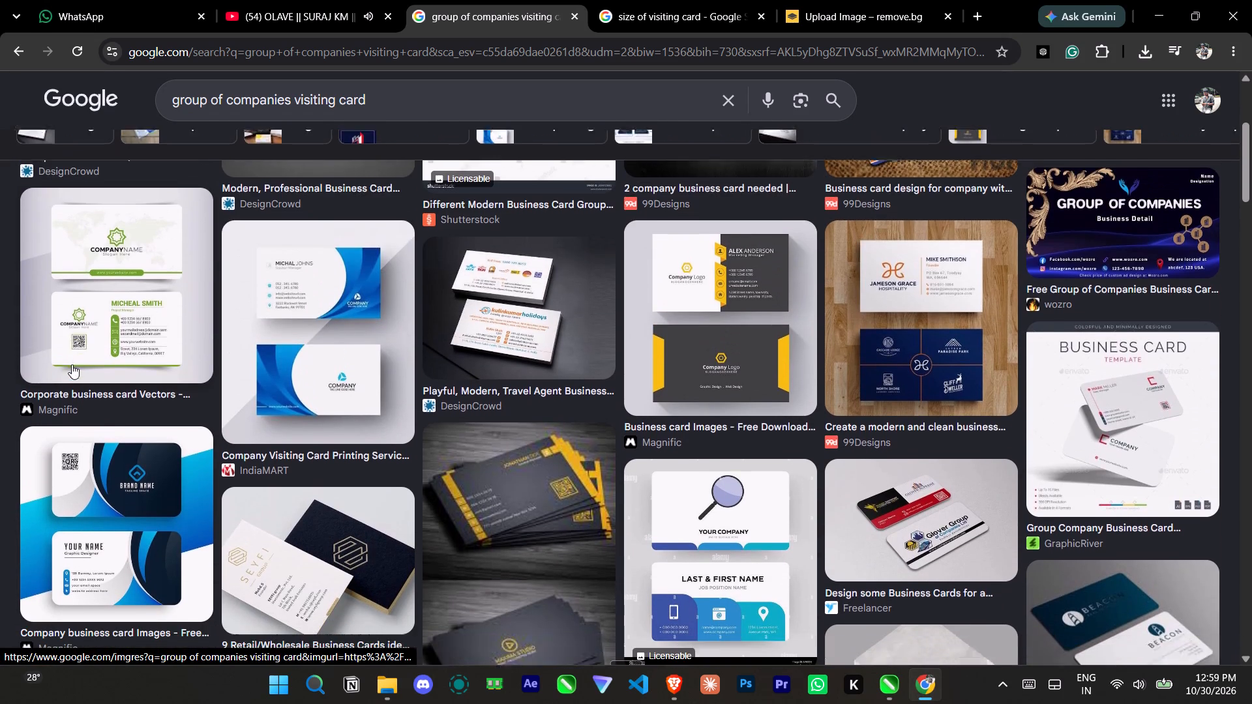
scroll(72, 364, "down", 5)
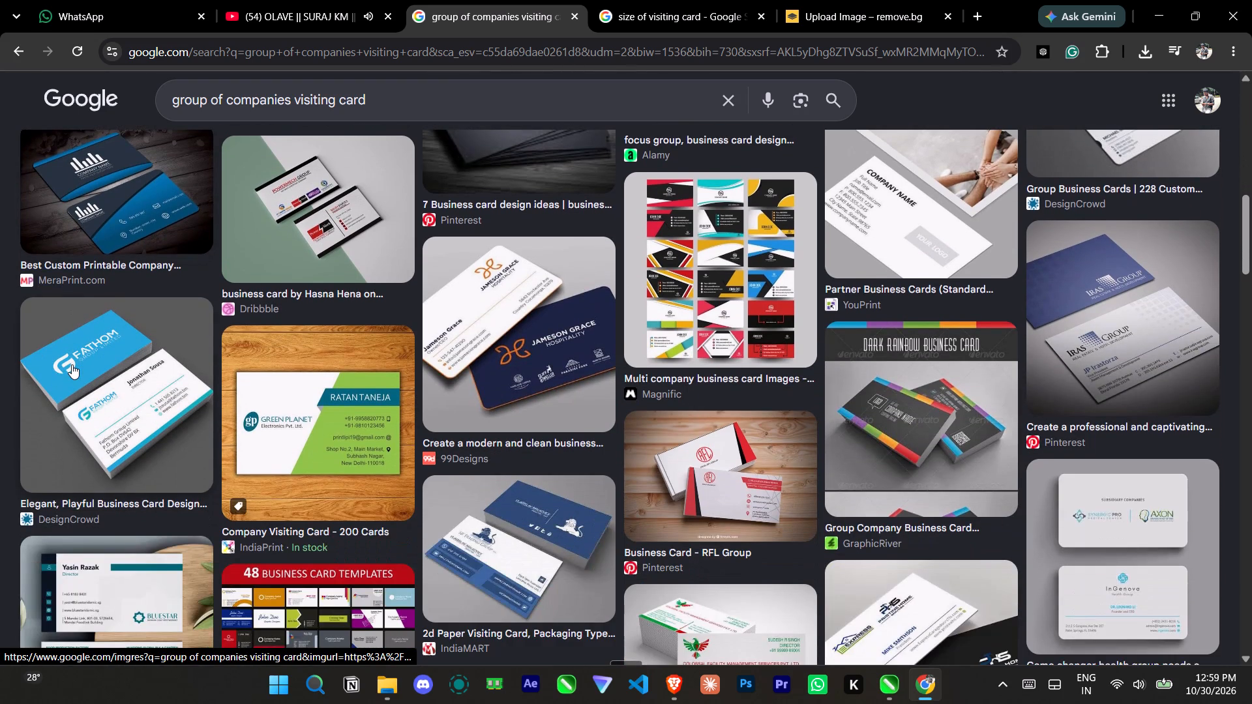
scroll(72, 364, "down", 2)
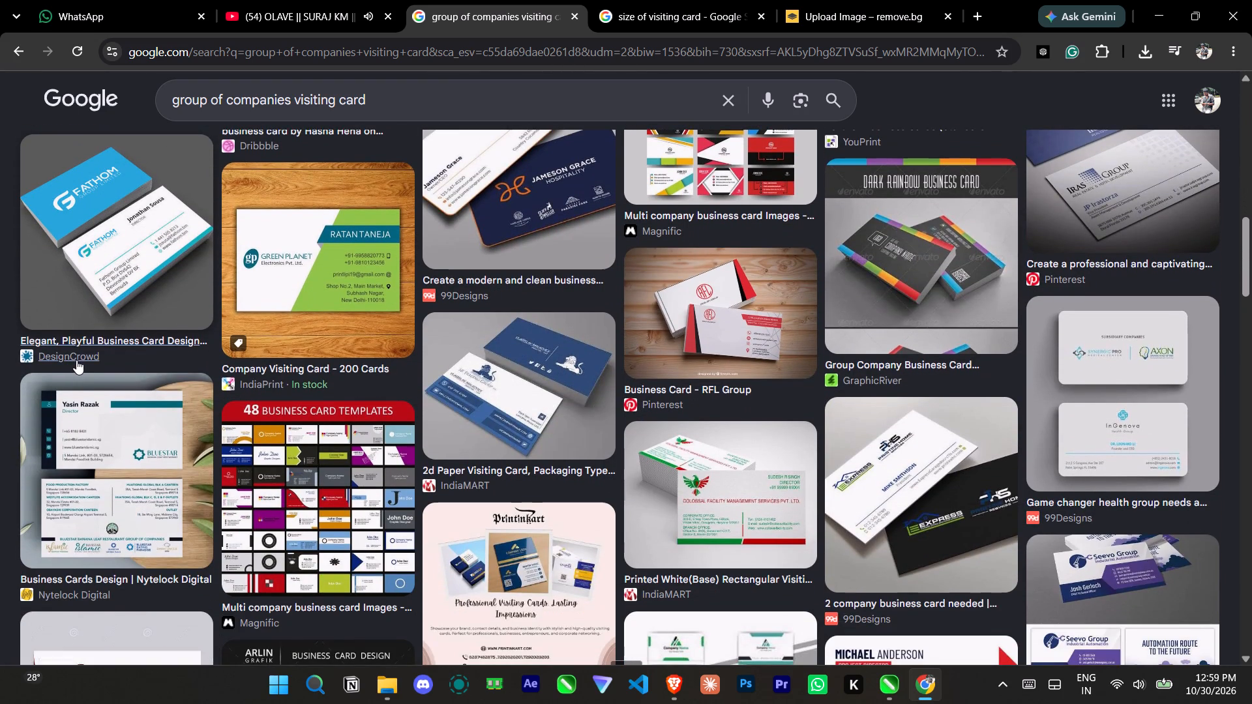
scroll(834, 451, "down", 3)
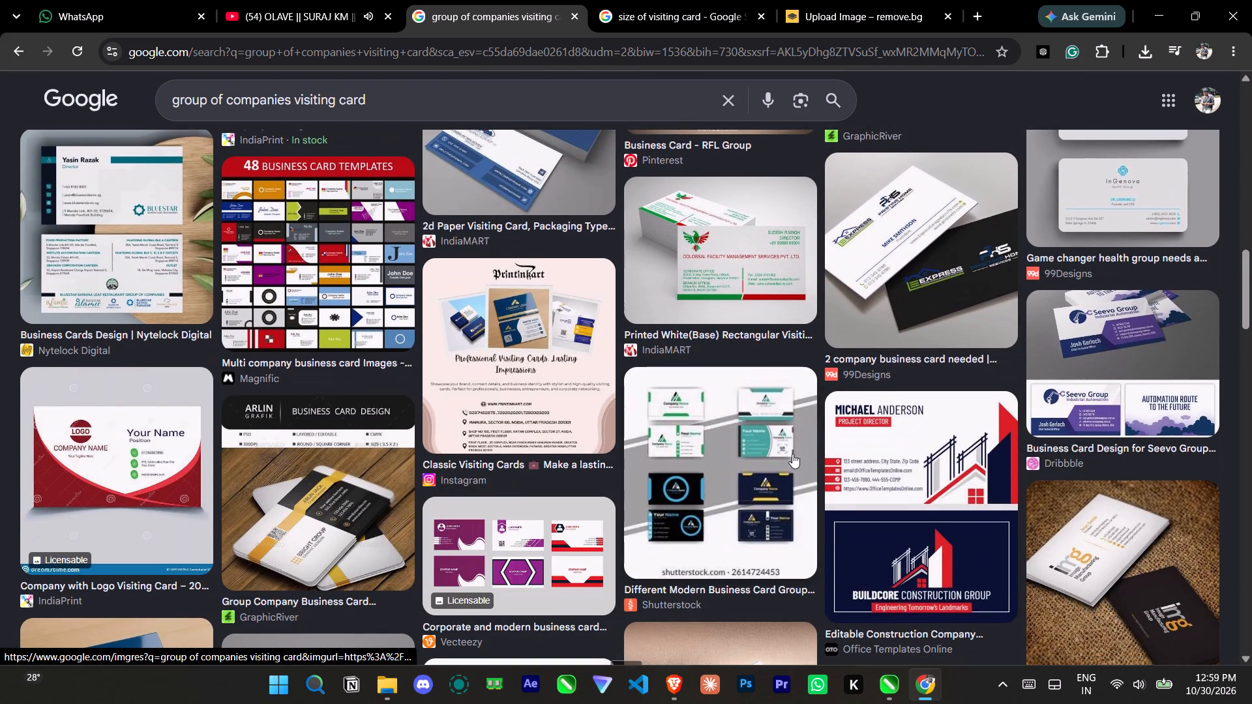
scroll(127, 432, "down", 3)
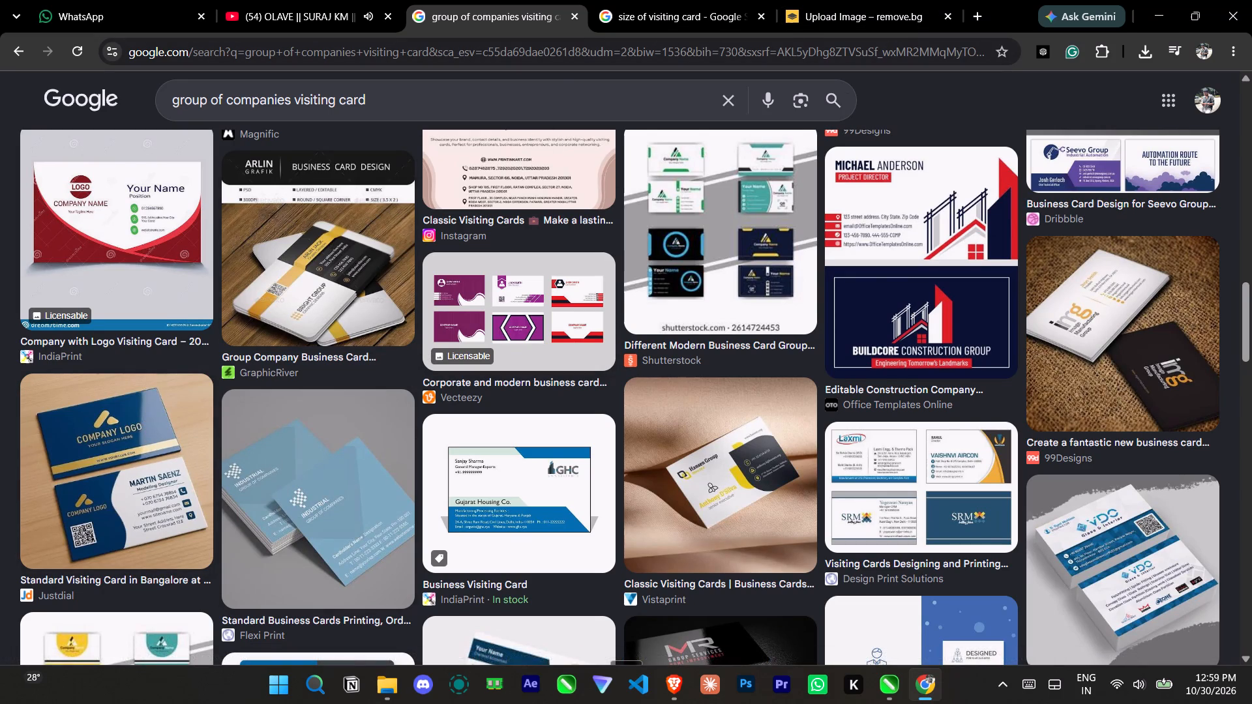
Search Google Images for "phone icon" and filter the results by transparent colour.
left_click(727, 99)
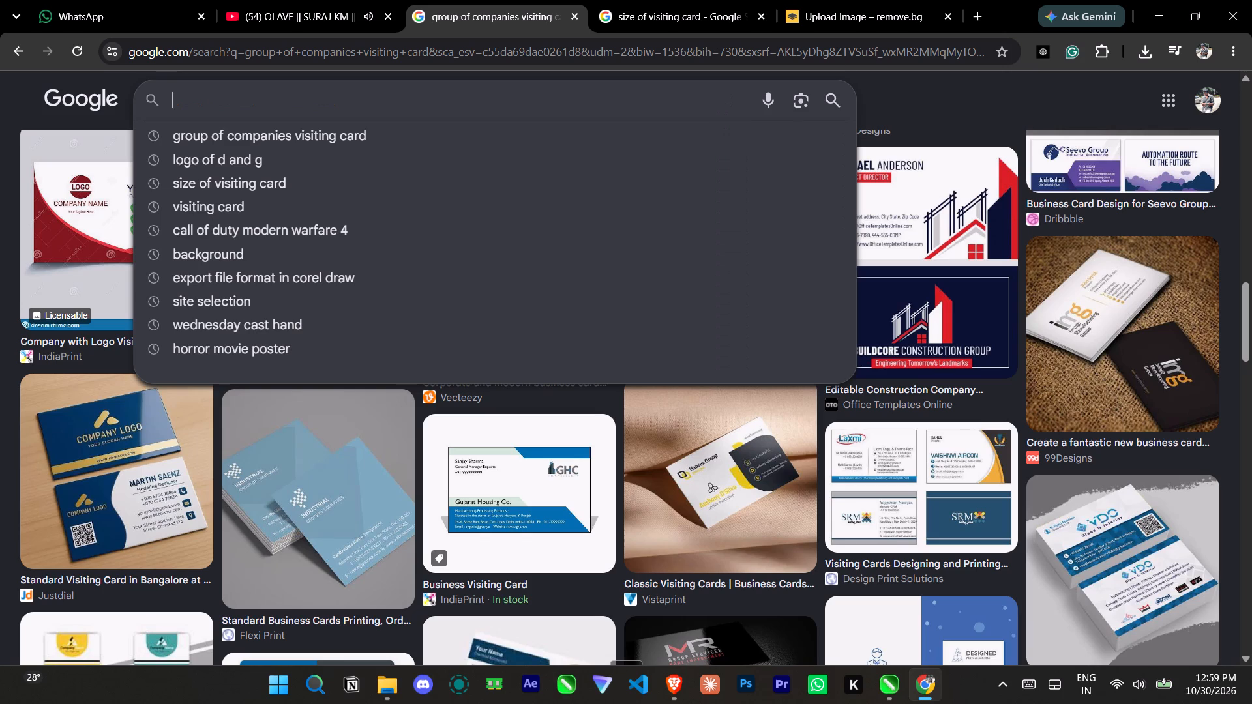
type("PHONE")
key("space")
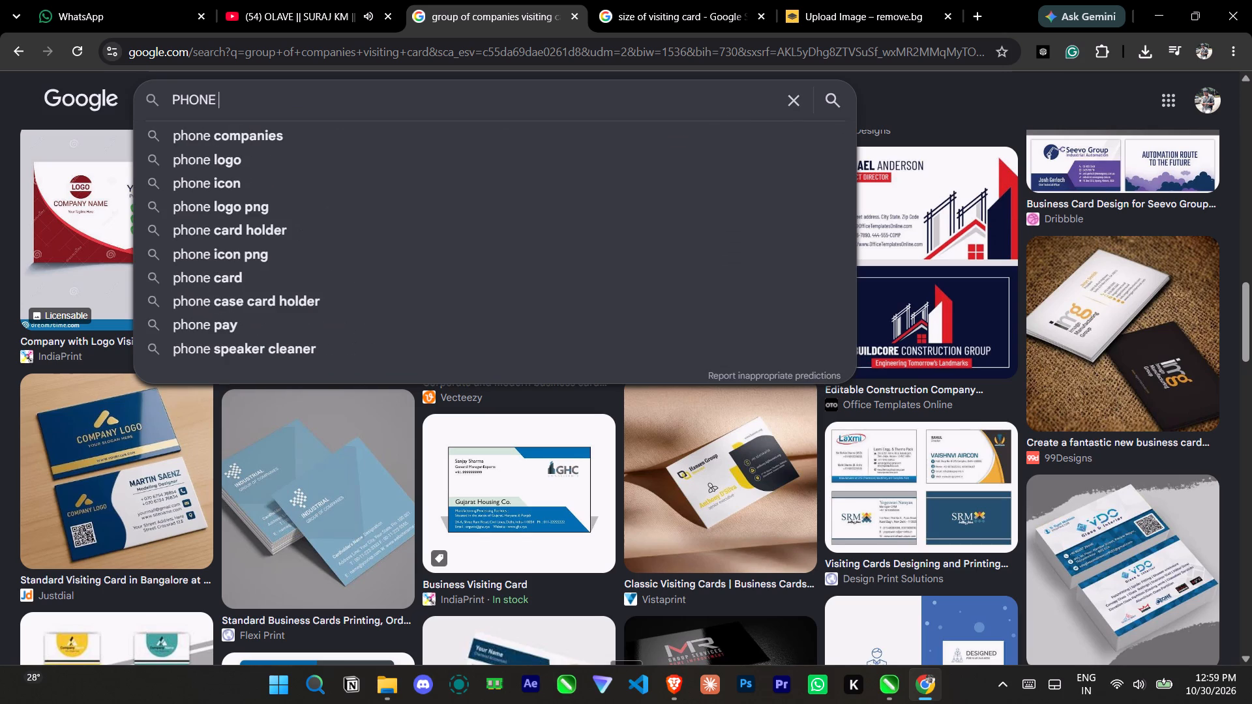
left_click(231, 183)
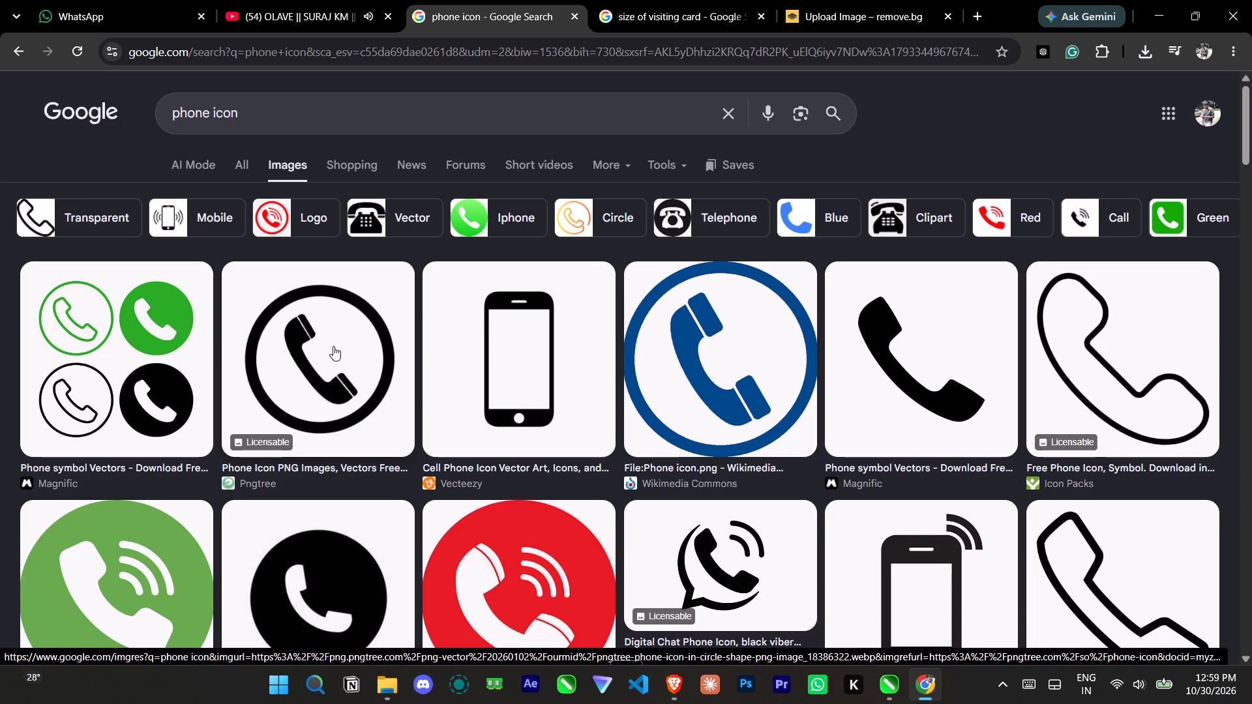
scroll(349, 321, "down", 2)
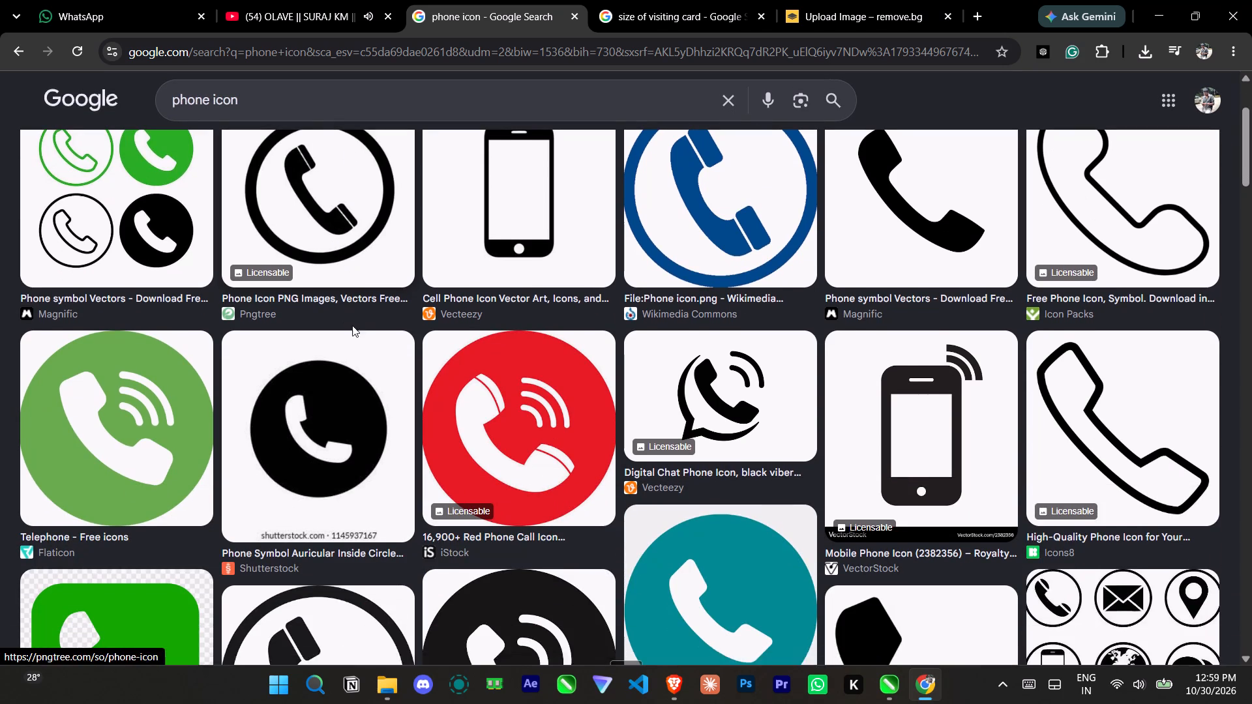
scroll(372, 325, "up", 4)
left_click(674, 161)
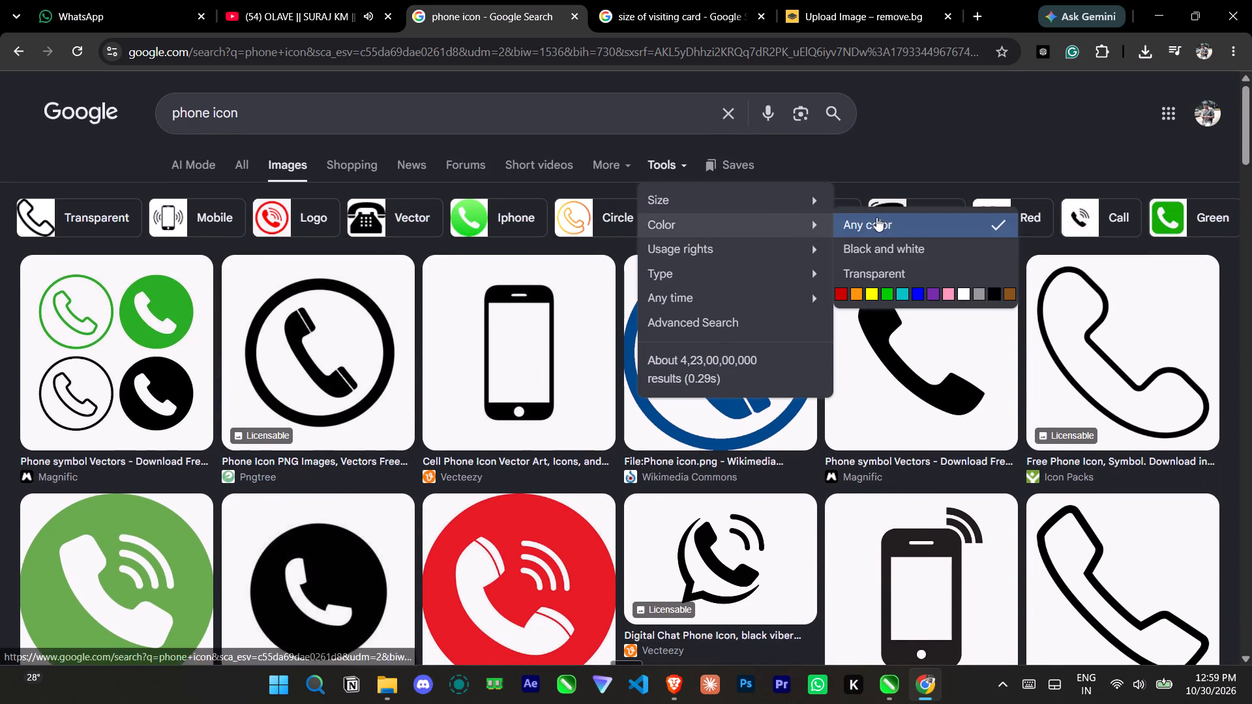
left_click(904, 276)
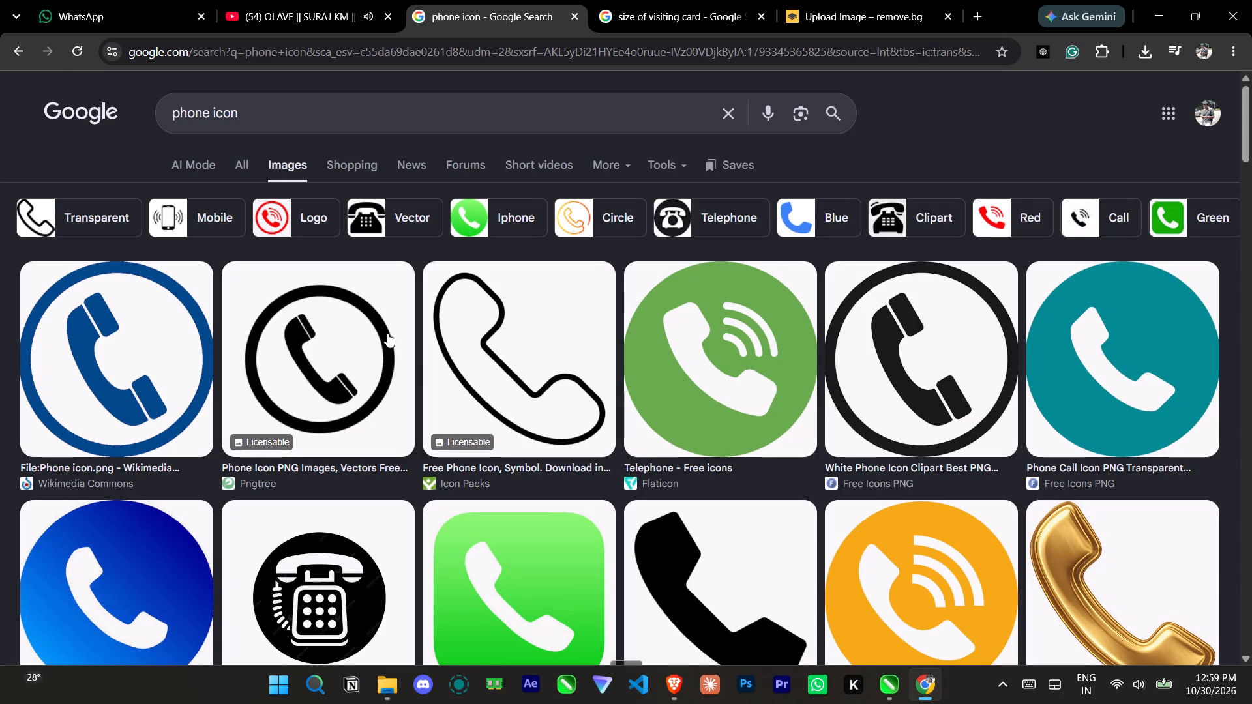
Open the blue circular telephone icon from Flaticon and save it to Downloads as 4367049.png.
scroll(888, 352, "down", 2)
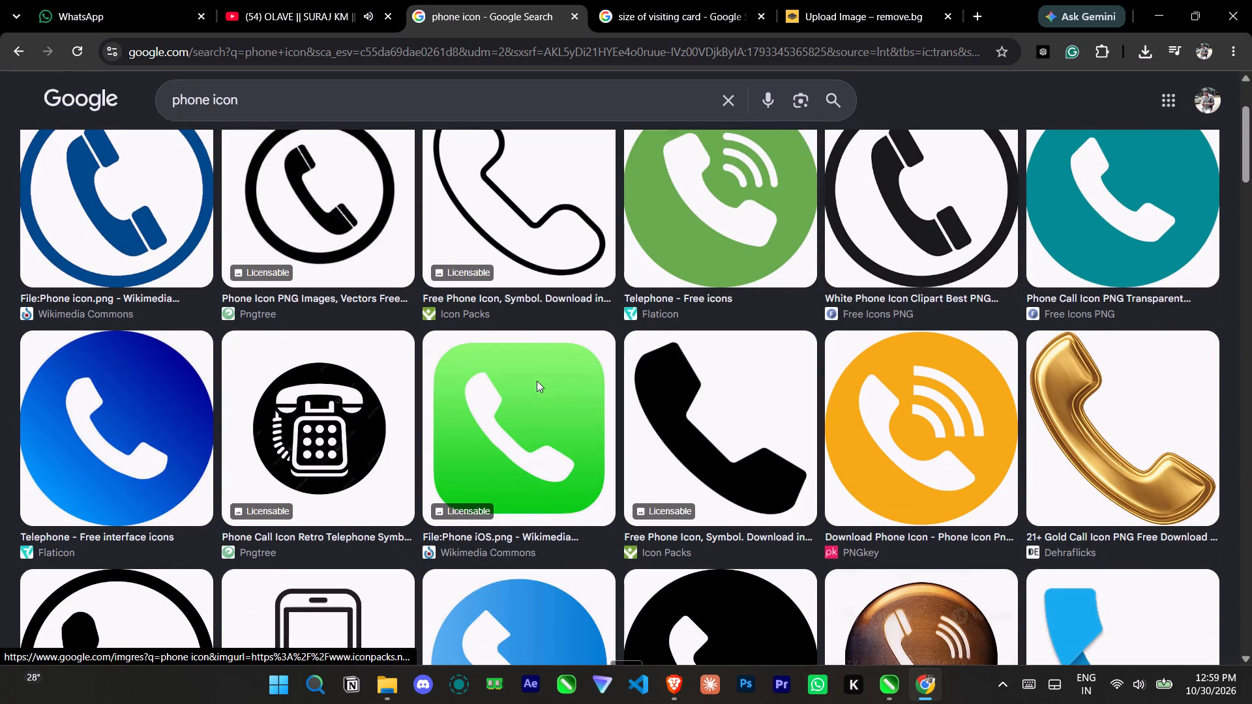
left_click(164, 415)
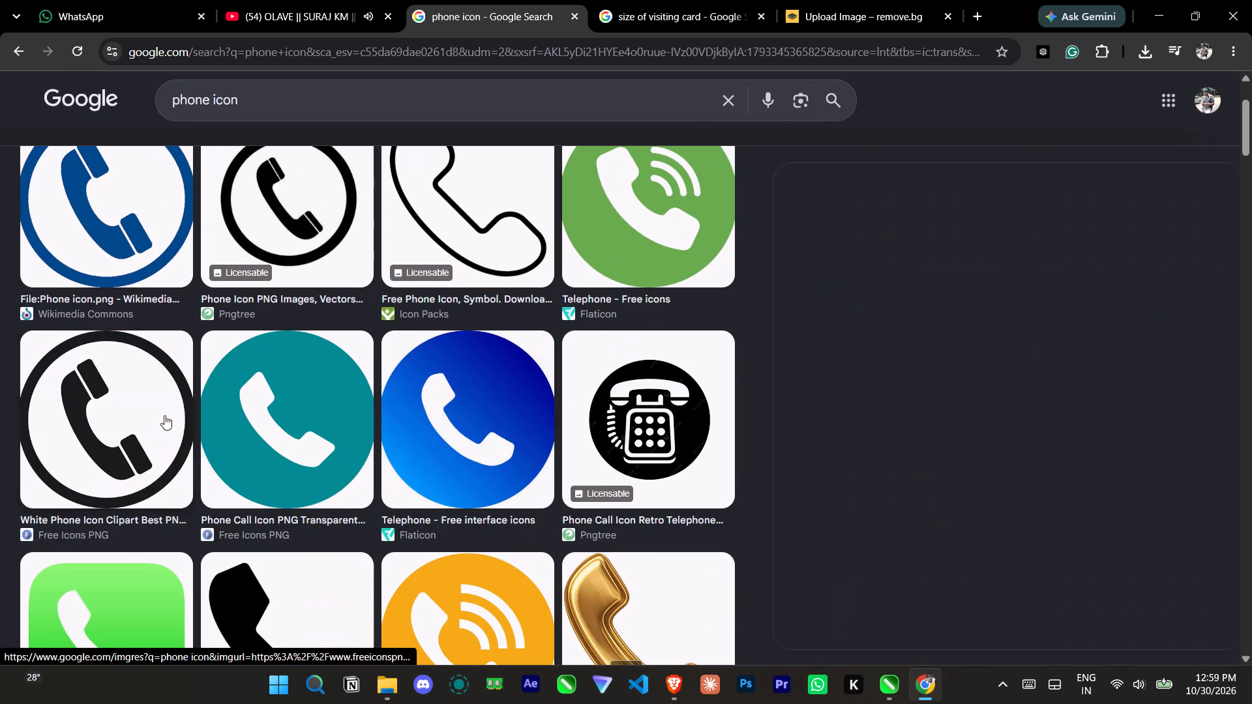
scroll(934, 326, "down", 2)
scroll(934, 319, "up", 3)
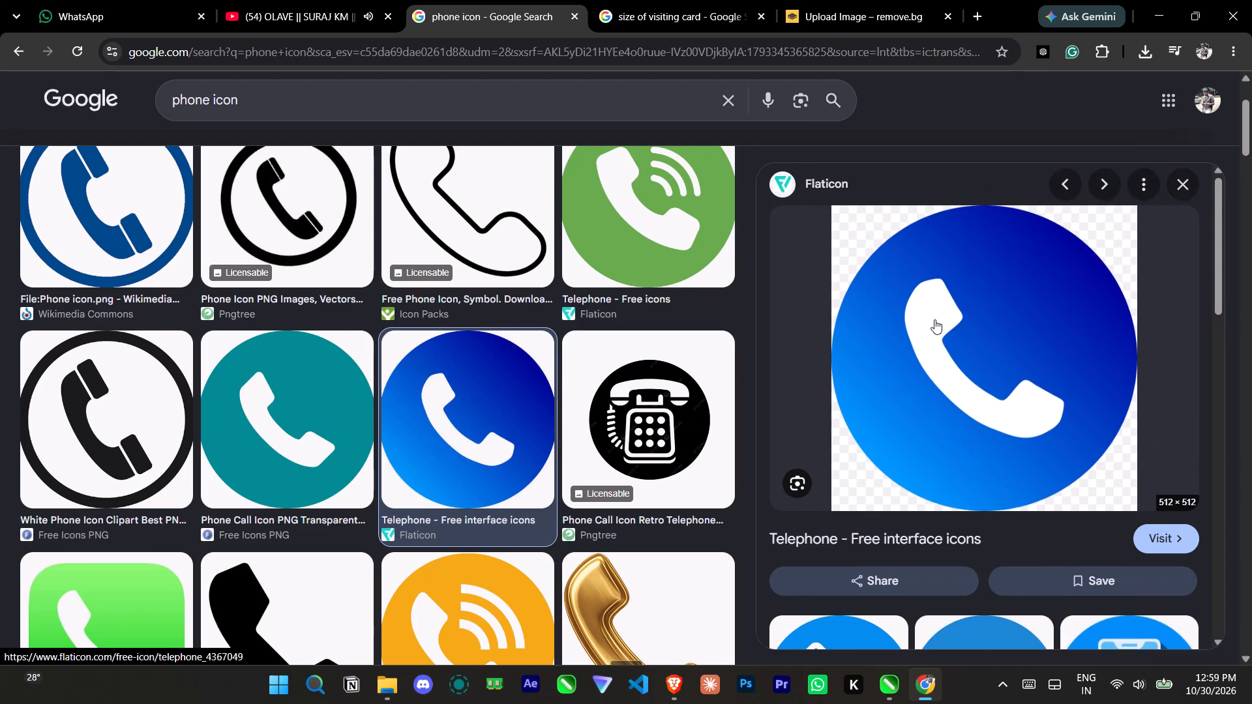
right_click(934, 319)
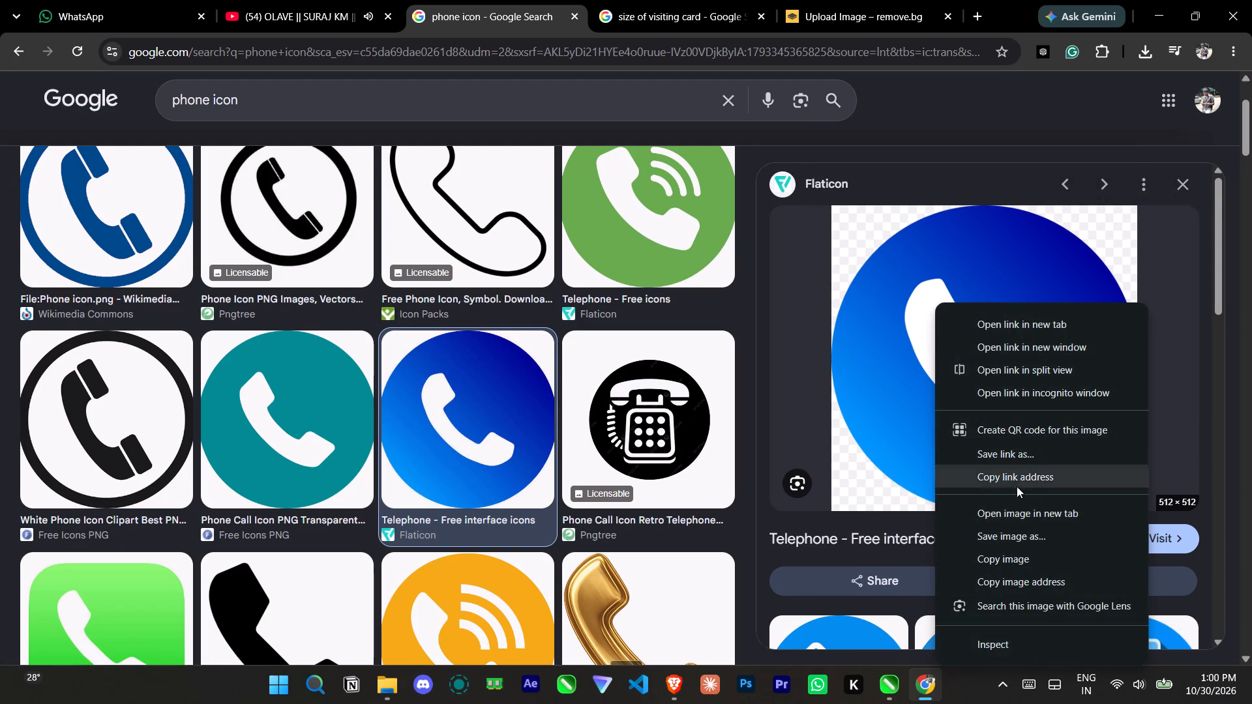
left_click(1022, 531)
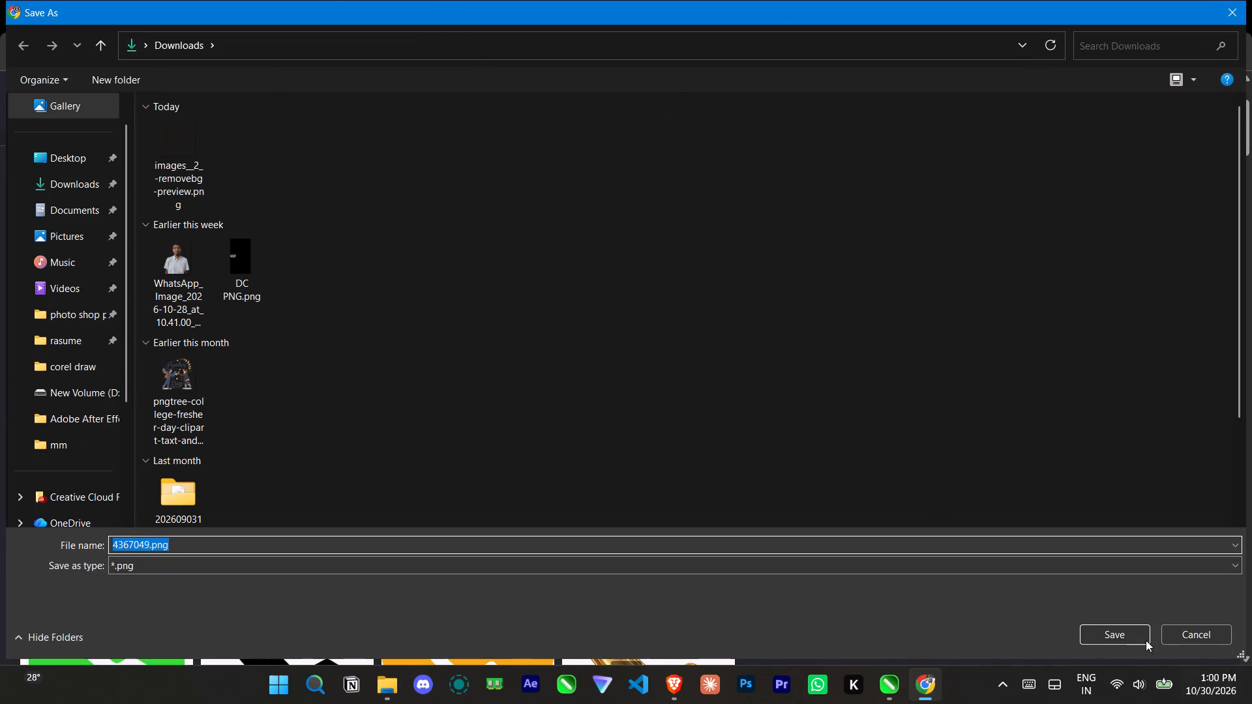
left_click(1103, 628)
Bring the downloaded 4367049.png phone icon into the CorelDRAW card, just below the "PH" text.
left_click_drag(1064, 104, 877, 407)
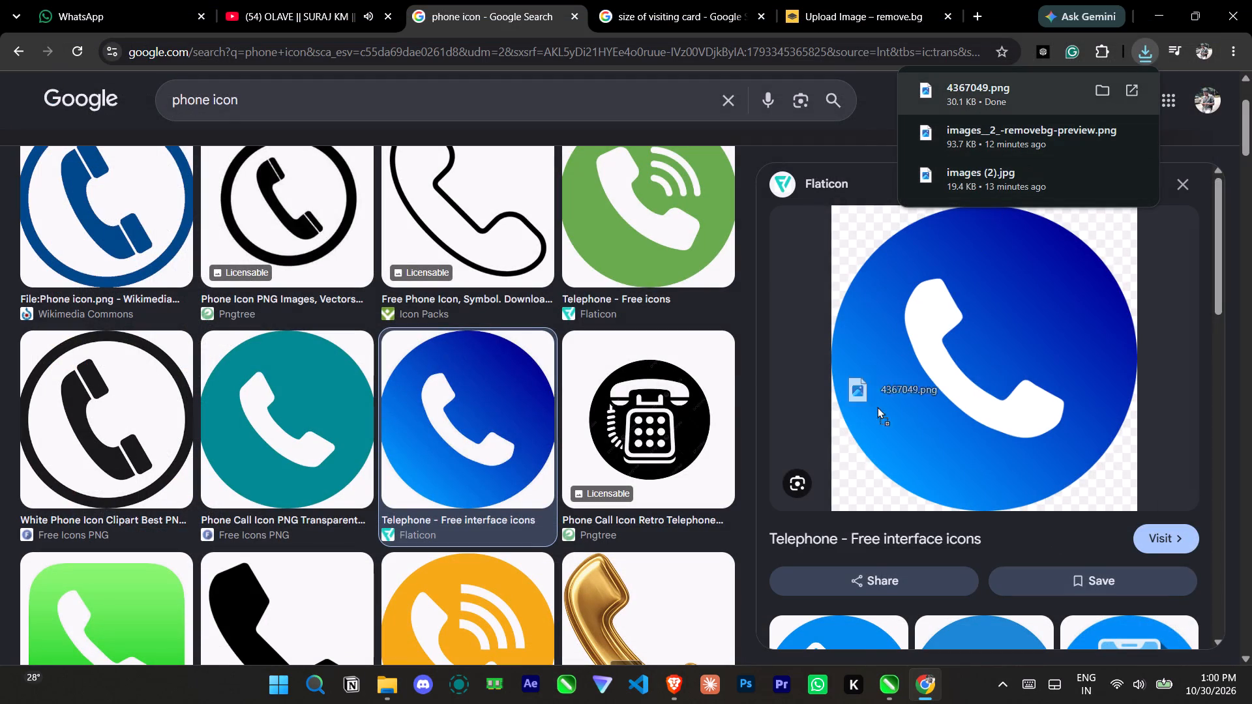
left_click_drag(877, 407, 552, 323)
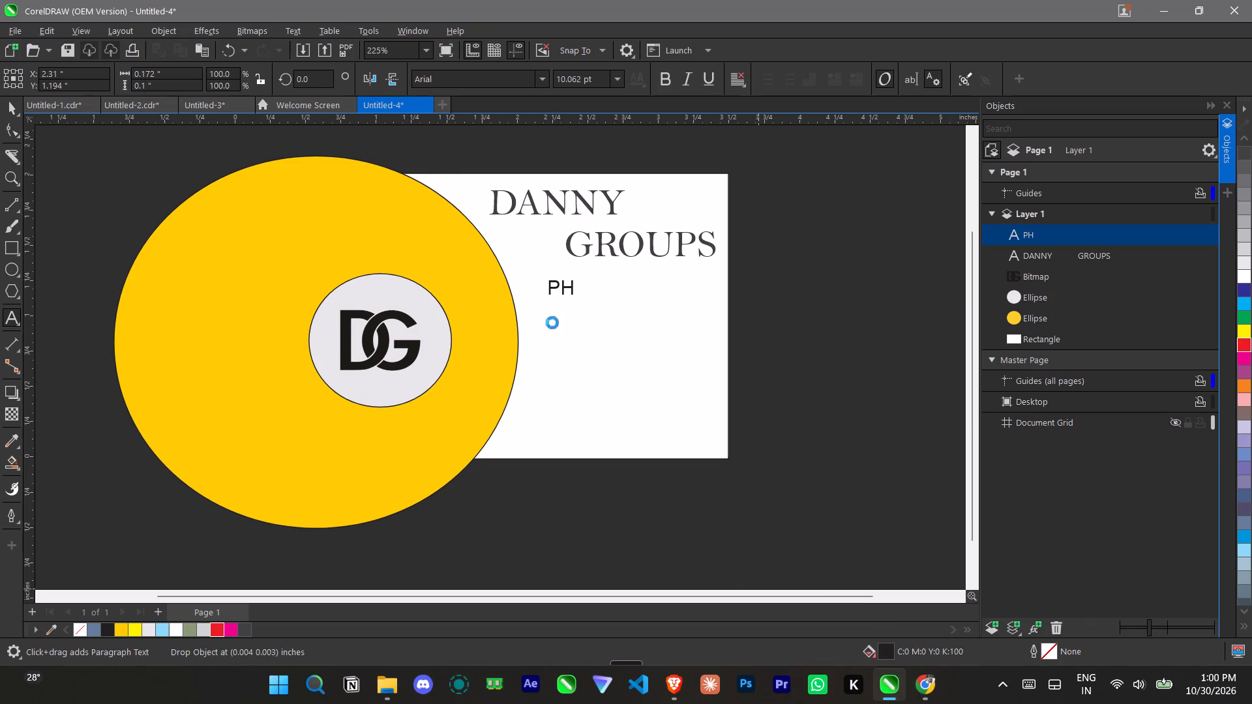
Scale the blue phone icon down to about 0.375 in and place it on the card's white area below "GROUPS".
scroll(678, 316, "down", 8)
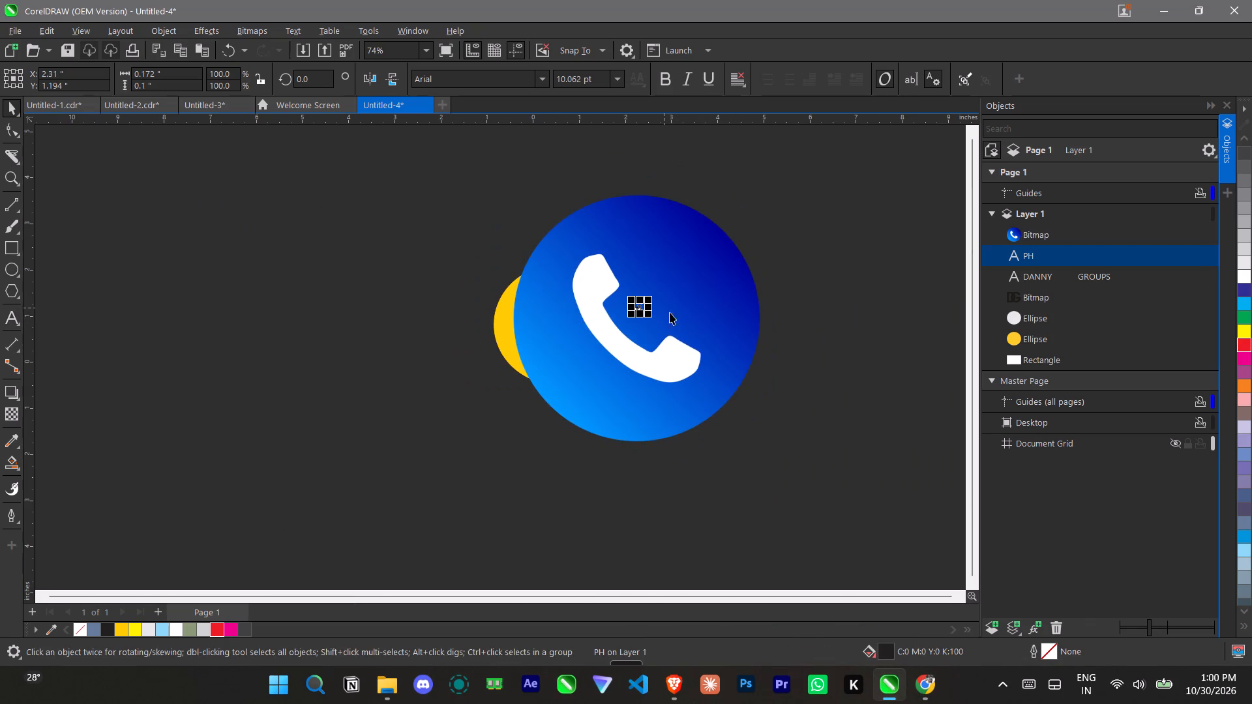
left_click(706, 353)
left_click_drag(768, 448, 657, 315)
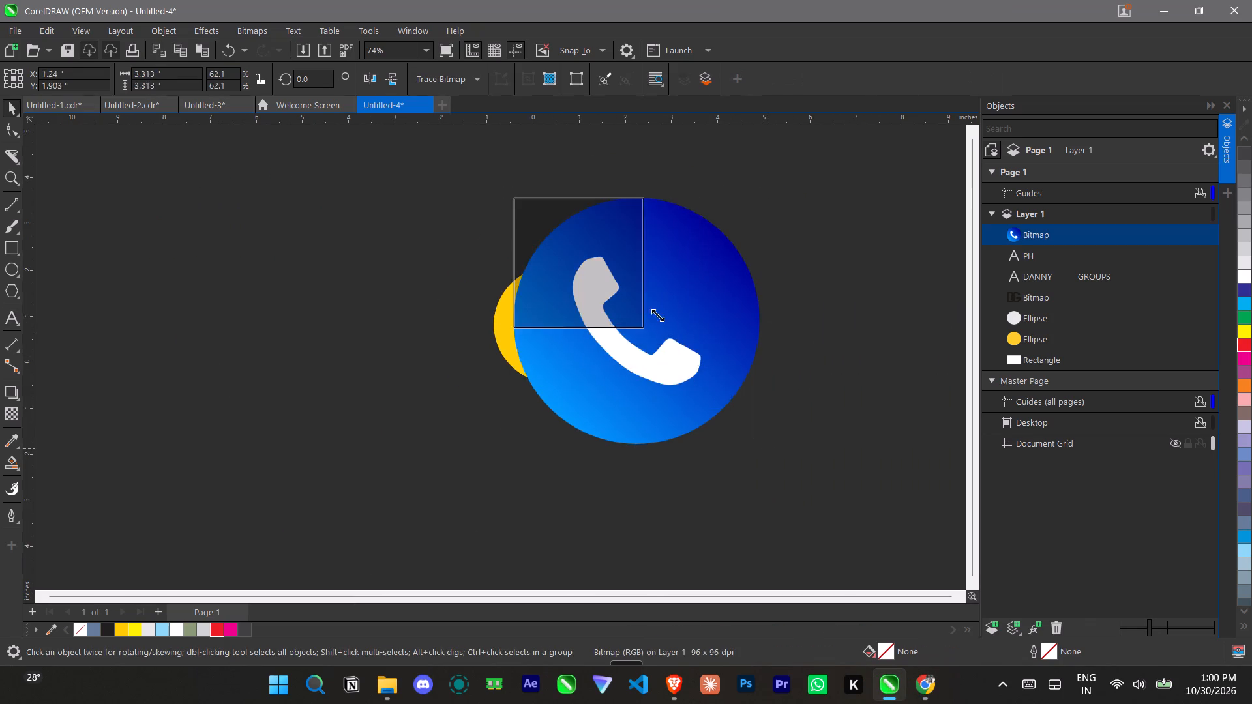
left_click_drag(657, 315, 647, 302)
scroll(635, 263, "up", 7)
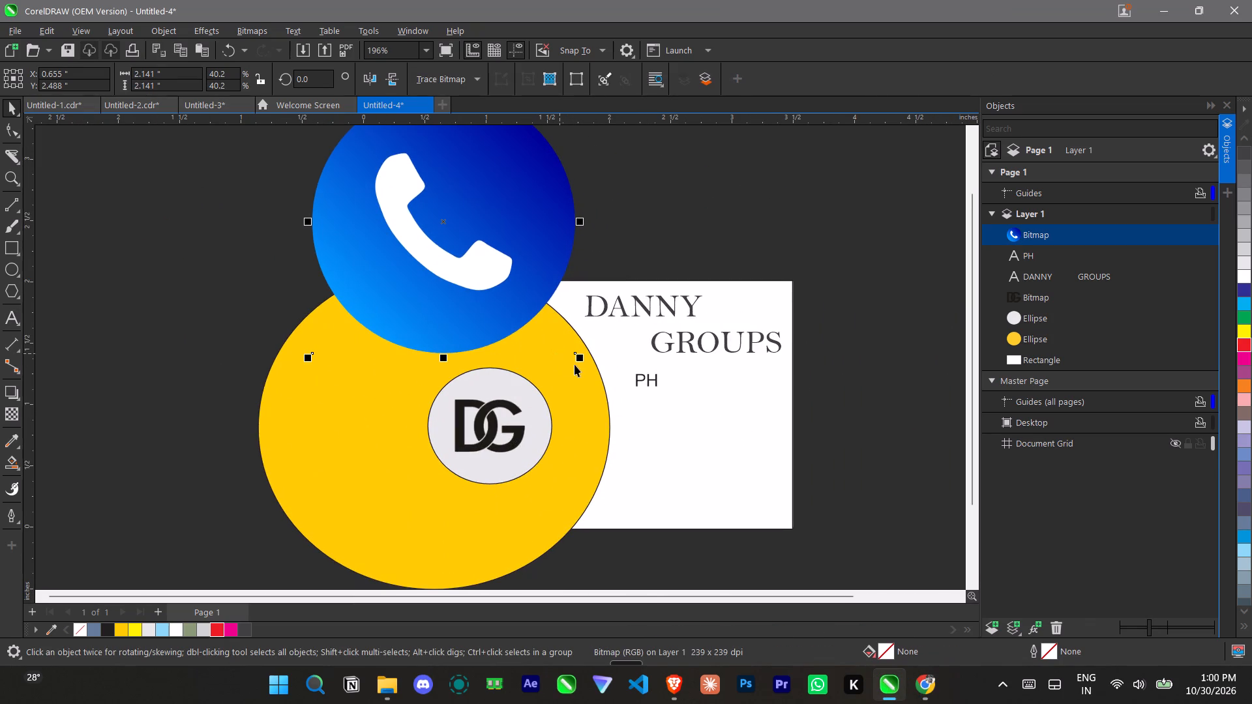
left_click_drag(580, 359, 464, 249)
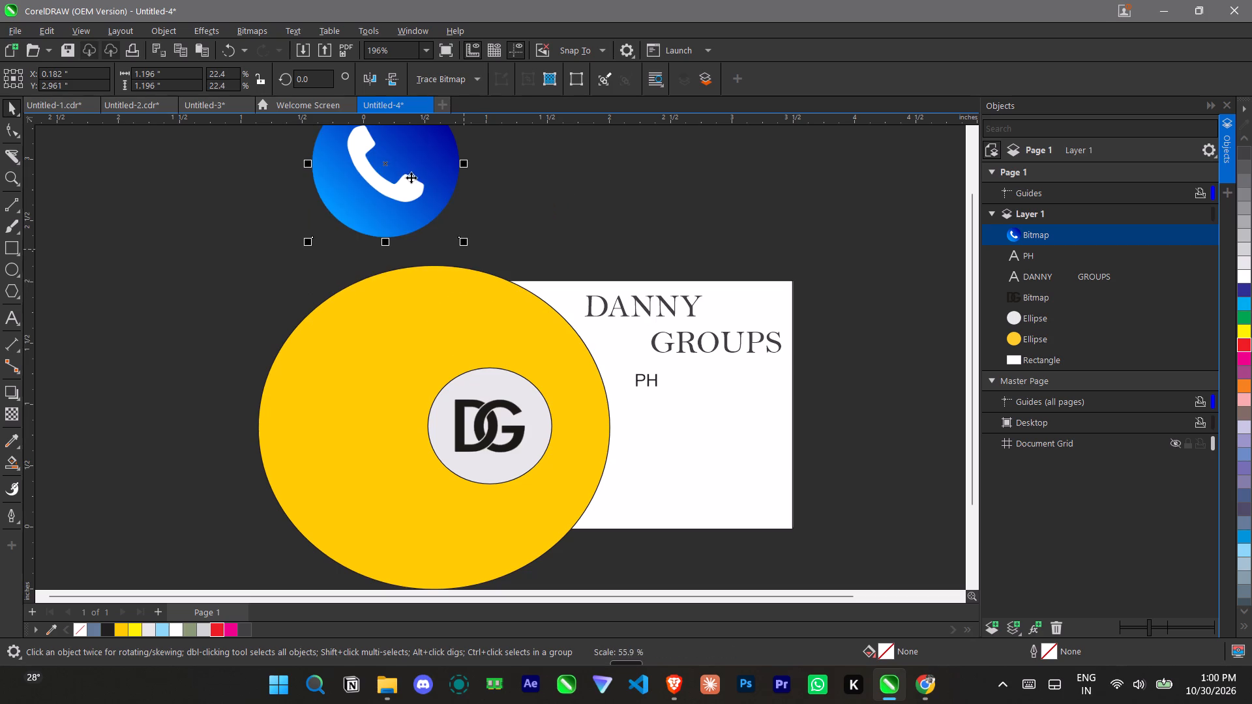
left_click_drag(387, 168, 629, 397)
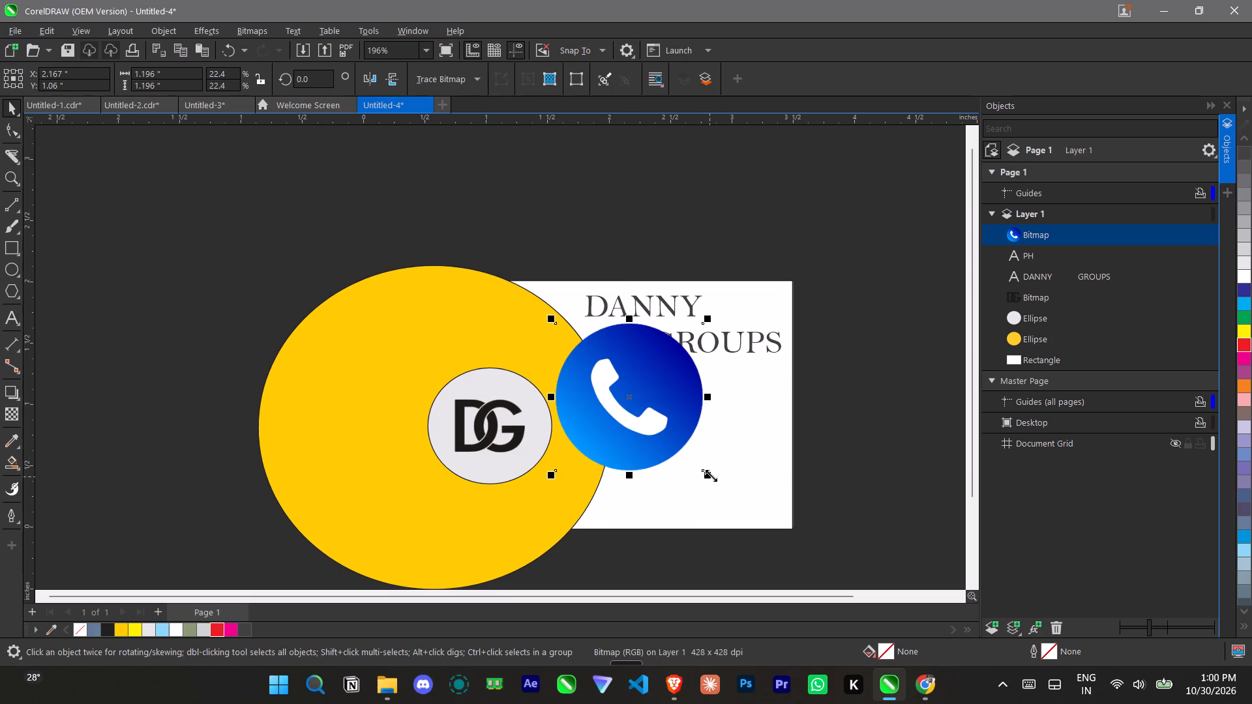
left_click_drag(711, 475, 612, 374)
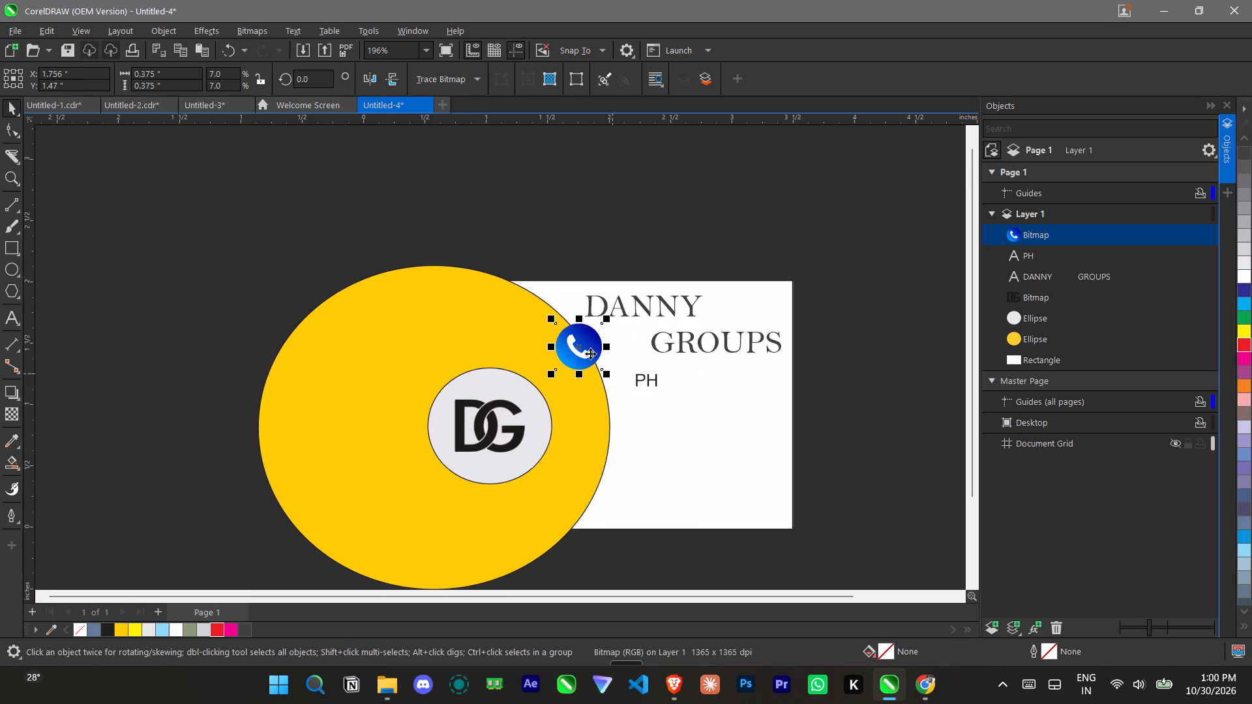
left_click_drag(580, 348, 678, 445)
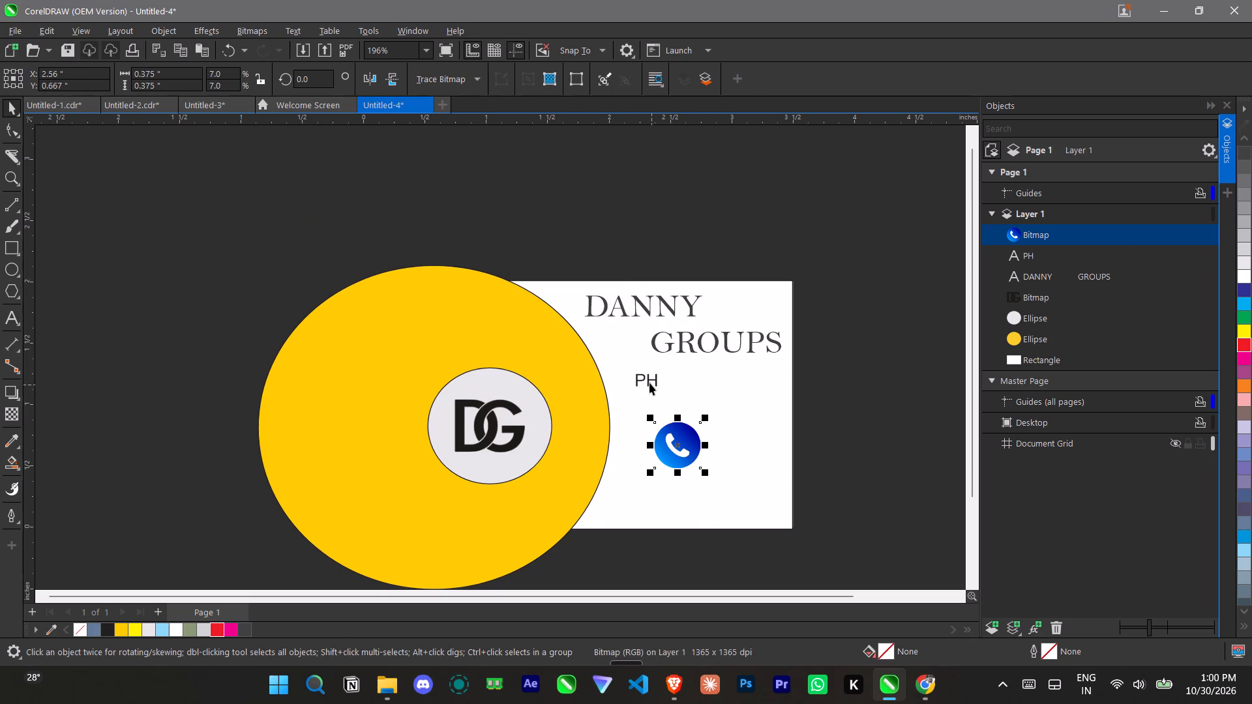
Delete the "PH" text from the card.
left_click(649, 383)
key("Delete")
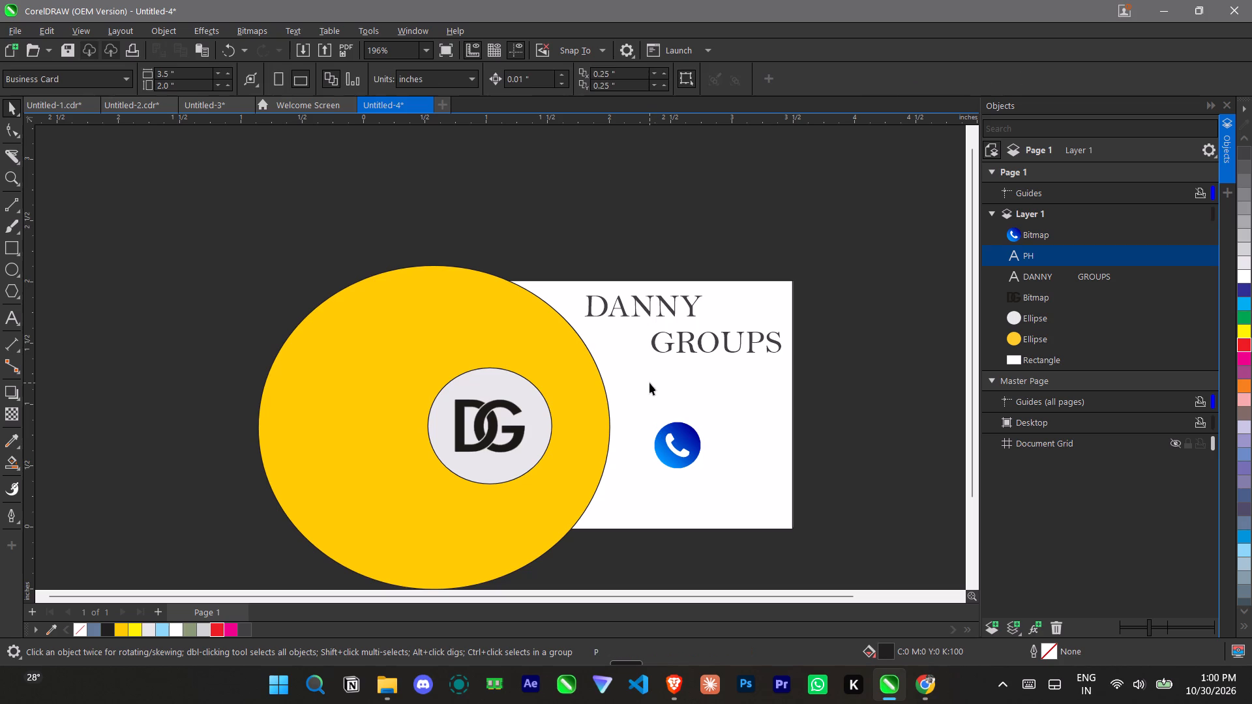
Shrink the phone icon to about 0.188 in and move it just beneath the "G" of "GROUPS".
left_click(672, 450)
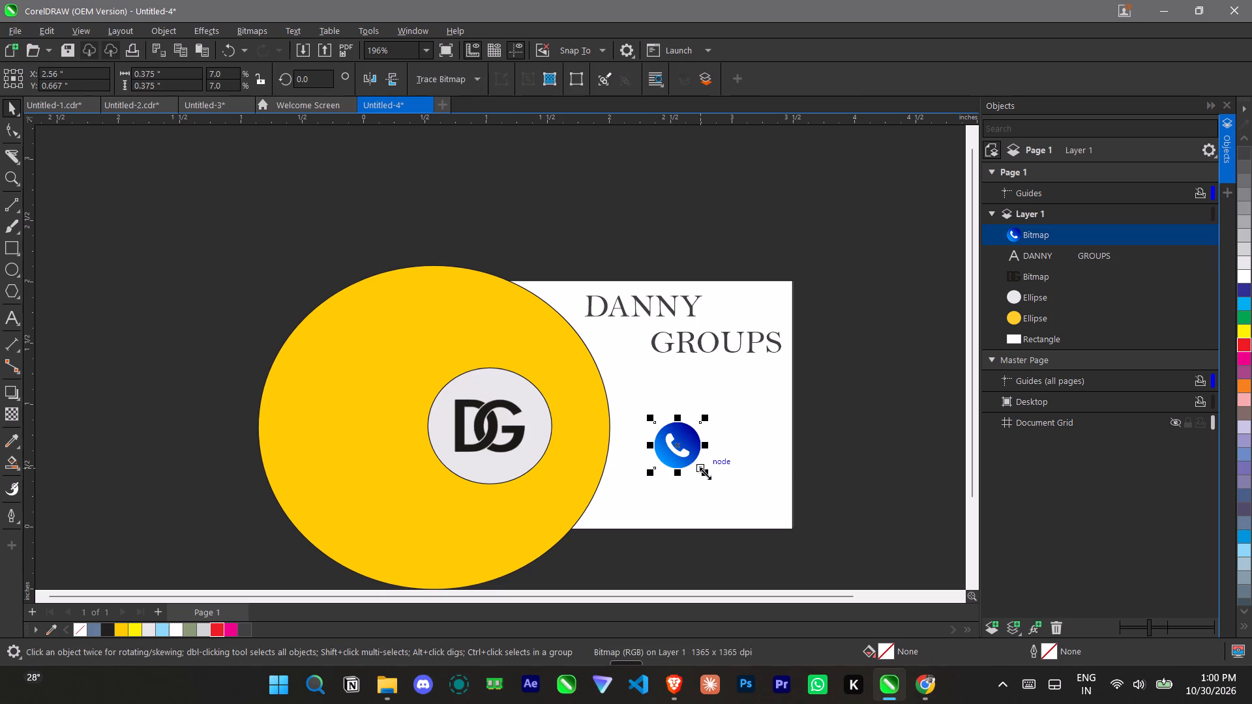
left_click_drag(705, 473, 682, 445)
left_click_drag(670, 436, 654, 406)
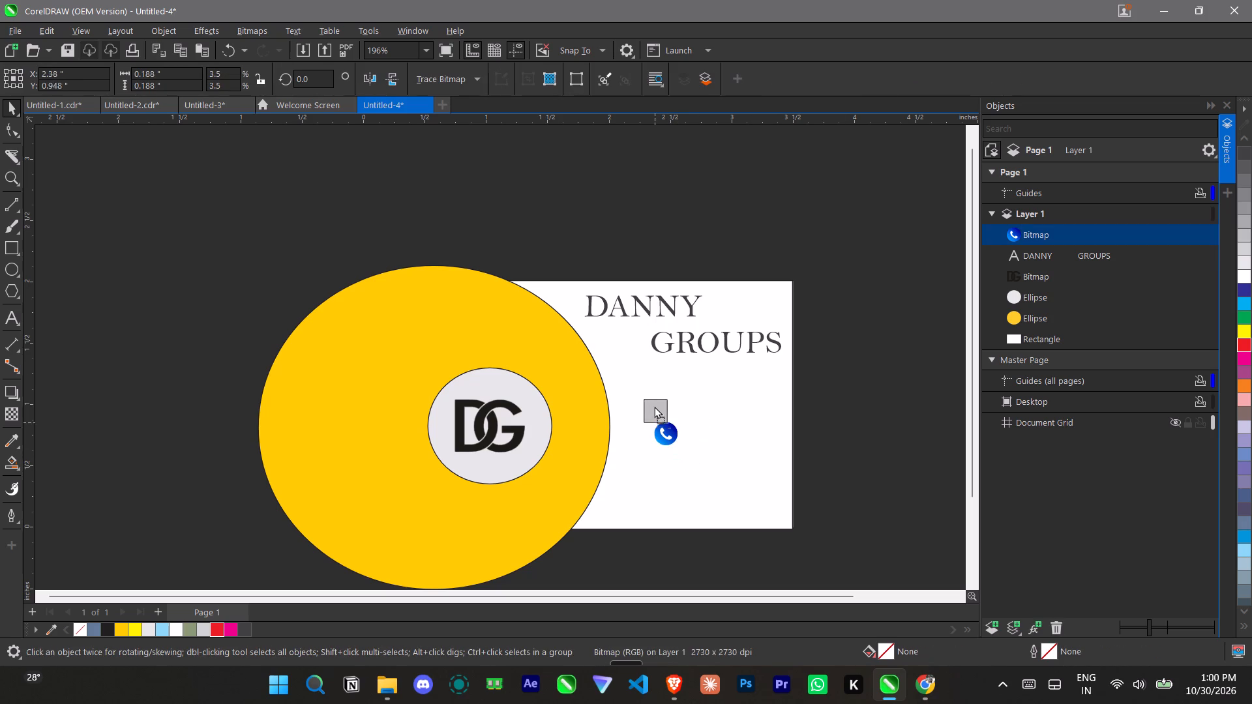
left_click_drag(654, 406, 652, 389)
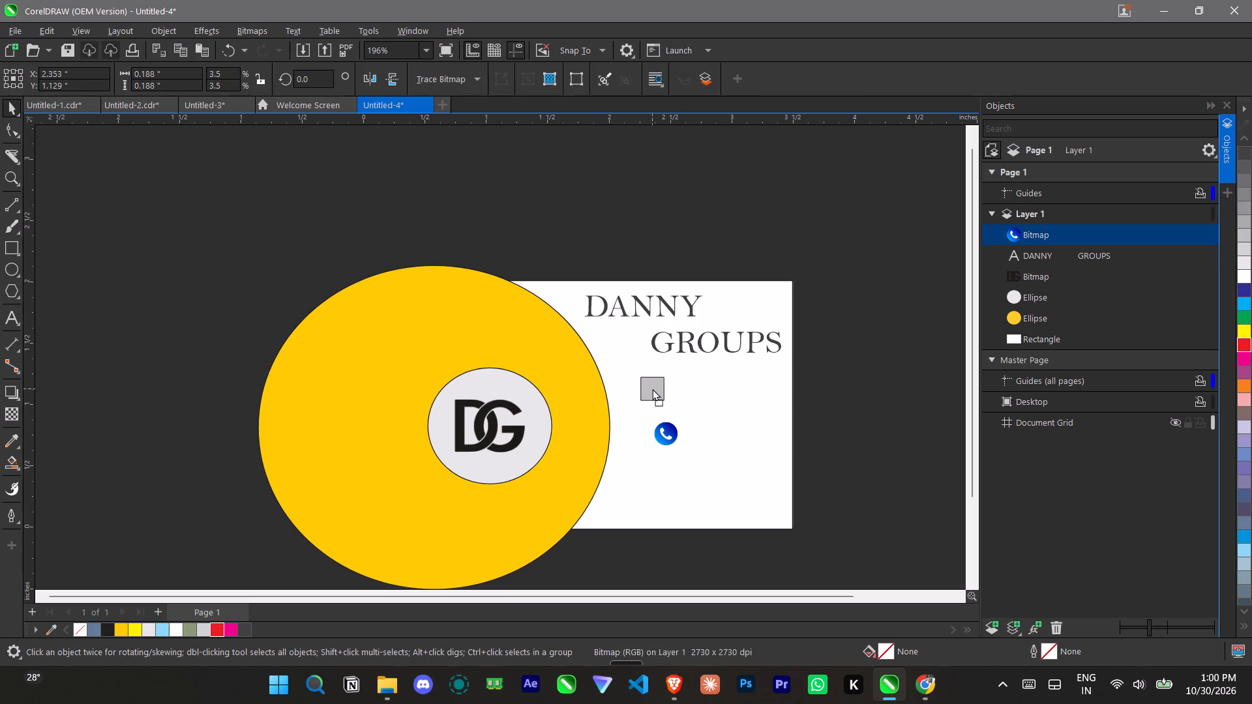
left_click_drag(652, 389, 651, 389)
left_click(834, 404)
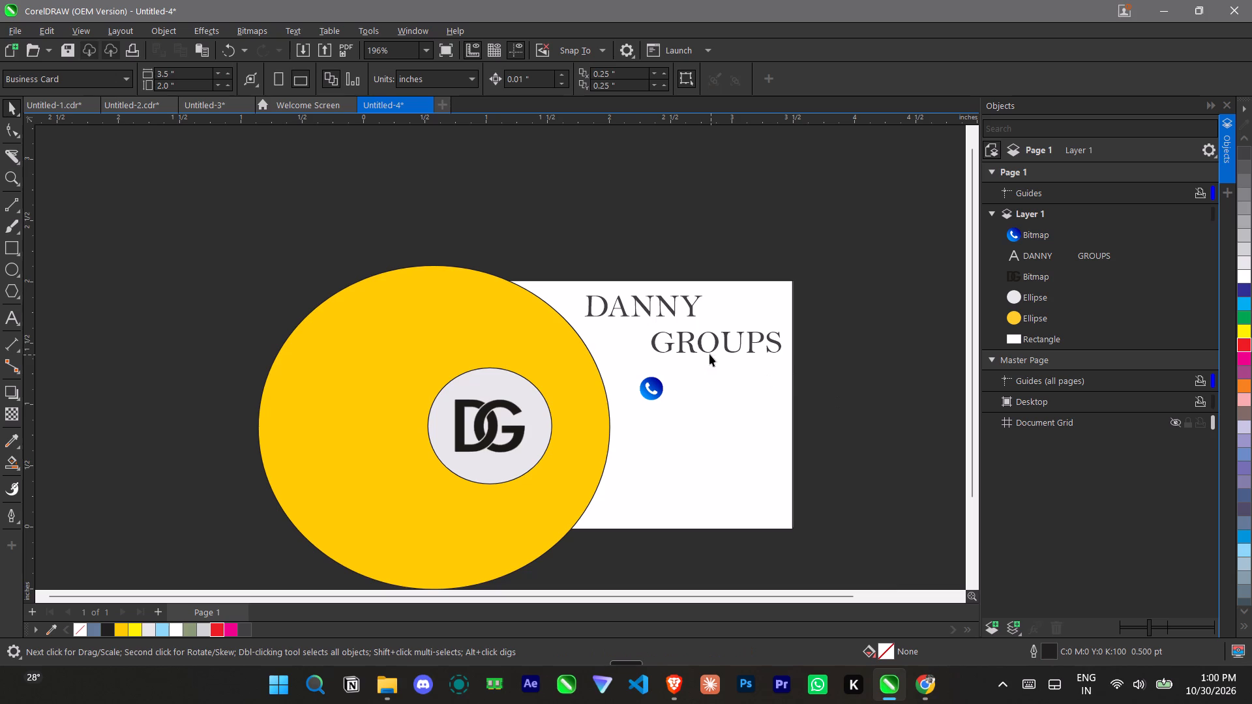
Switch to Chrome, search Google Images for "email icon" and filter the results by transparent colour.
left_click(938, 686)
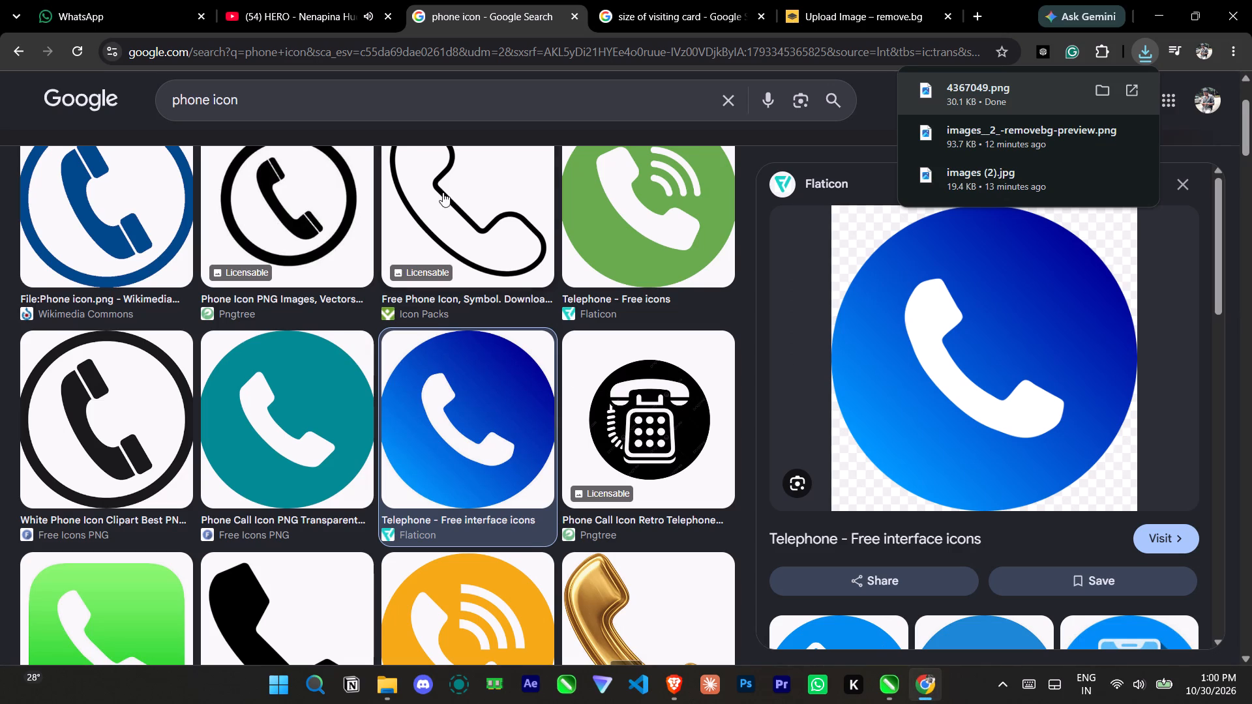
left_click(207, 97)
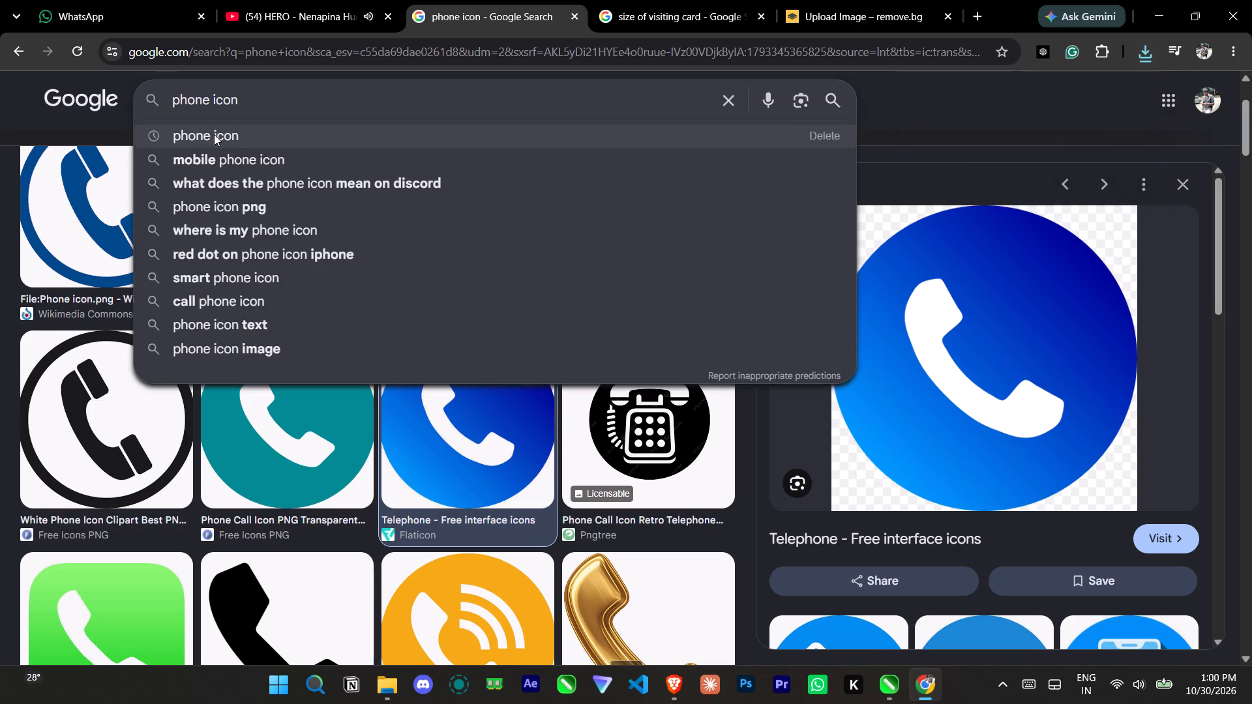
key("BackSpace")
key("BackSpace")
key("BackSpace")
key("BackSpace")
key("BackSpace")
key("BackSpace")
key("BackSpace")
key("BackSpace")
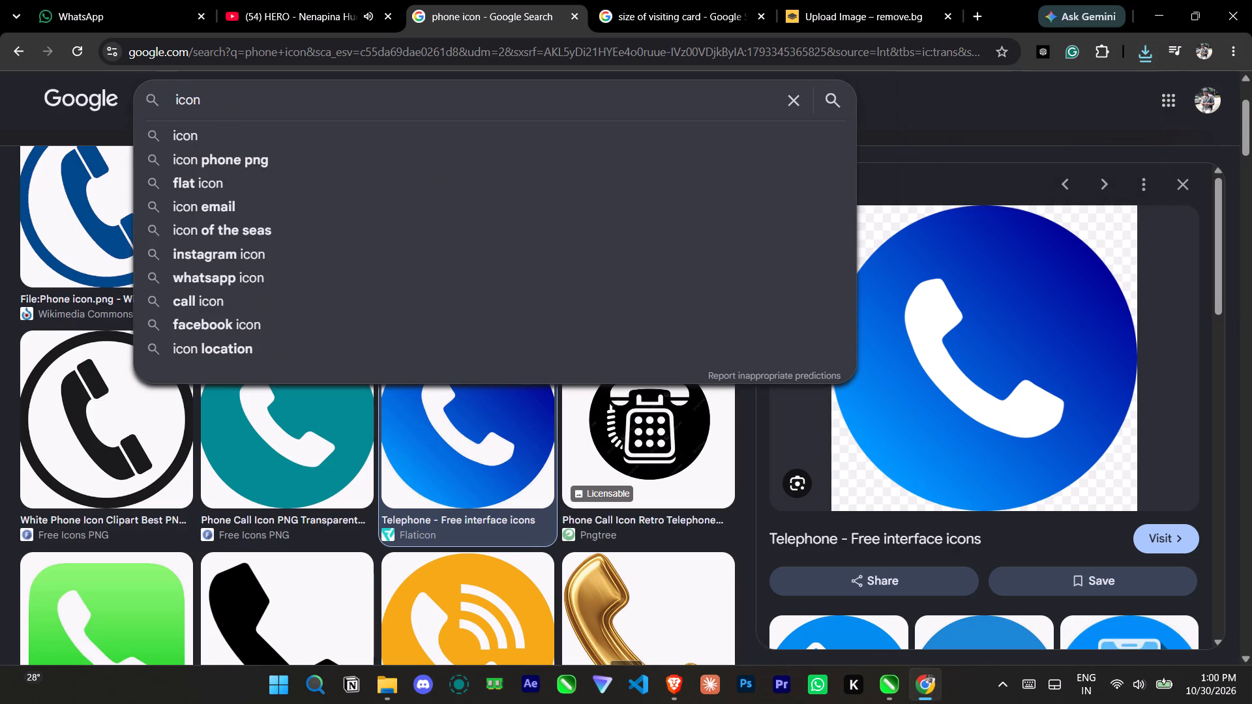
type("EM")
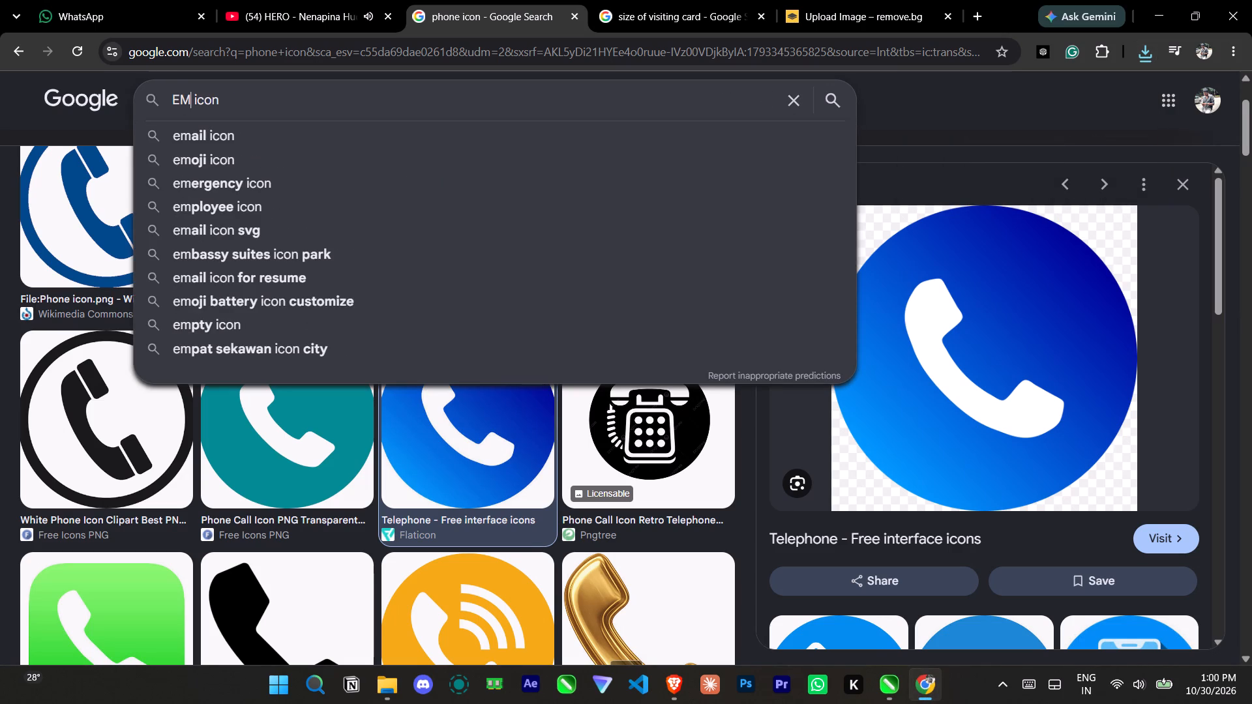
key("a")
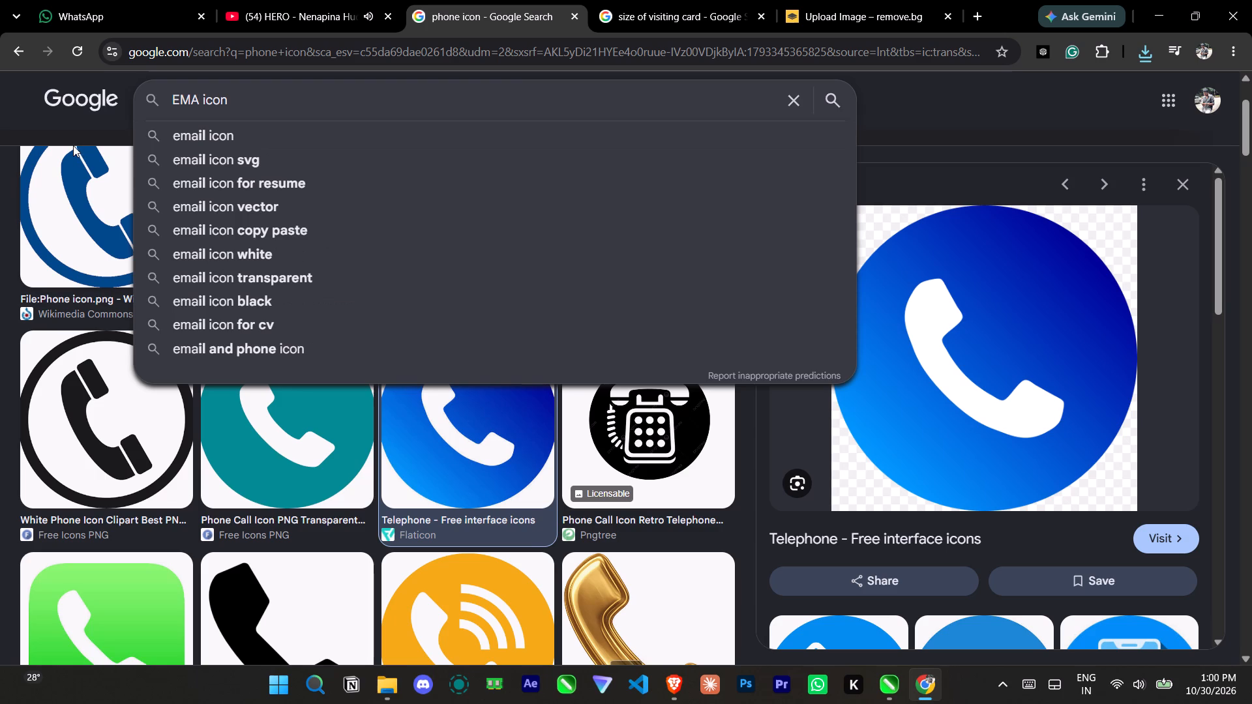
left_click(321, 135)
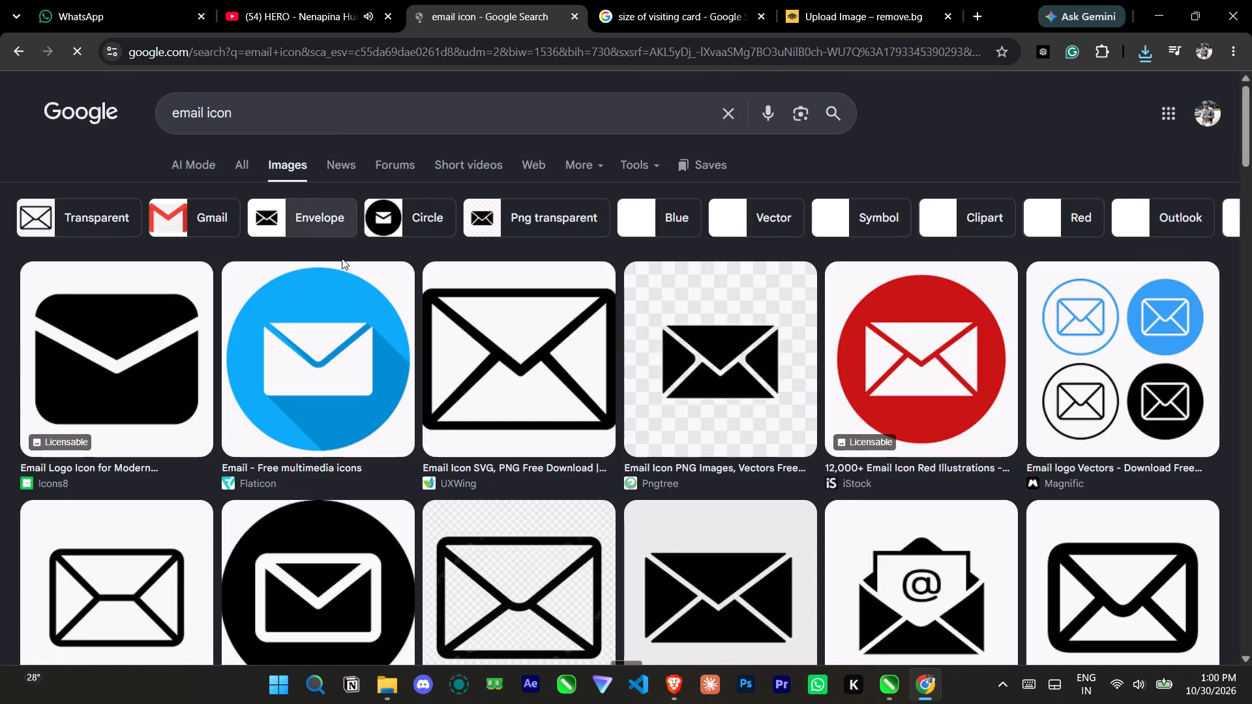
left_click(341, 344)
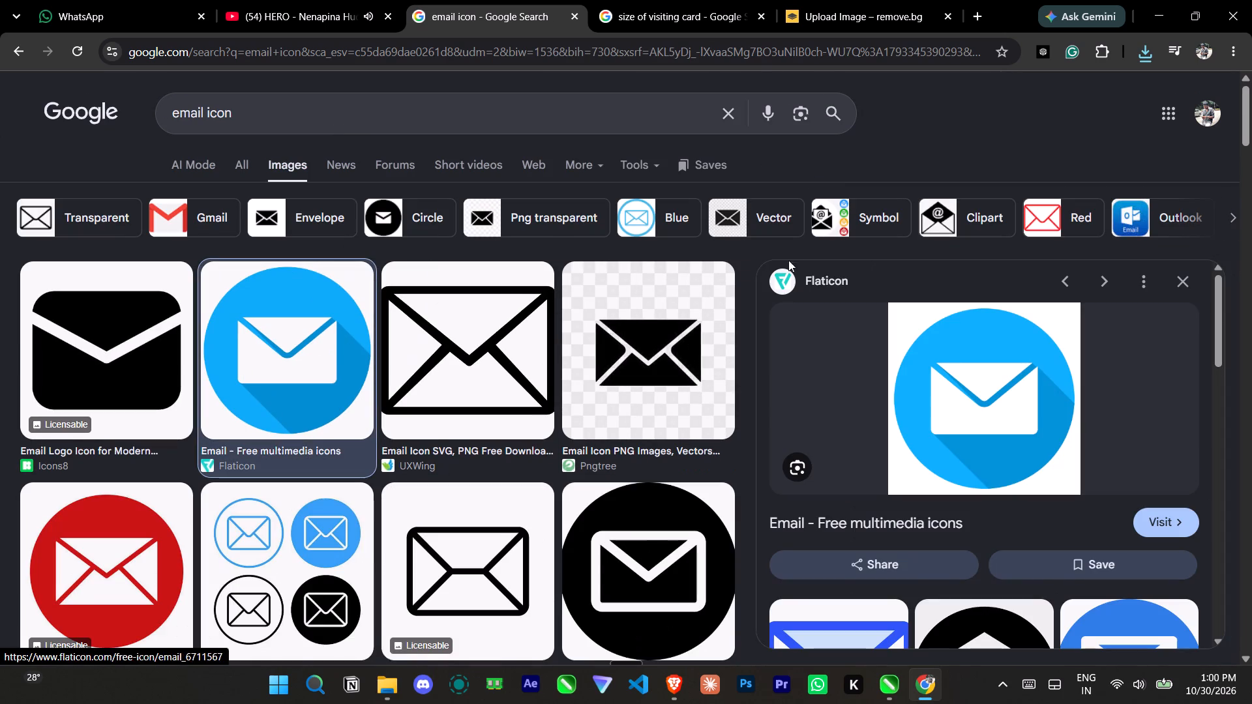
left_click(655, 163)
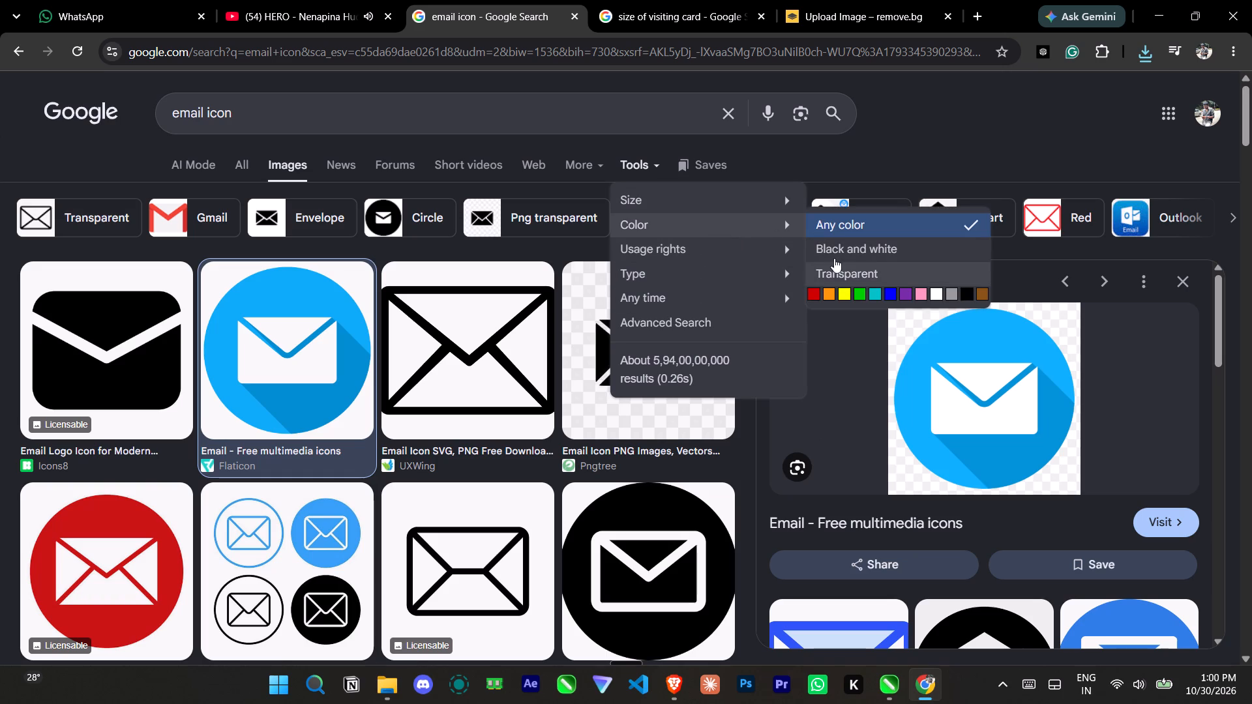
left_click(840, 263)
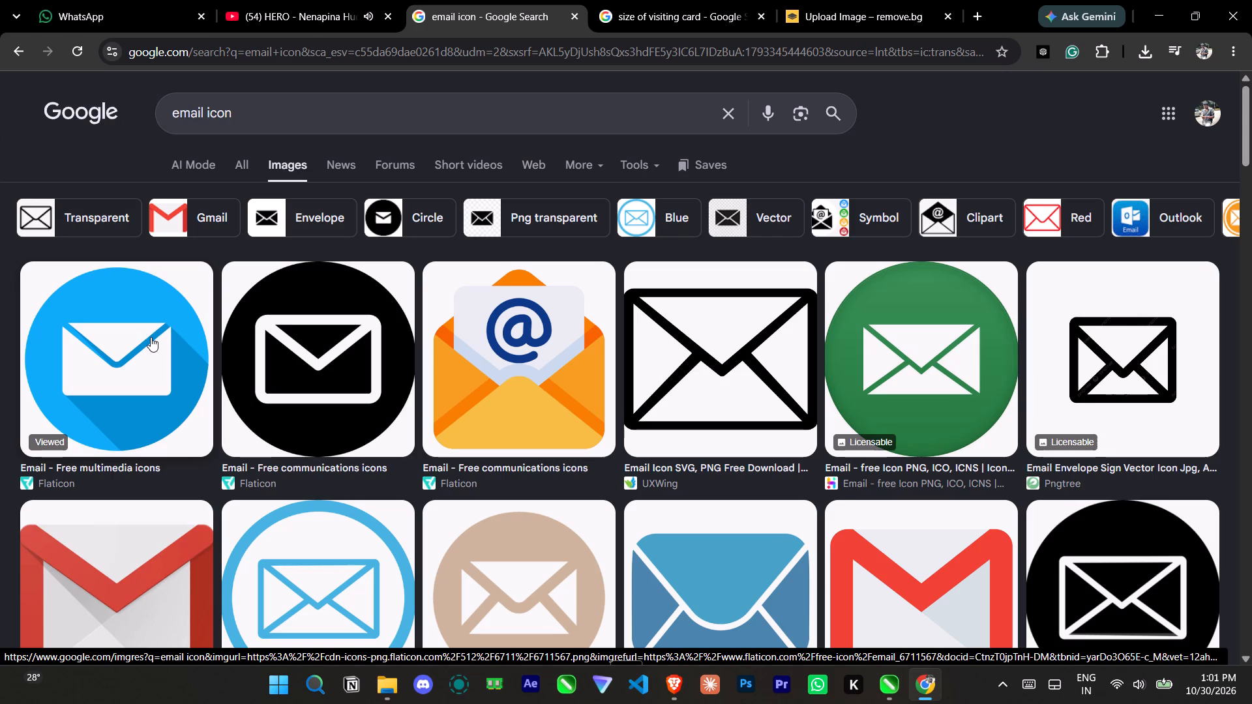
Open the blue circular envelope icon from Flaticon and save it to Downloads as 6711567.png.
left_click(151, 337)
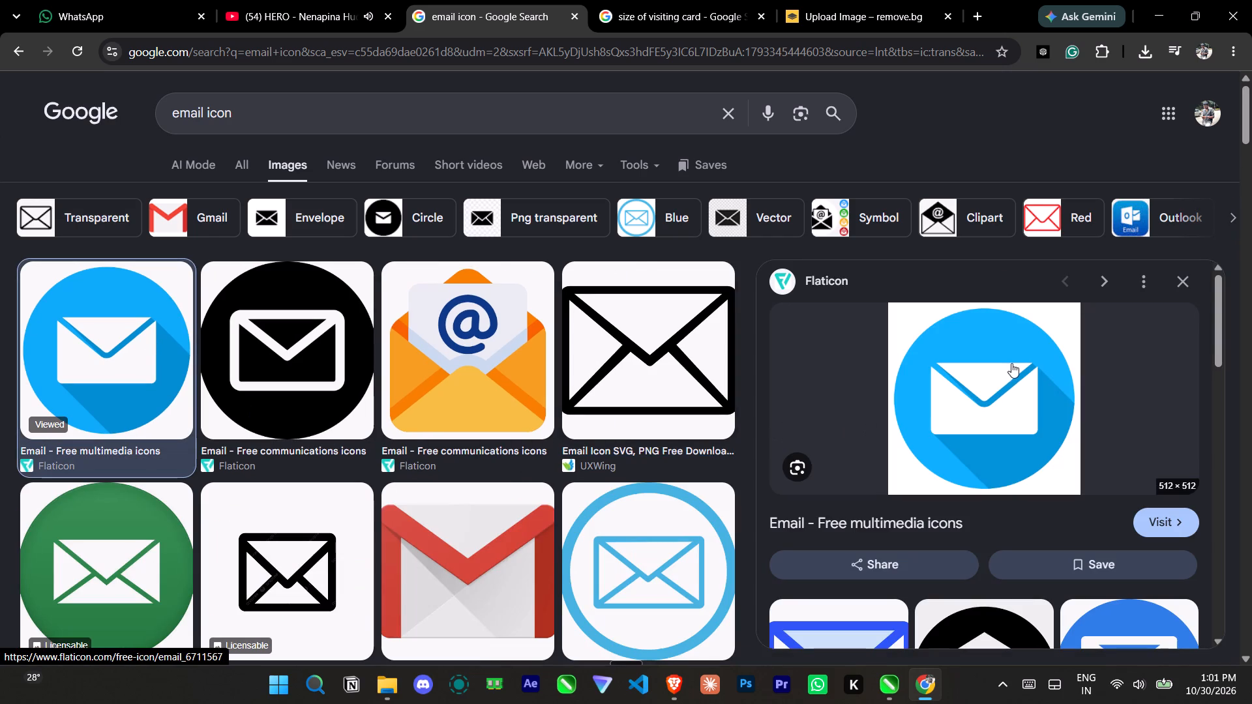
right_click(1000, 379)
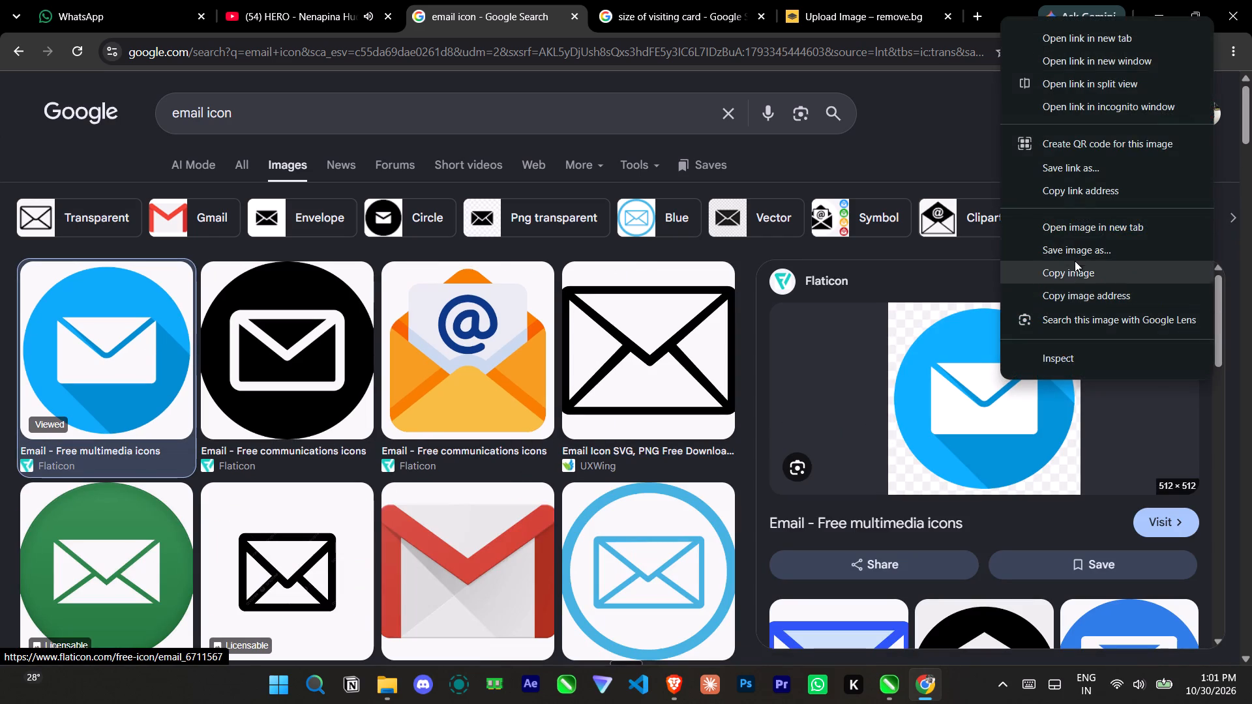
left_click(1075, 256)
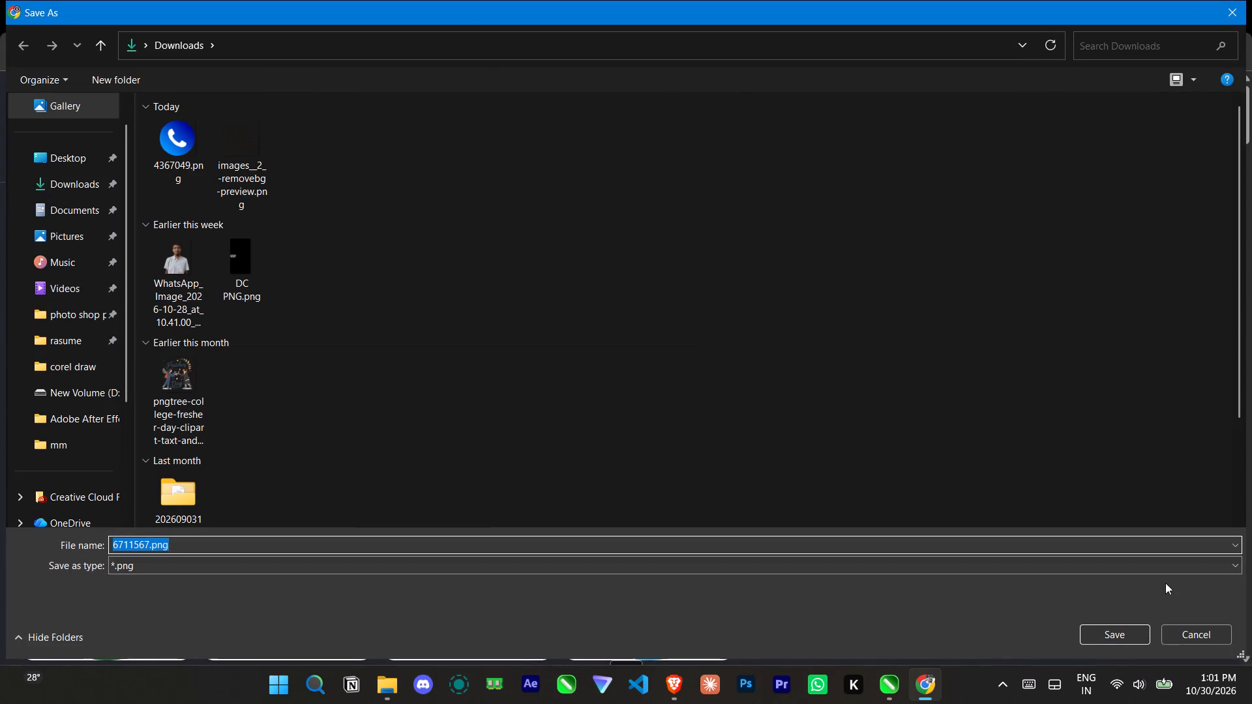
left_click(1120, 628)
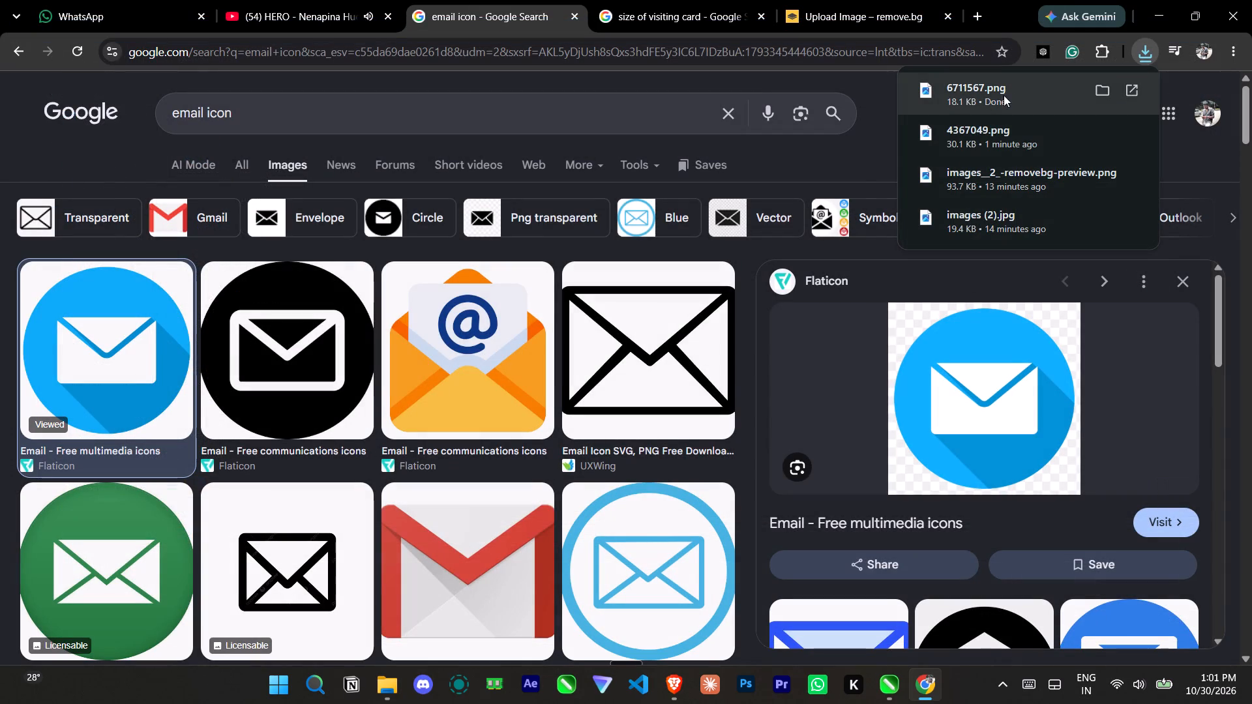
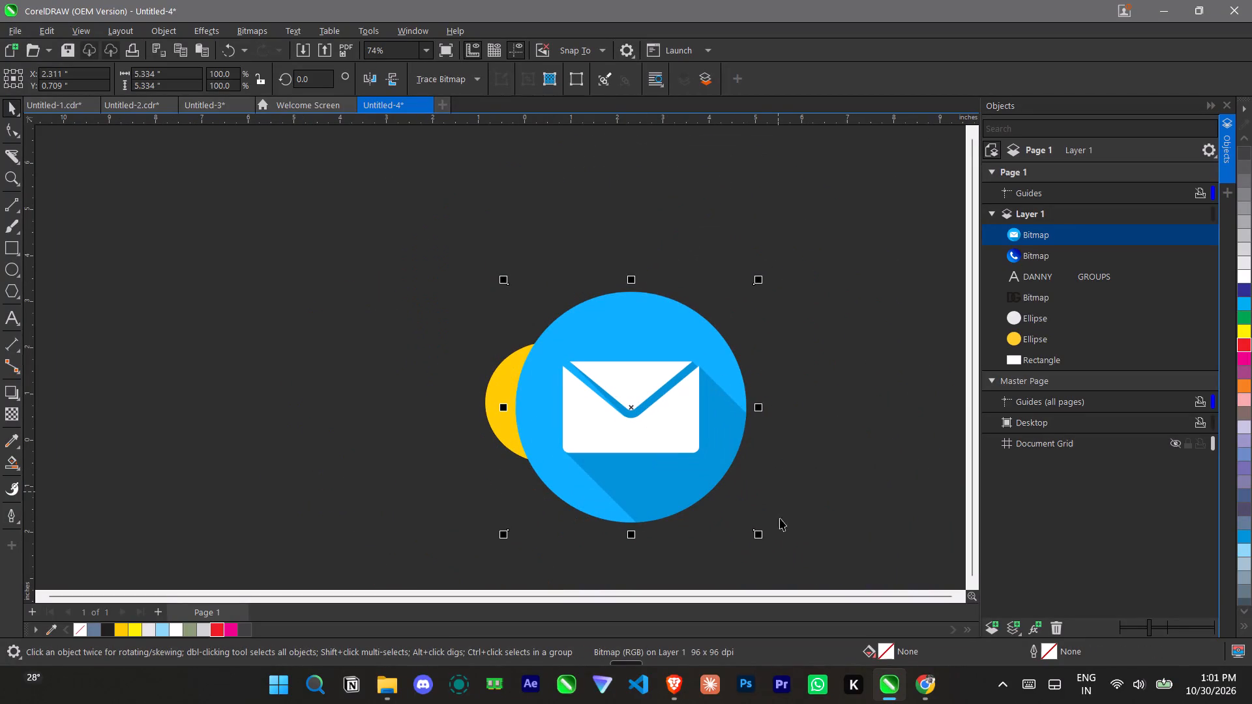
Shrink the blue email icon to about 0.444 in, keeping it above the card.
left_click_drag(759, 533, 627, 405)
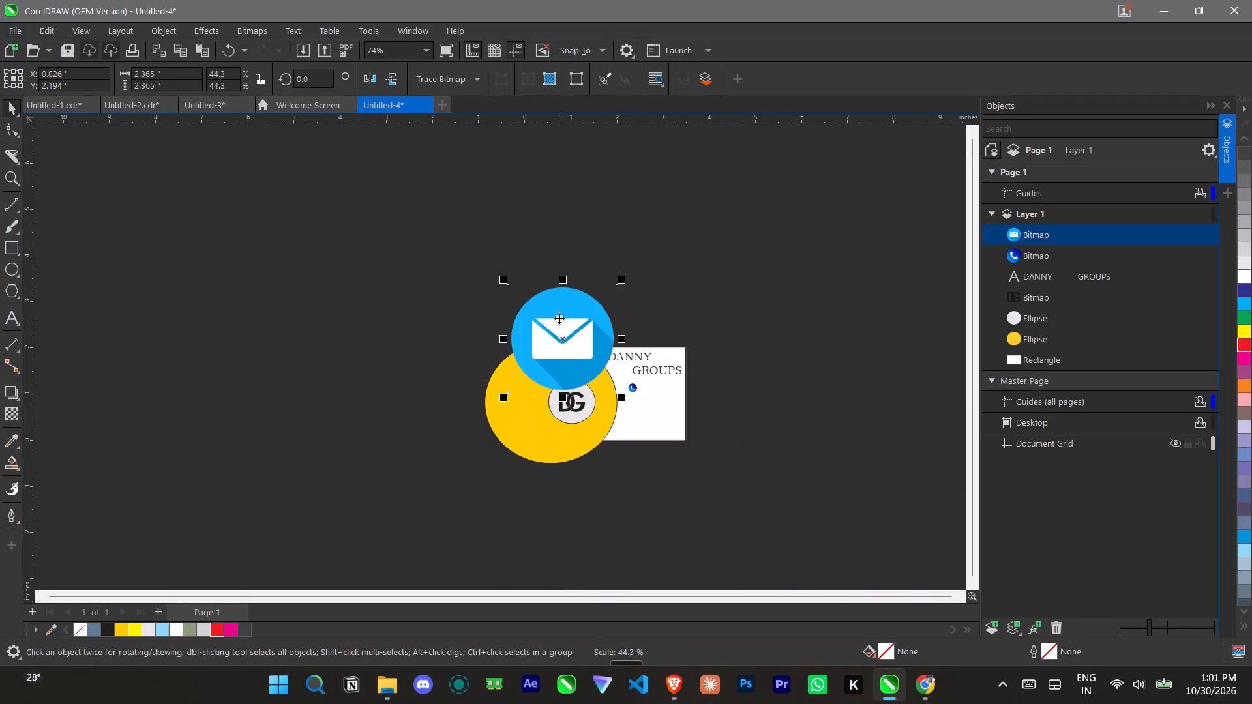
scroll(559, 318, "up", 6)
scroll(586, 368, "up", 4)
scroll(663, 445, "down", 2)
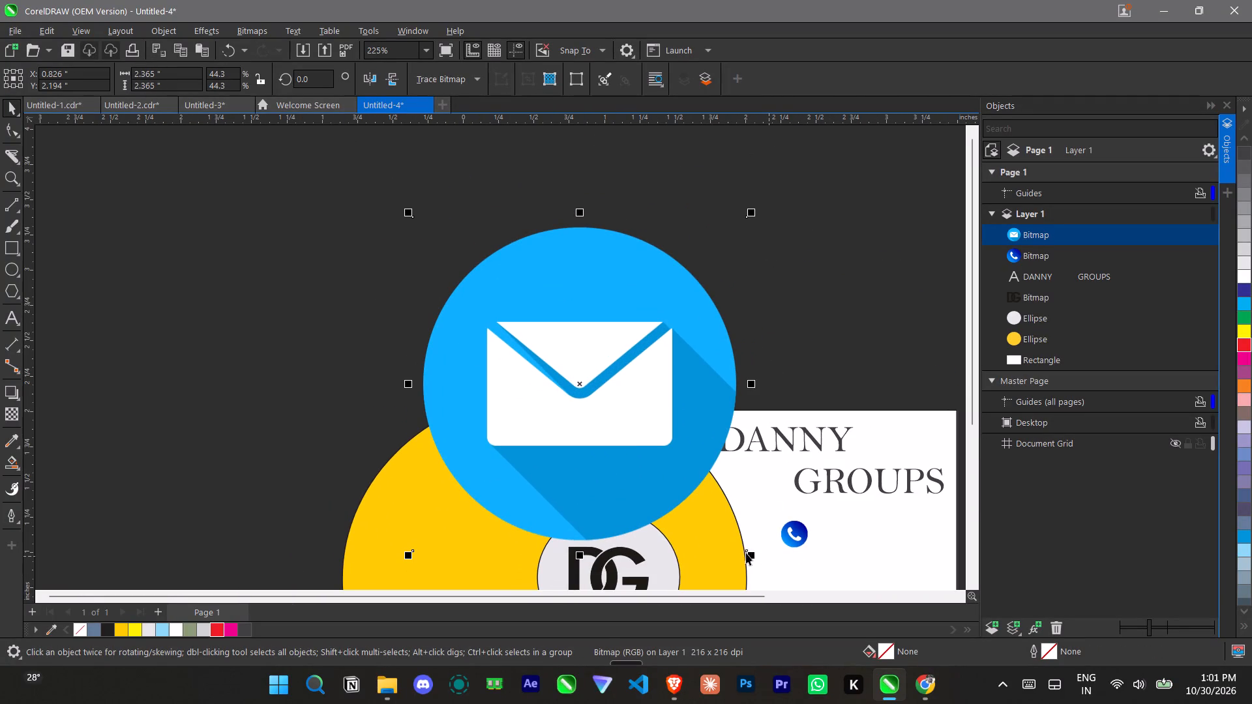
left_click_drag(751, 555, 621, 398)
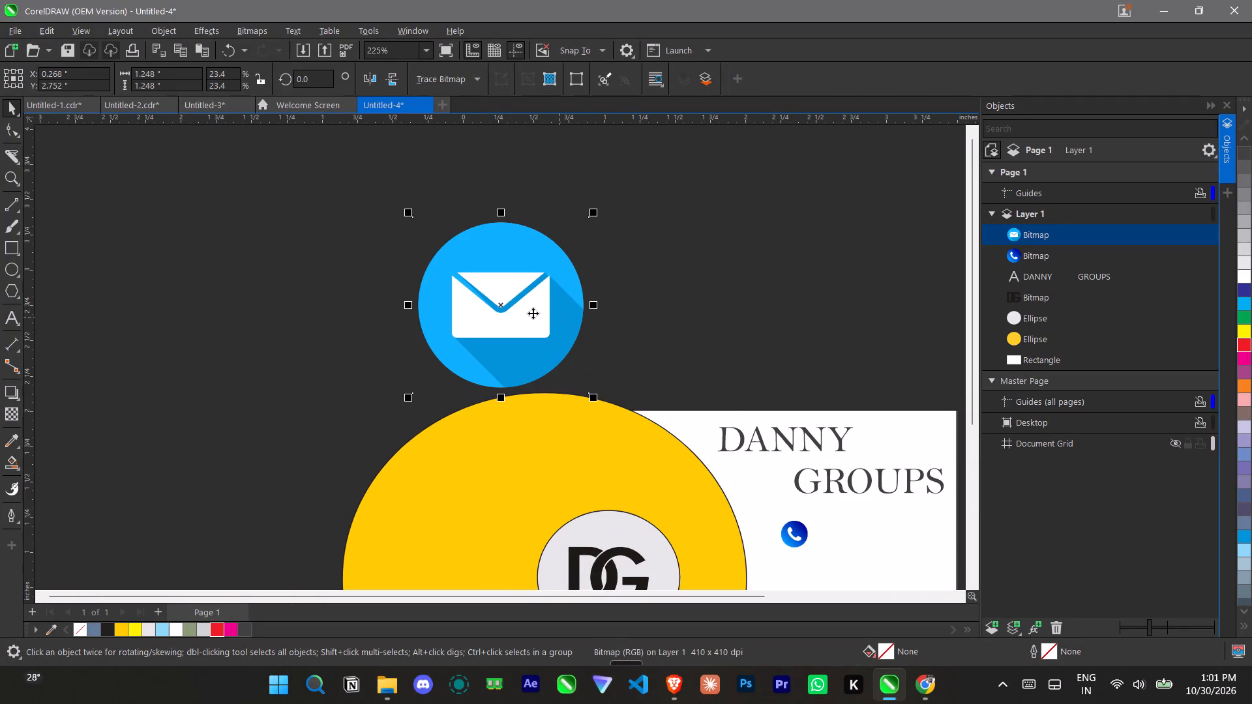
left_click_drag(502, 305, 550, 334)
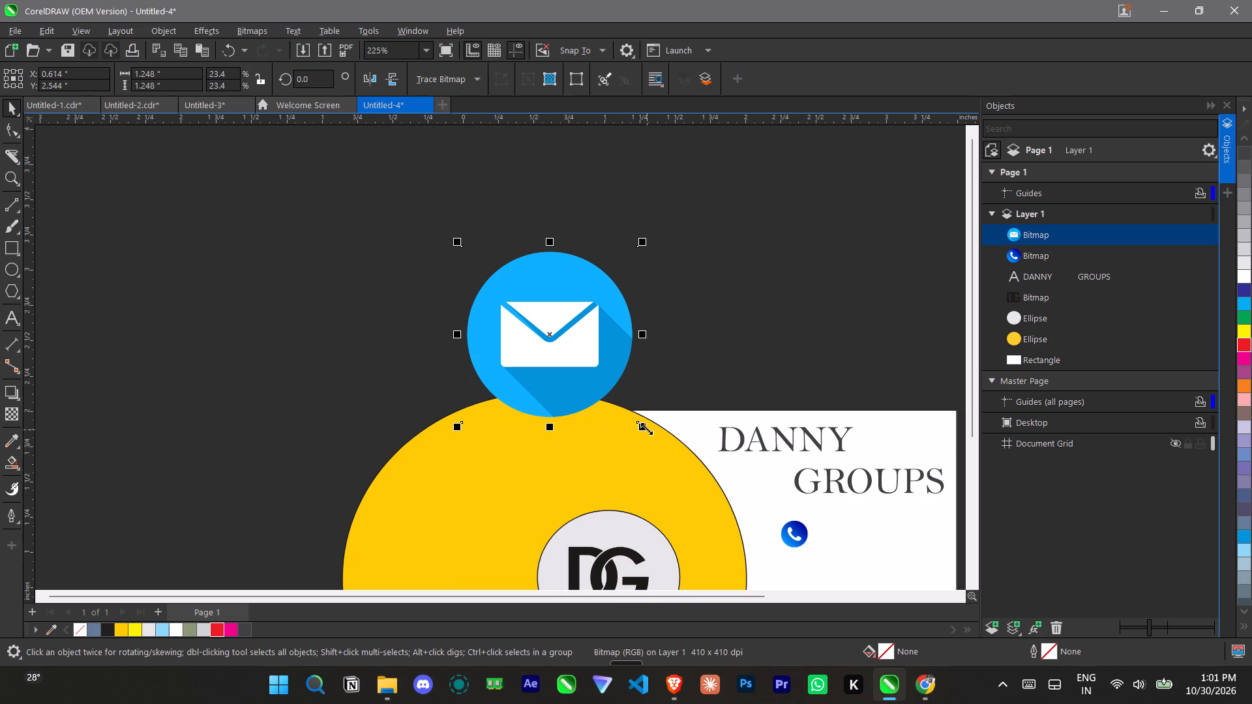
left_click_drag(646, 428, 547, 315)
scroll(582, 306, "down", 3)
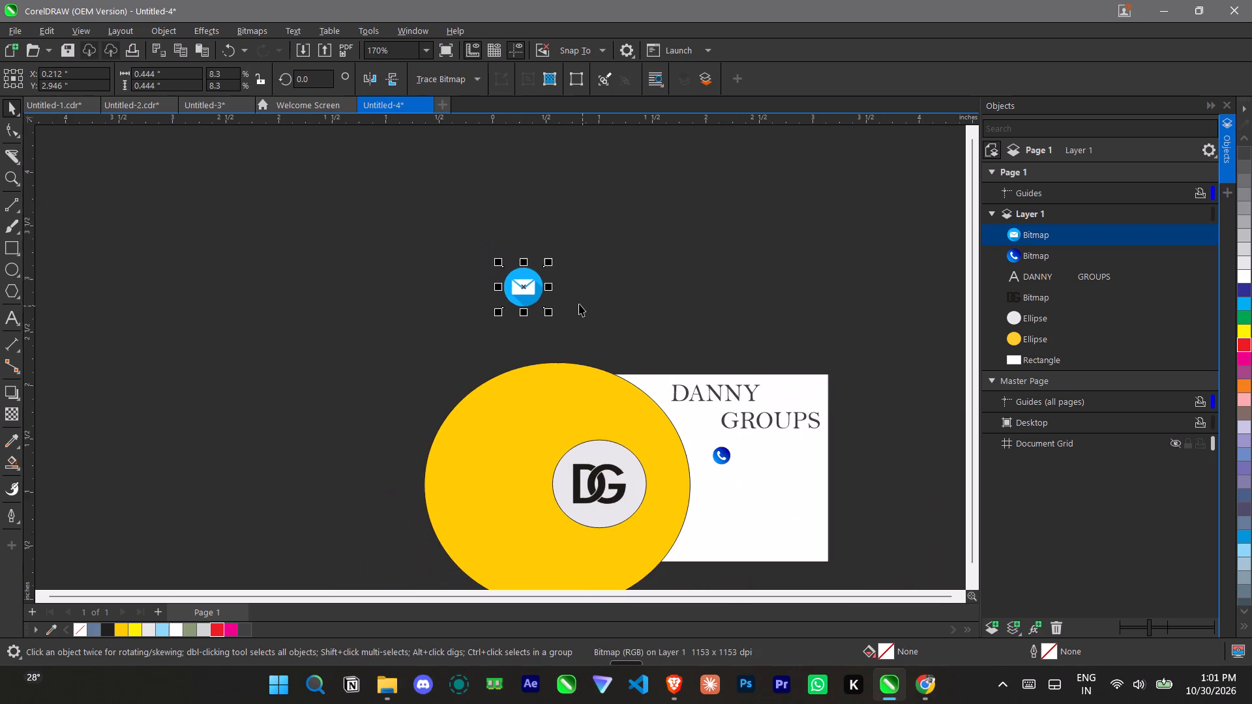
scroll(910, 526, "up", 5)
scroll(730, 451, "down", 3)
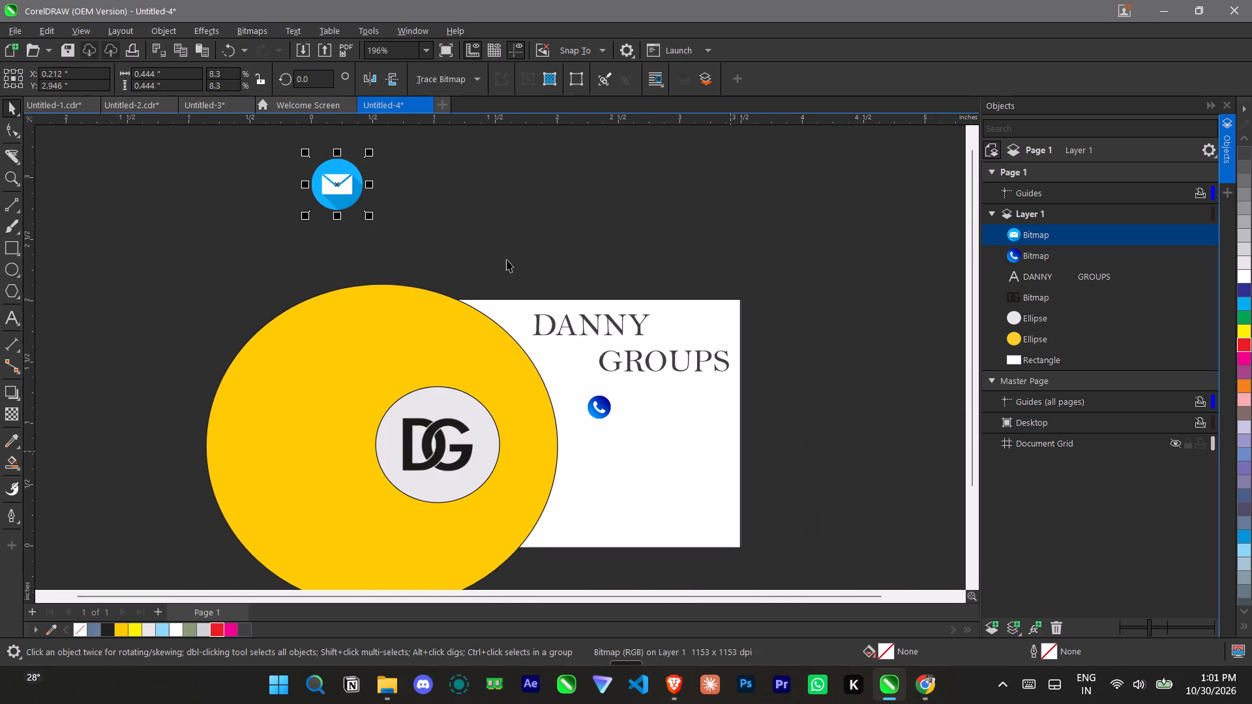
Move the email icon onto the card just beneath the phone icon and shrink it to about 0.222 in.
left_click_drag(333, 185, 606, 449)
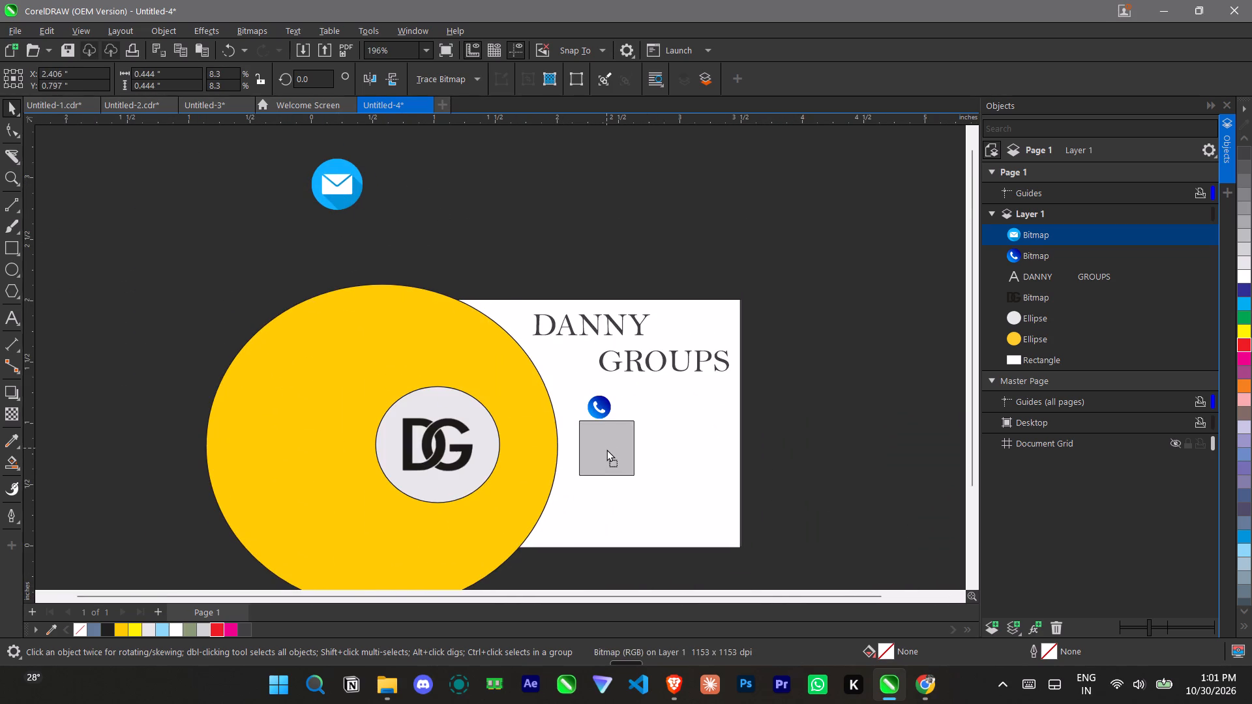
left_click_drag(606, 449, 602, 457)
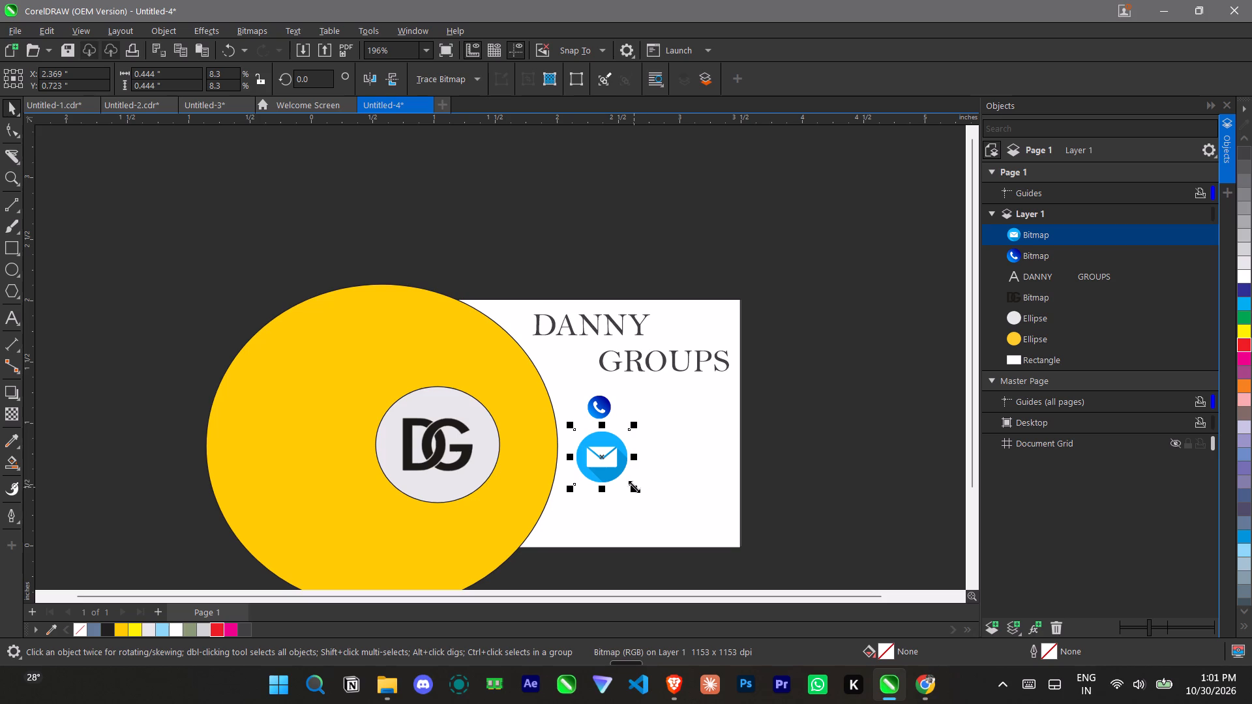
left_click_drag(635, 490, 612, 464)
left_click_drag(590, 445, 597, 447)
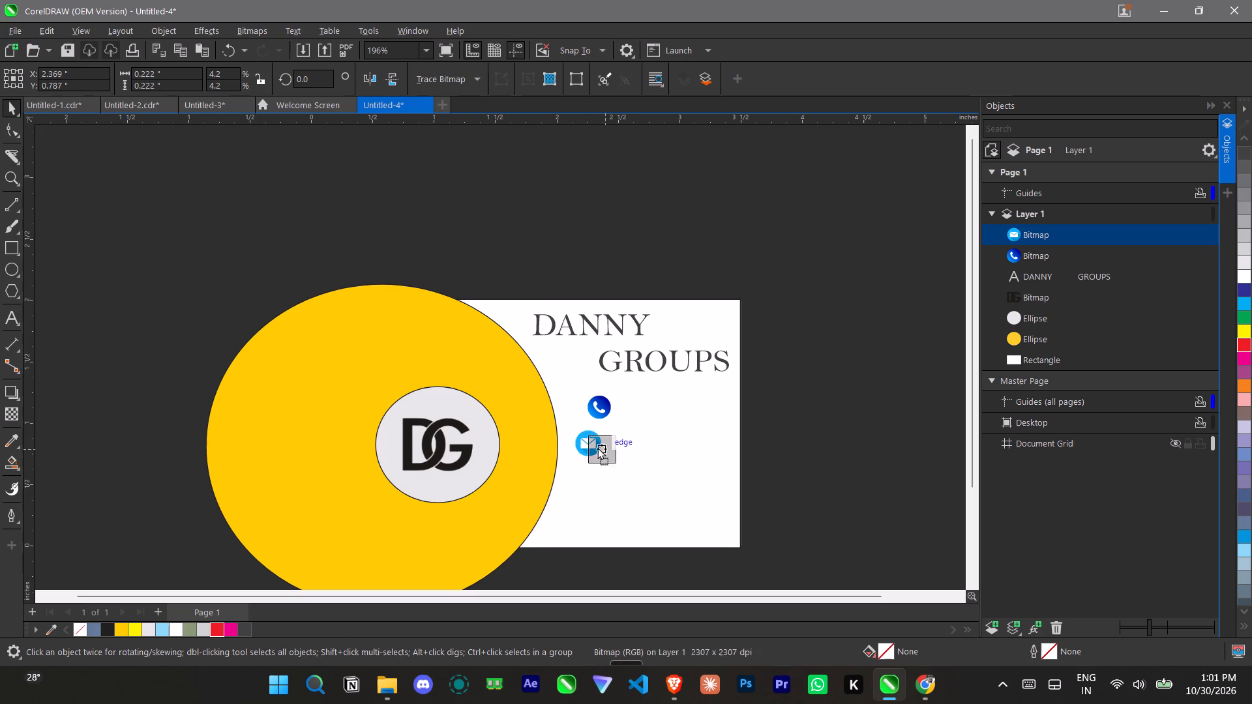
left_click_drag(597, 447, 603, 447)
left_click(773, 444)
scroll(718, 449, "up", 3)
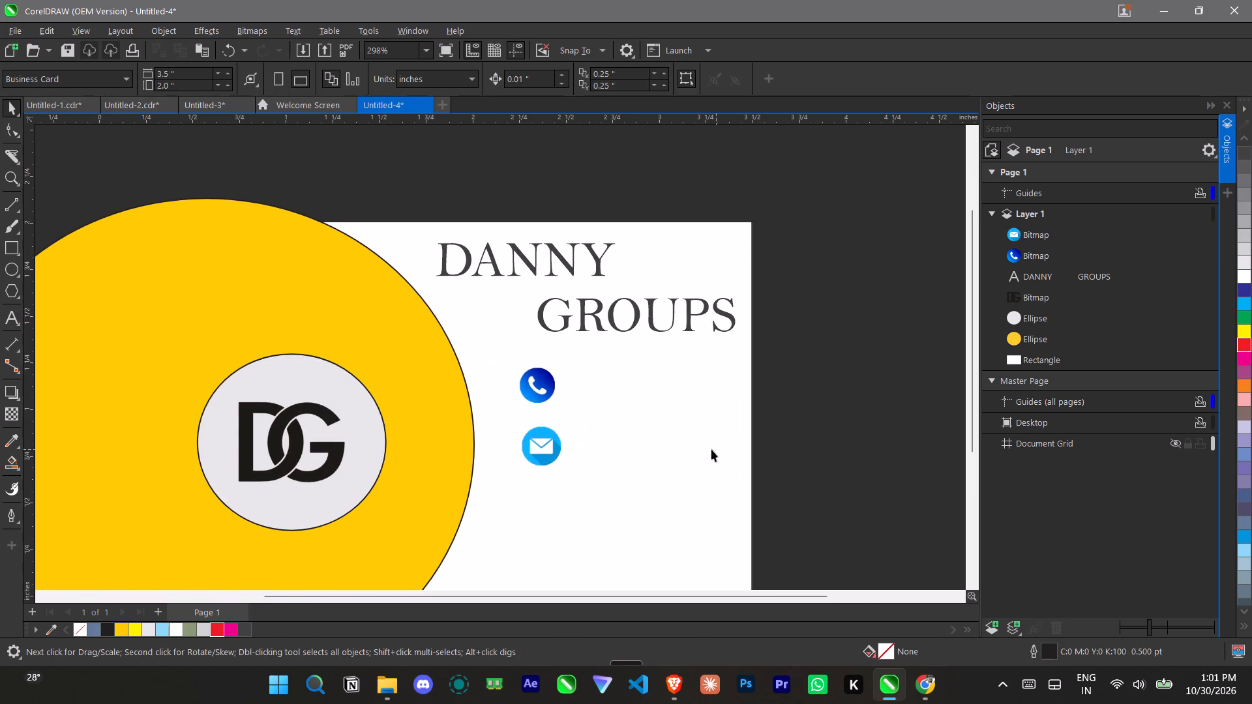
left_click_drag(539, 450, 545, 438)
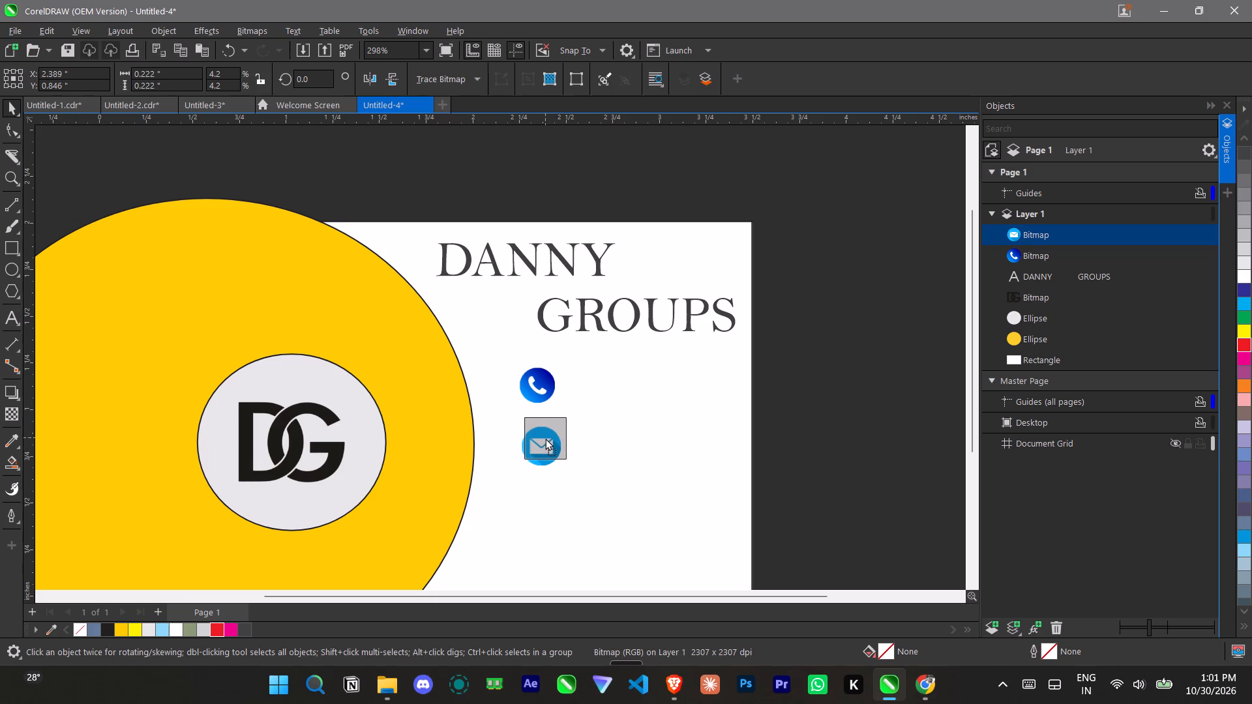
left_click_drag(545, 438, 543, 439)
left_click_drag(543, 439, 541, 439)
left_click(829, 424)
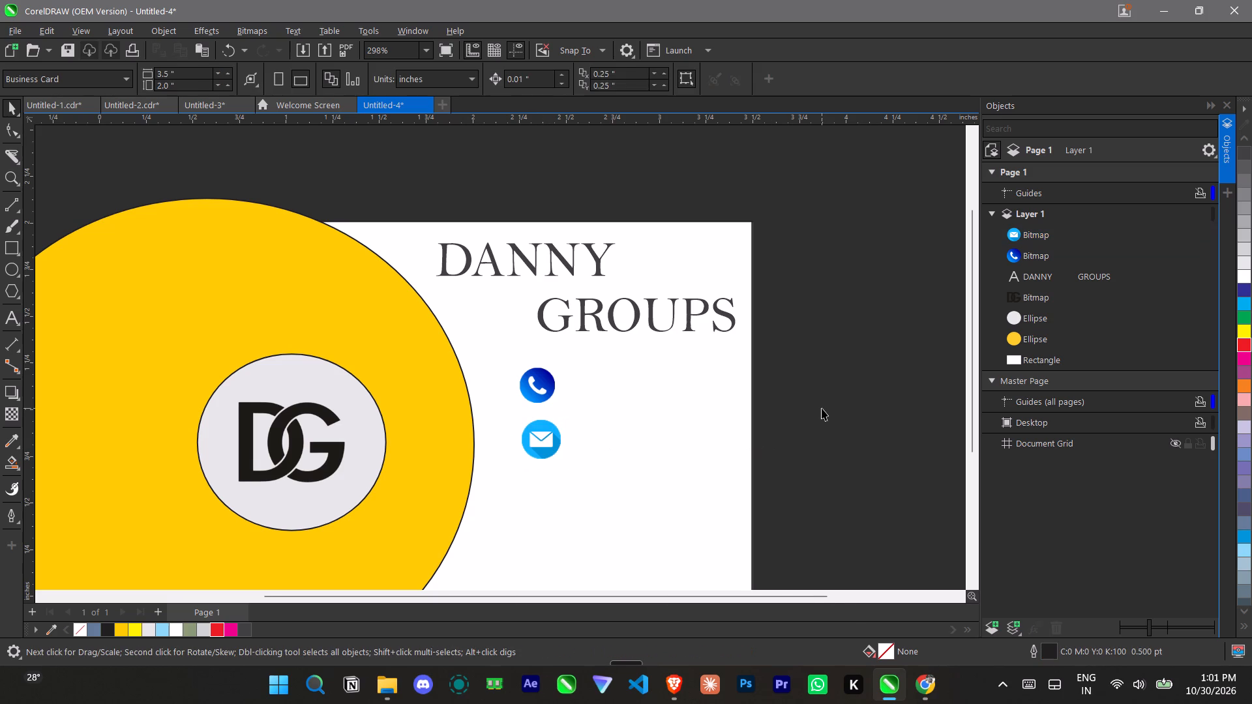
Switch to Chrome, search Google Images for "location icon" and filter the results by transparent colour.
scroll(822, 408, "down", 1)
left_click(934, 682)
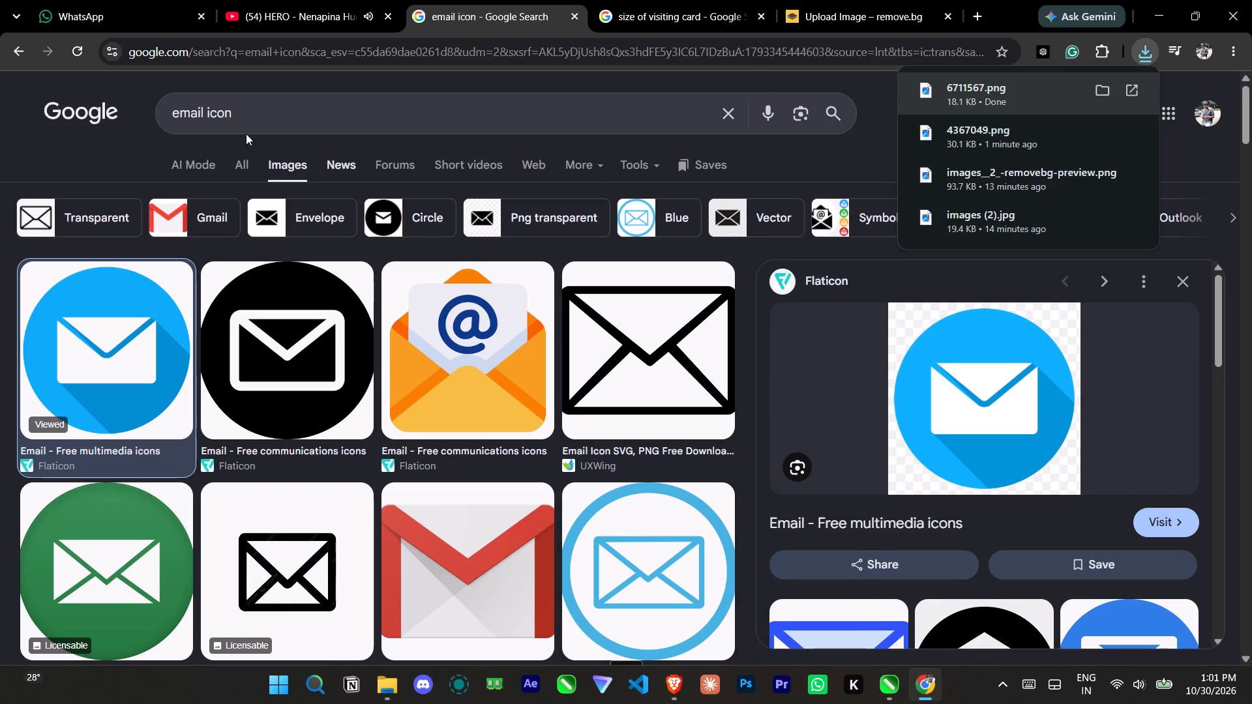
left_click(201, 109)
left_click(205, 110)
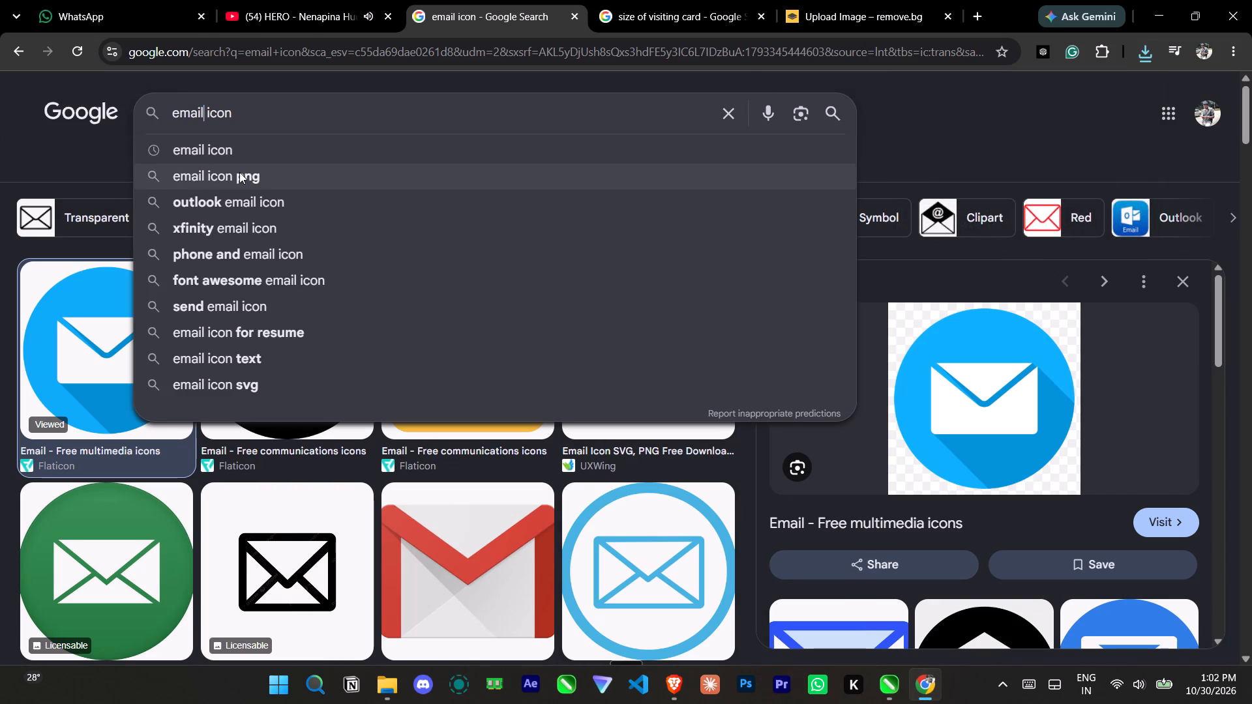
key("BackSpace")
key("BackSpace")
key("BackSpace")
key("BackSpace")
key("BackSpace")
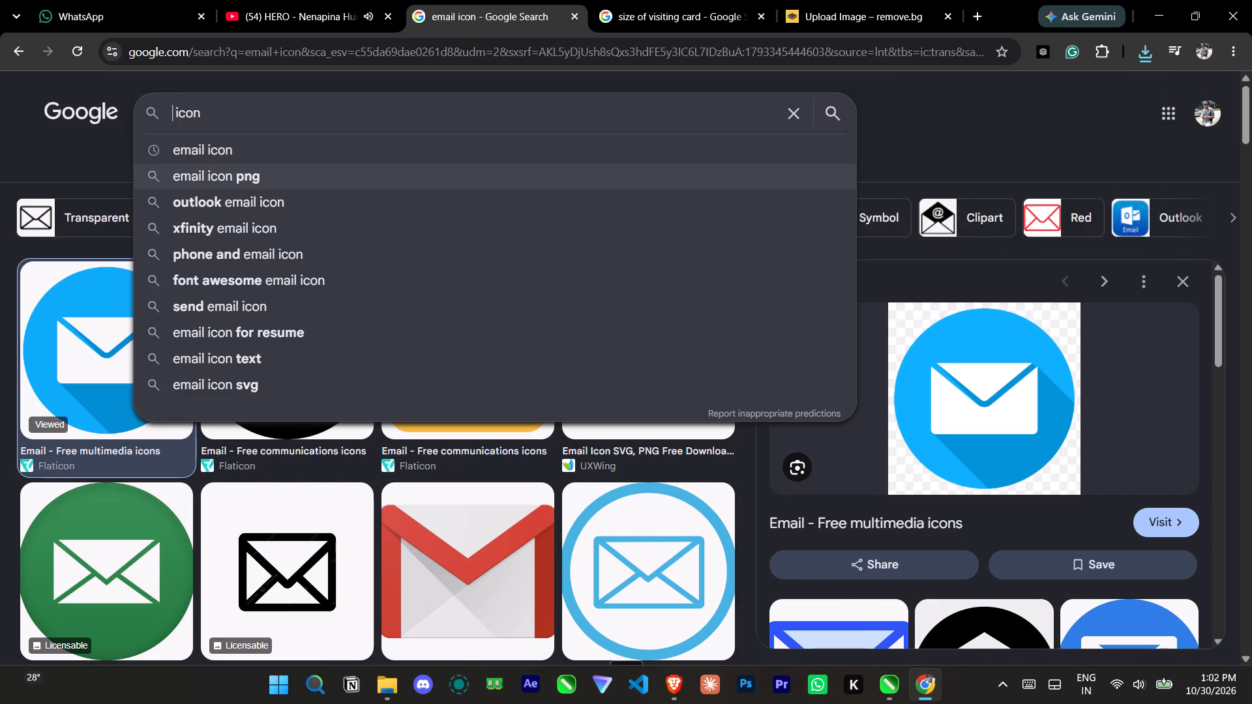
type("LO")
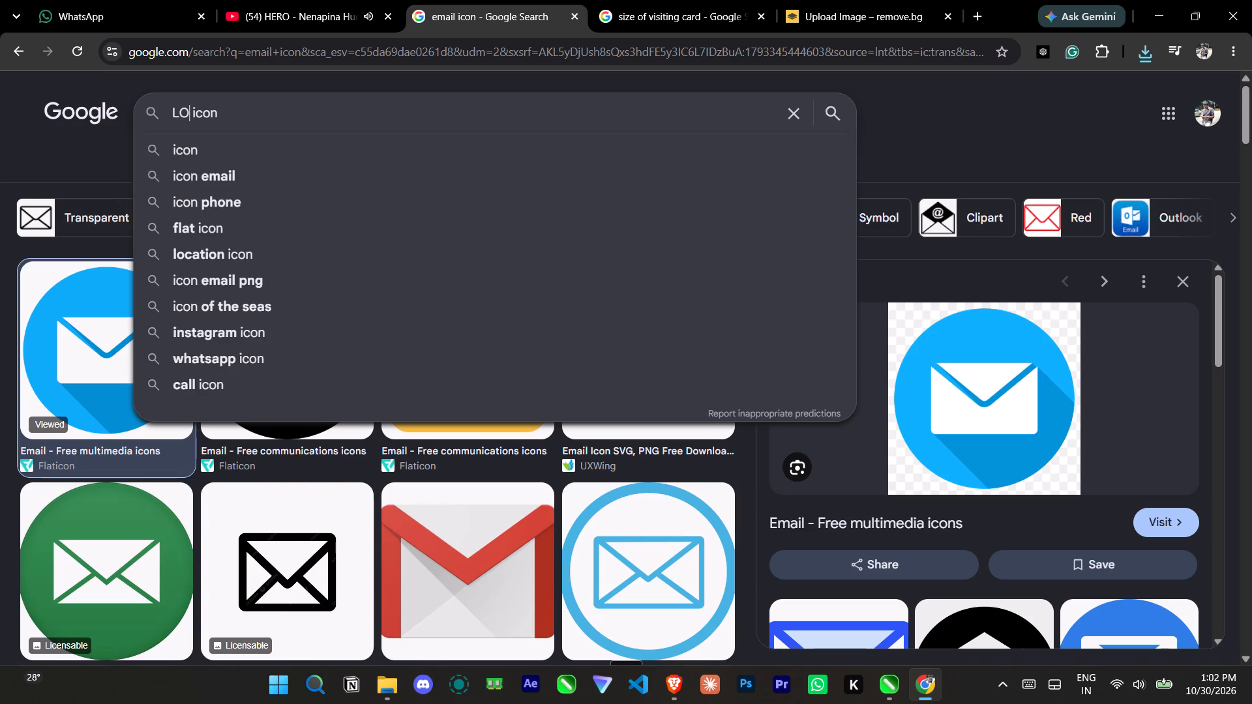
key("c")
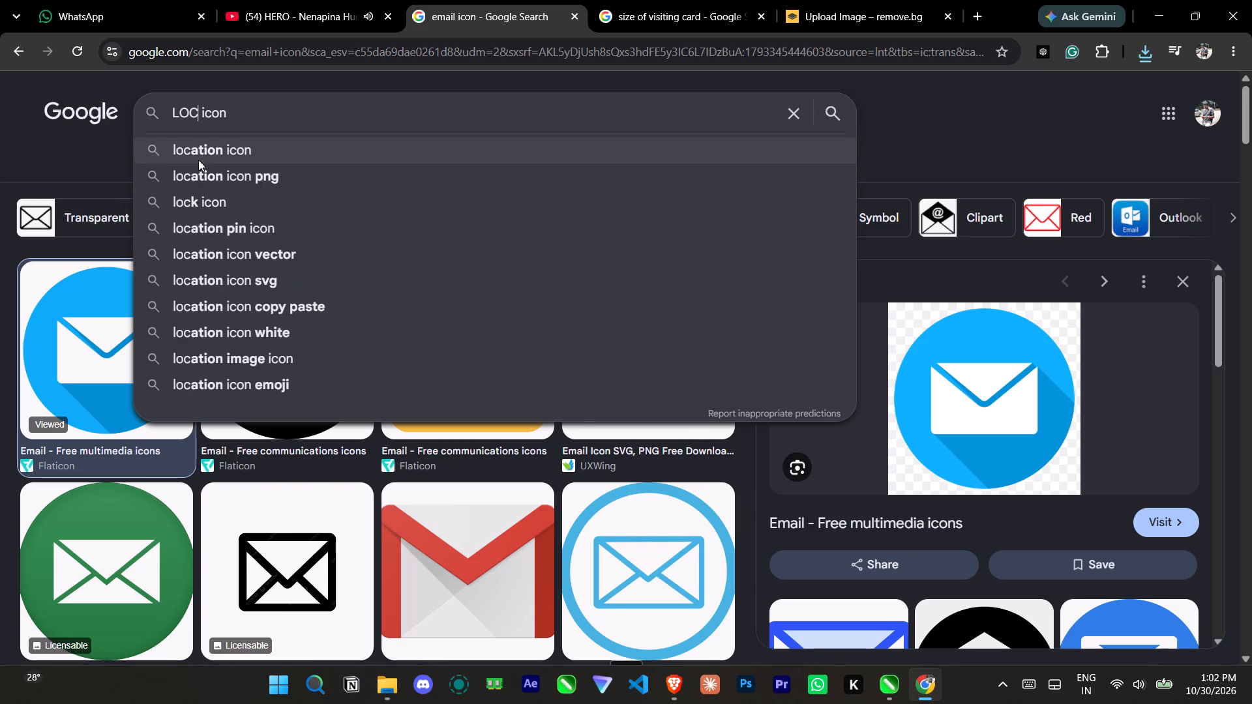
left_click(198, 160)
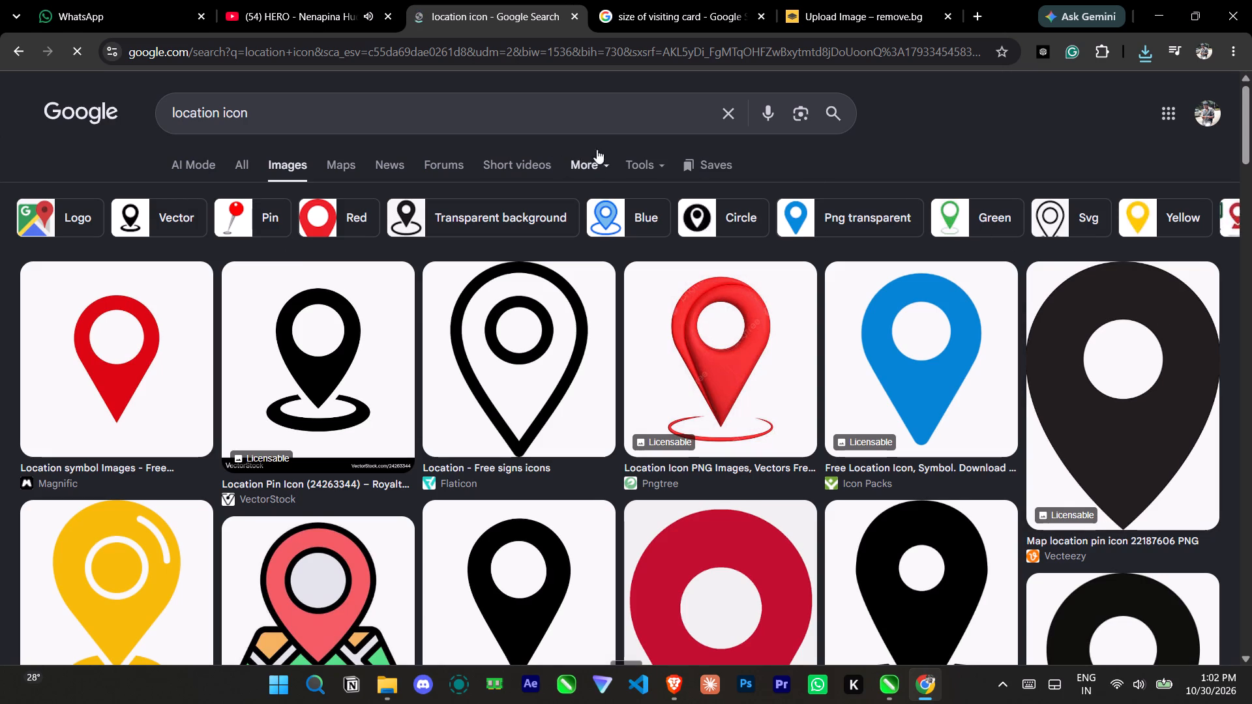
left_click(655, 166)
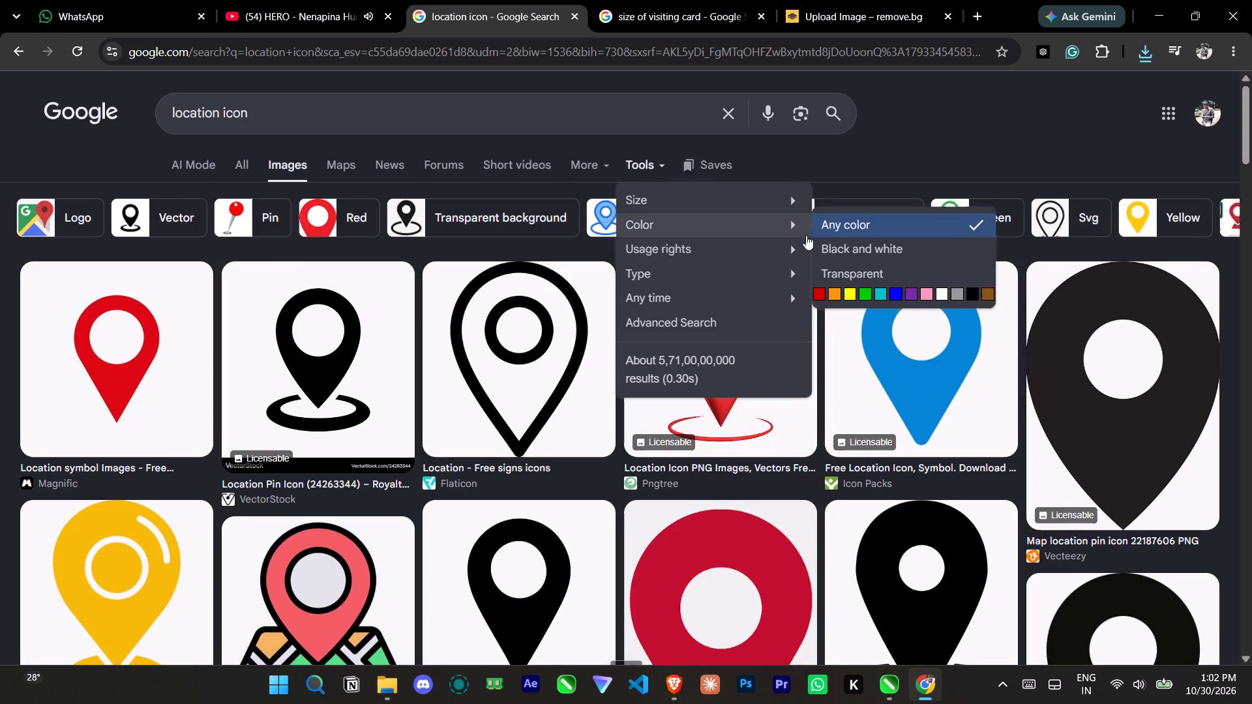
left_click_drag(841, 240, 848, 263)
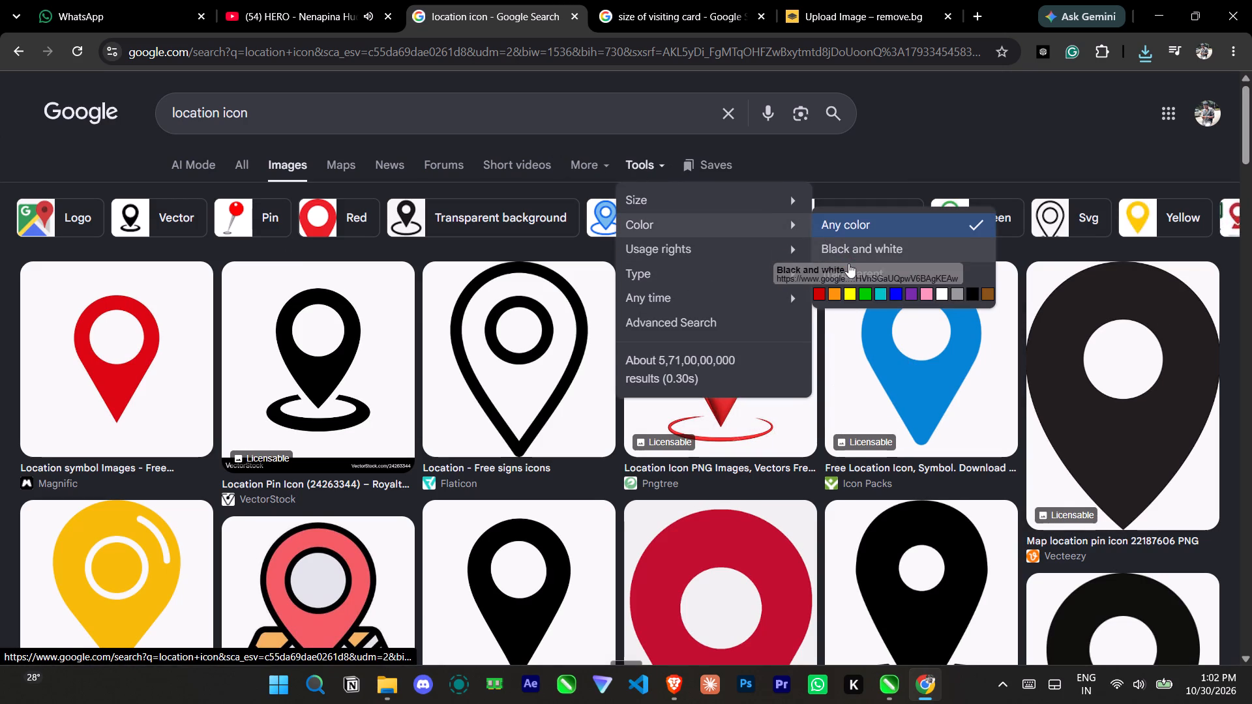
left_click(848, 272)
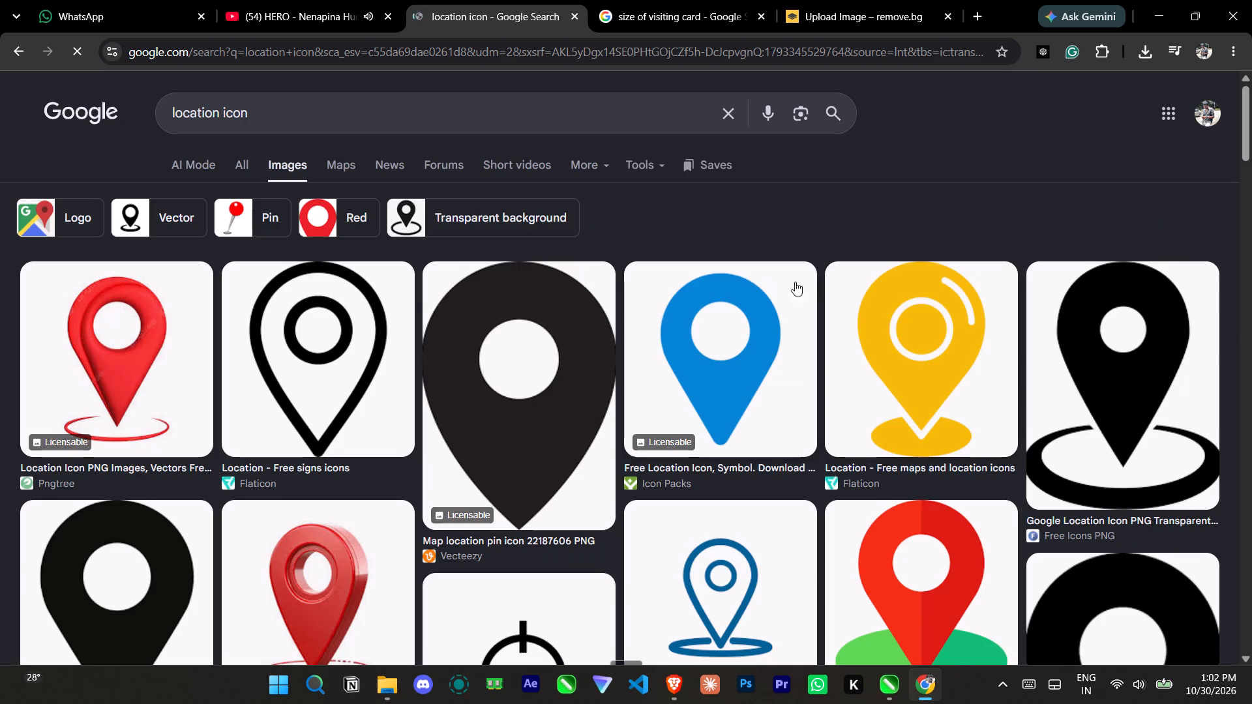
Open the blue location pin from Icon Packs and save it to Downloads as images.png.
left_click(701, 353)
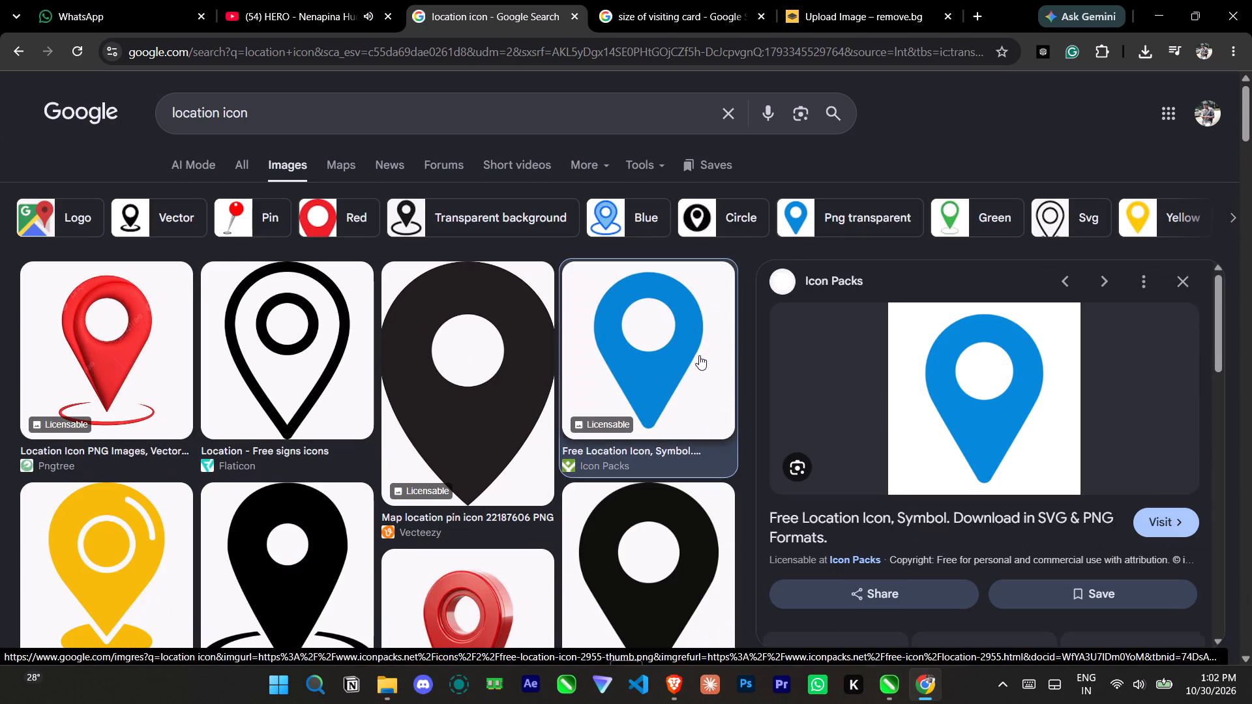
right_click(984, 392)
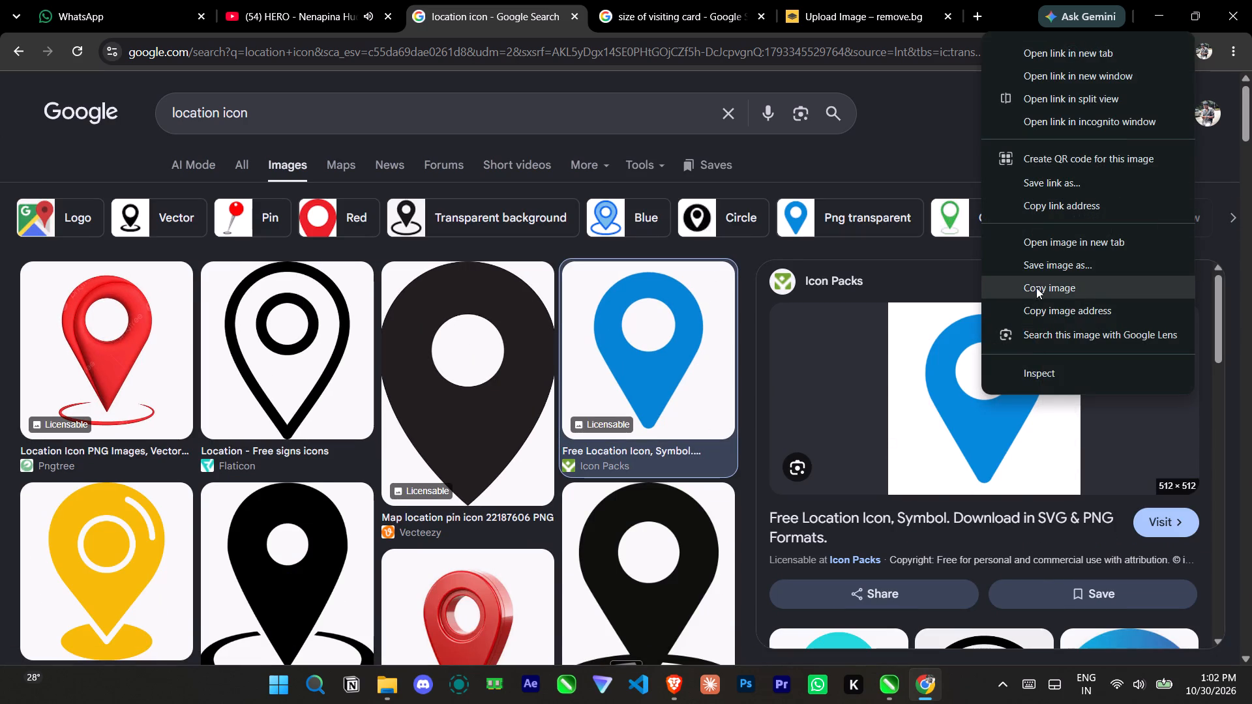
left_click(1054, 266)
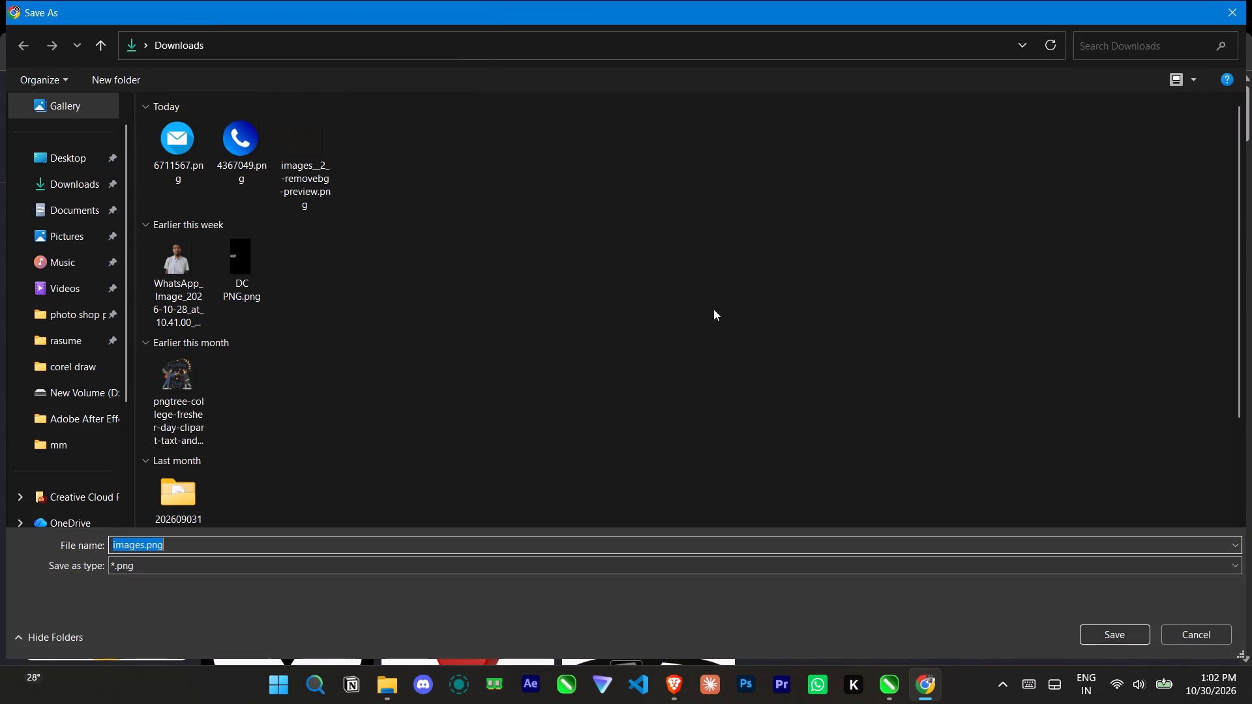
left_click(1142, 636)
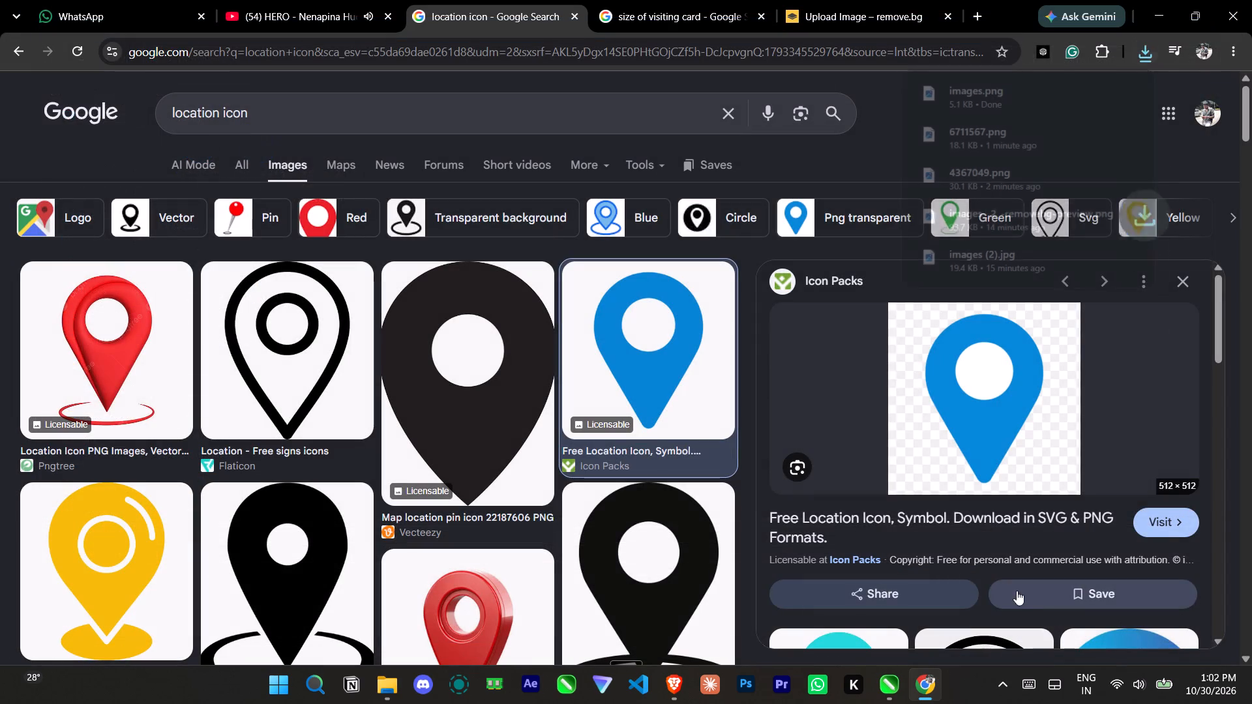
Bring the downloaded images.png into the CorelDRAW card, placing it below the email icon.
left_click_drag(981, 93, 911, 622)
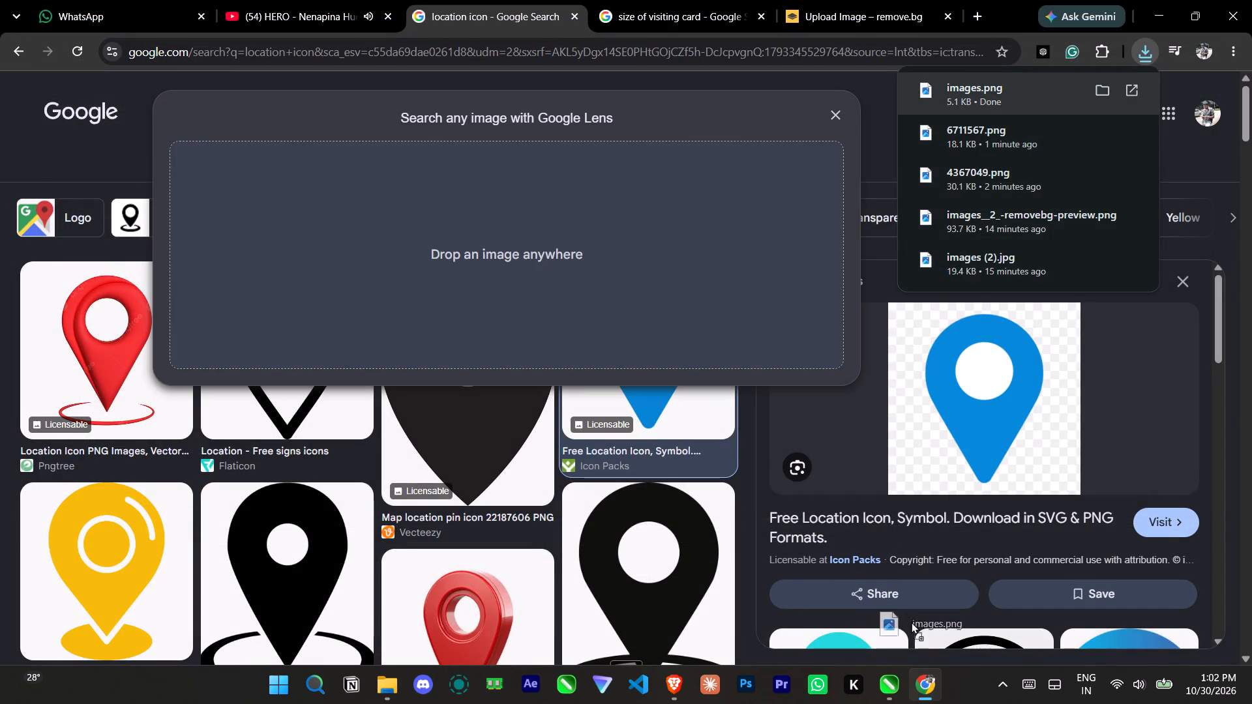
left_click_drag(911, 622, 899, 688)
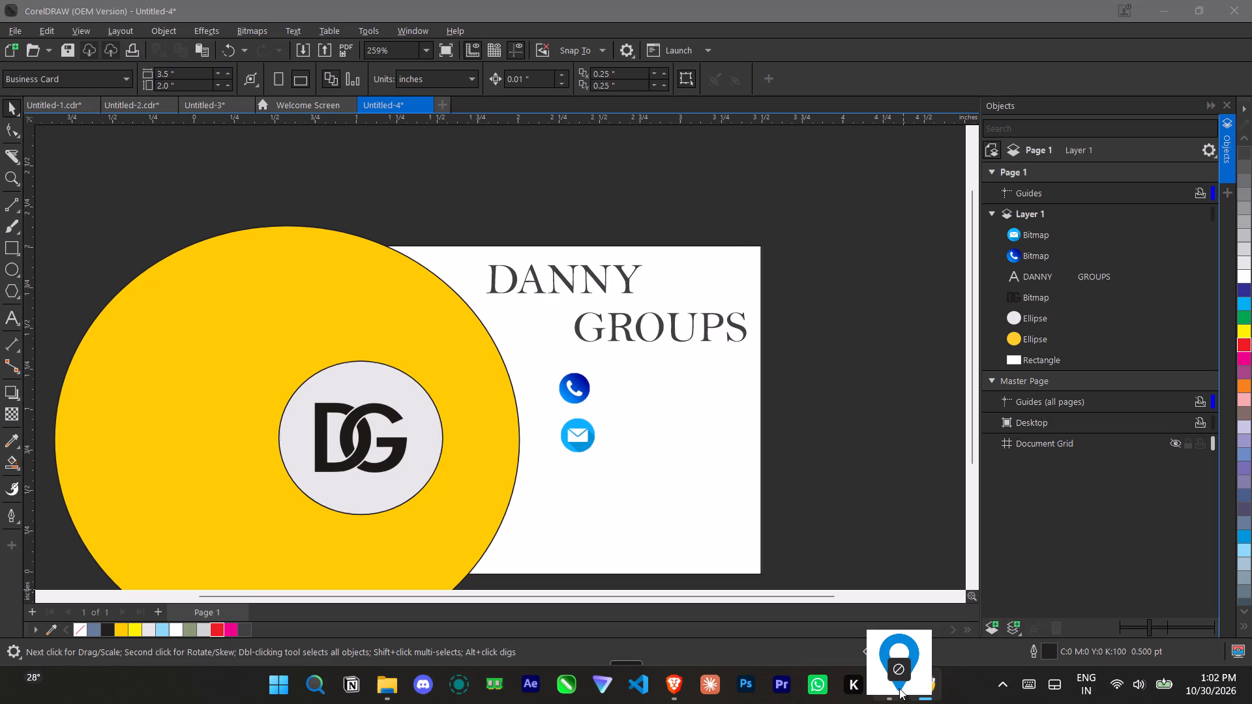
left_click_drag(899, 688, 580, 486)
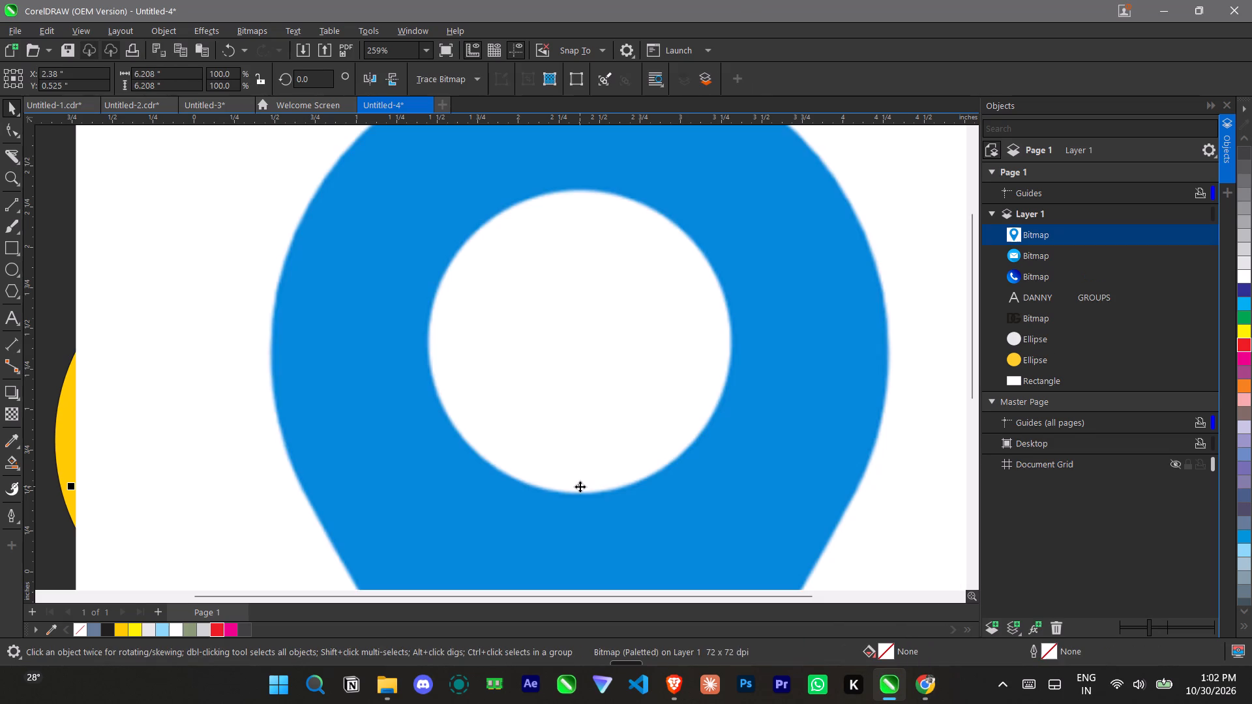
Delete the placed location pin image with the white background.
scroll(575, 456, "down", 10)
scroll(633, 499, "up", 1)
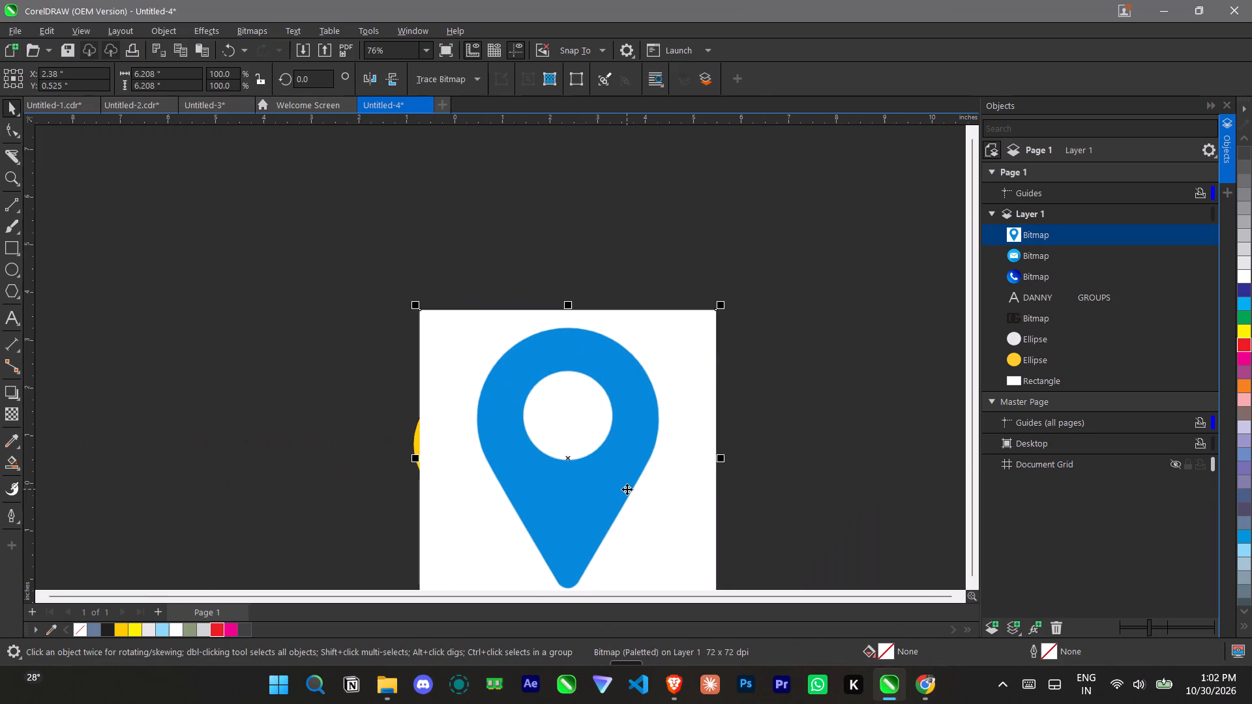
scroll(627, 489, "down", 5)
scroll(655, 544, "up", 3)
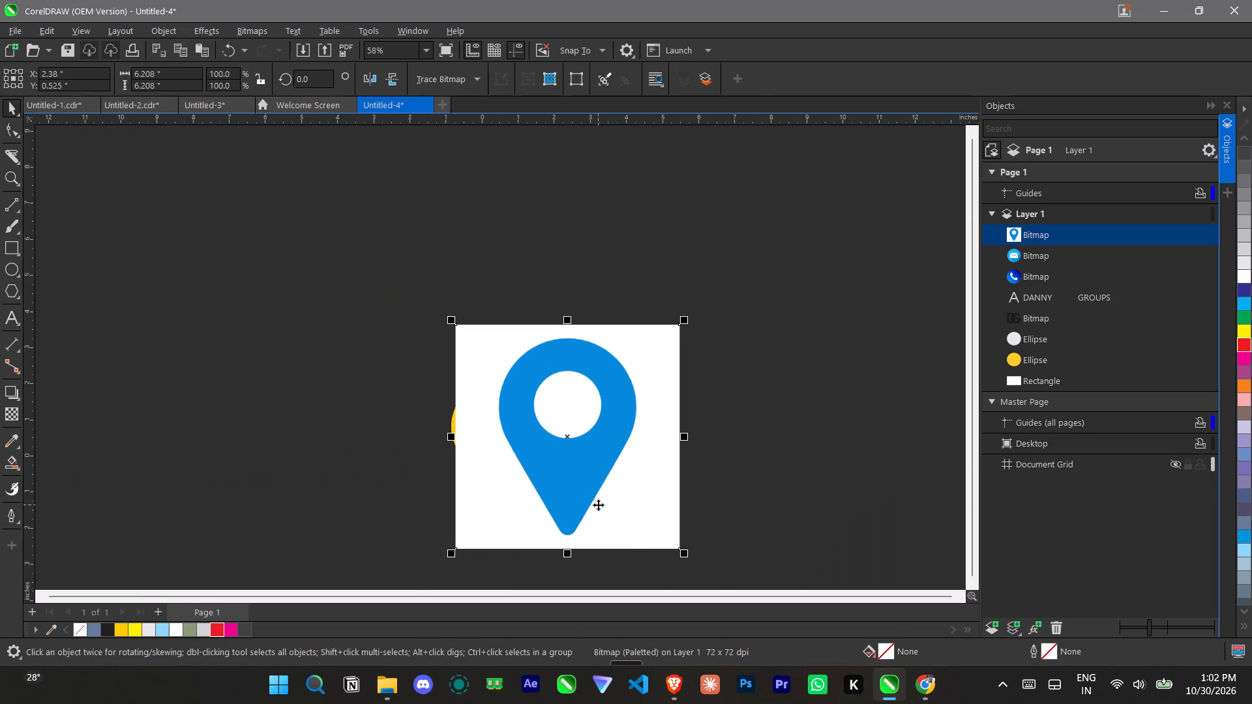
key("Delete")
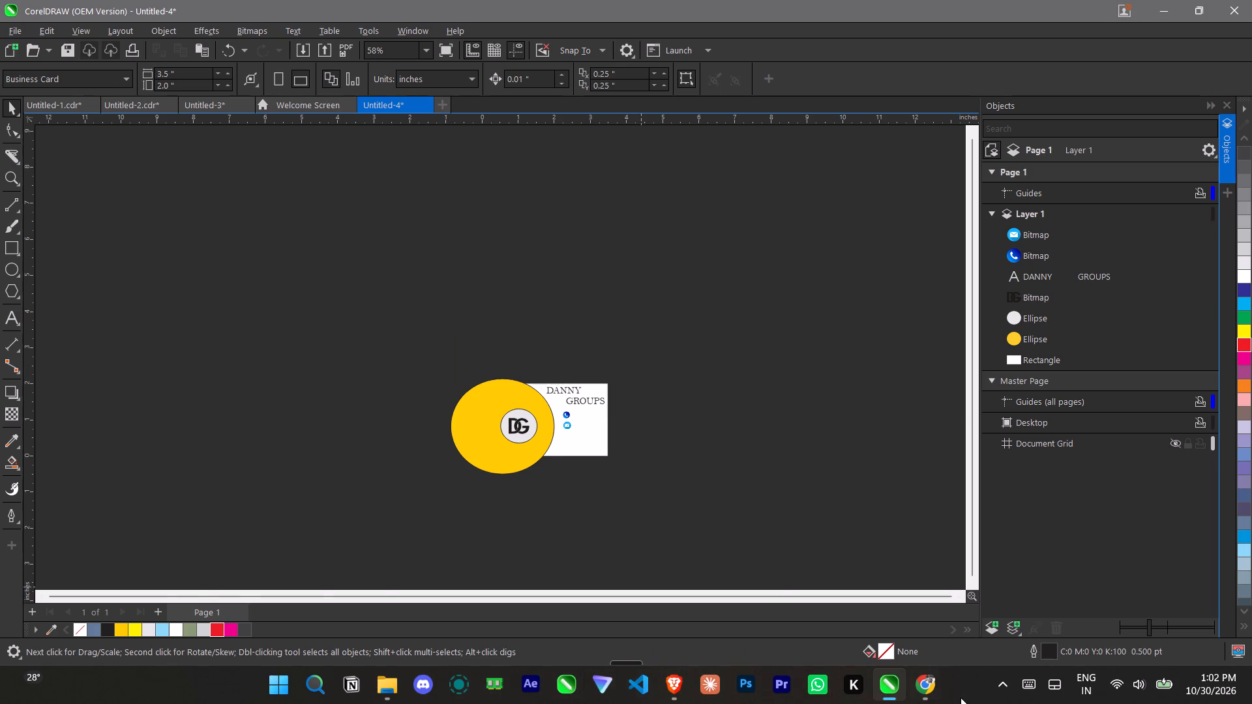
Switch to remove.bg in Chrome and upload images.png from Downloads for background removal.
left_click(935, 684)
left_click(820, 3)
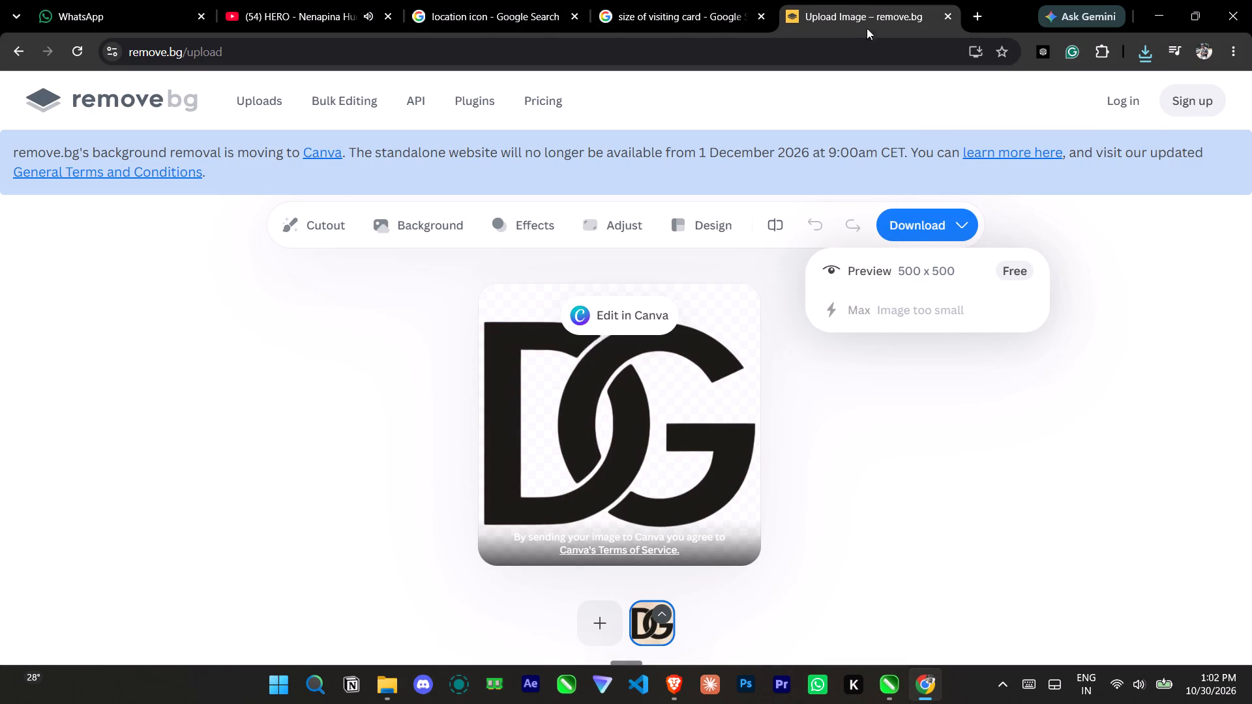
left_click(940, 441)
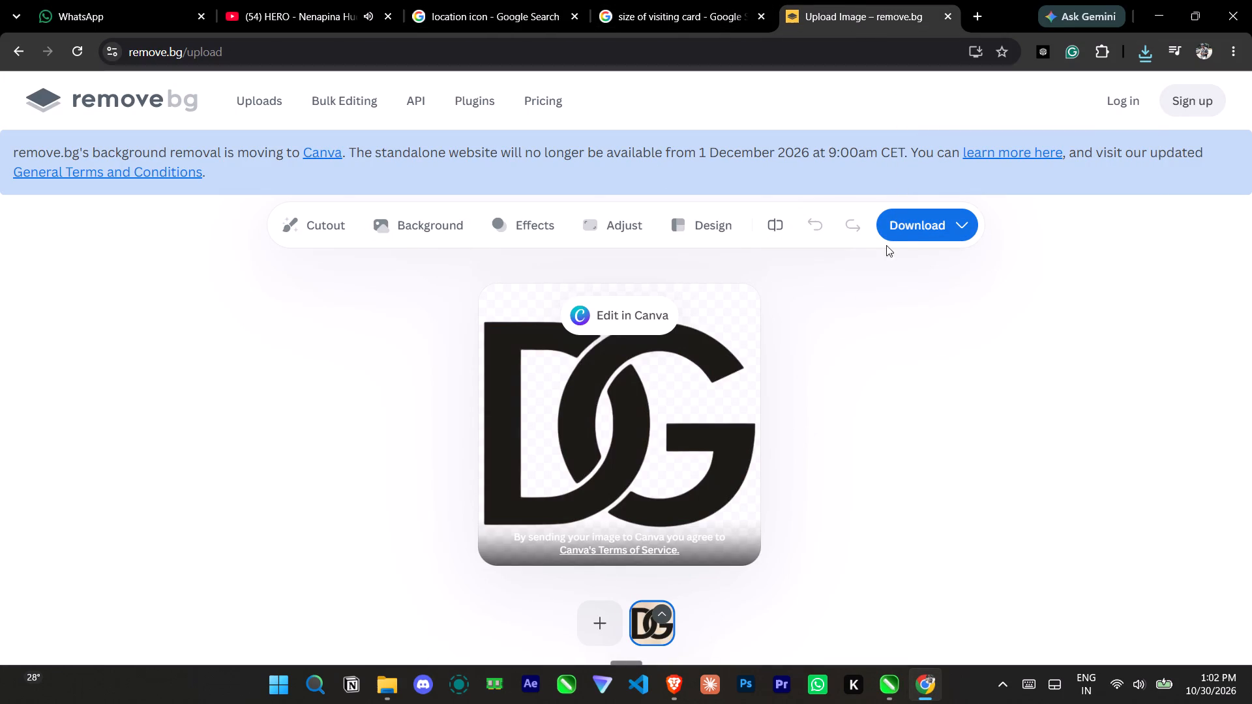
left_click(602, 624)
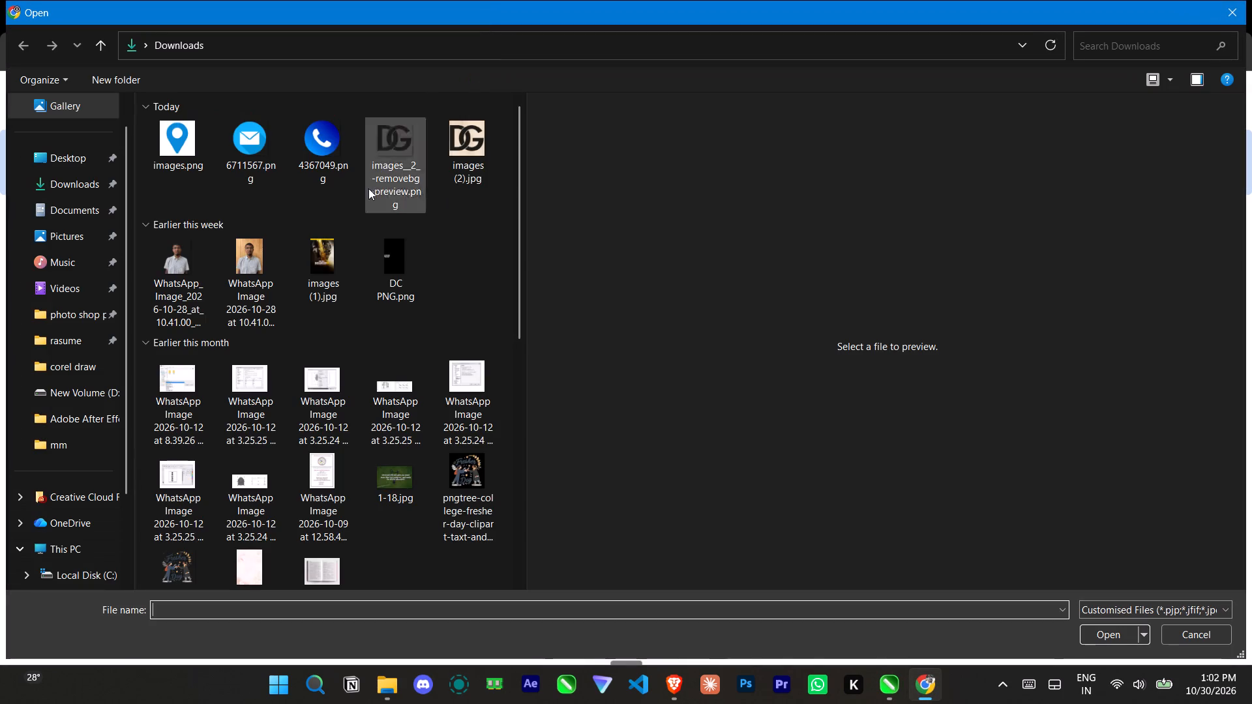
left_click(187, 156)
left_click(1115, 636)
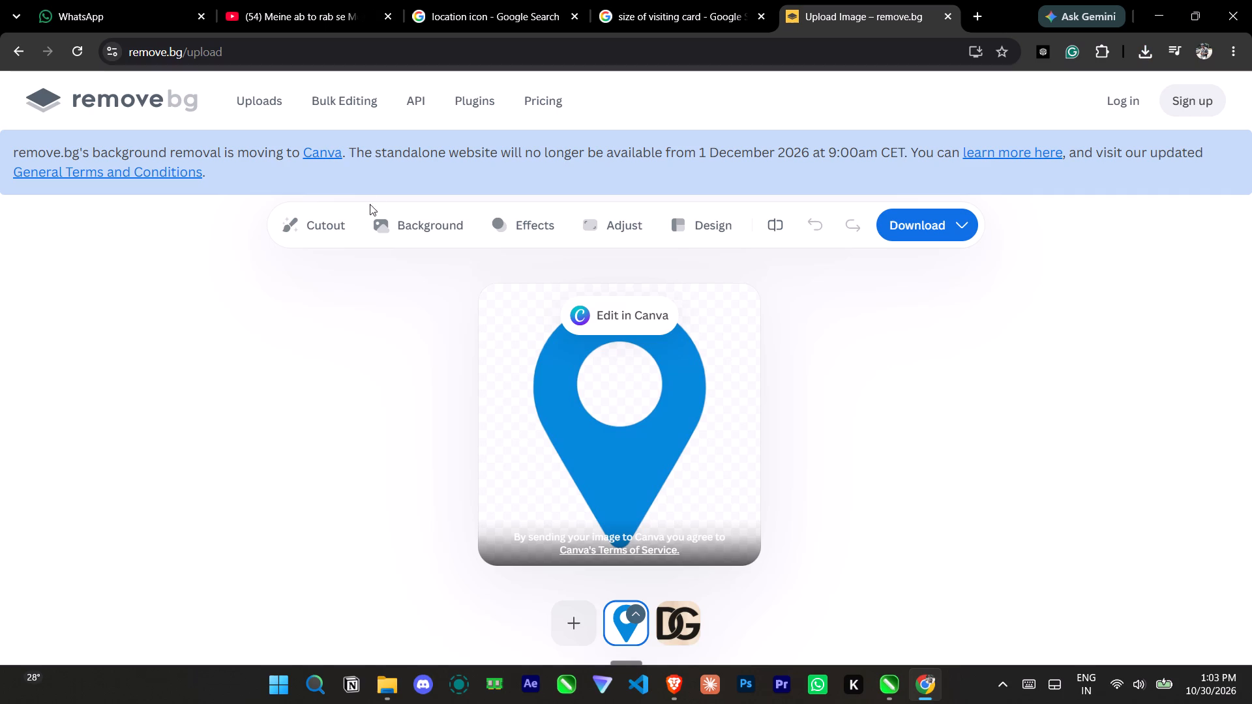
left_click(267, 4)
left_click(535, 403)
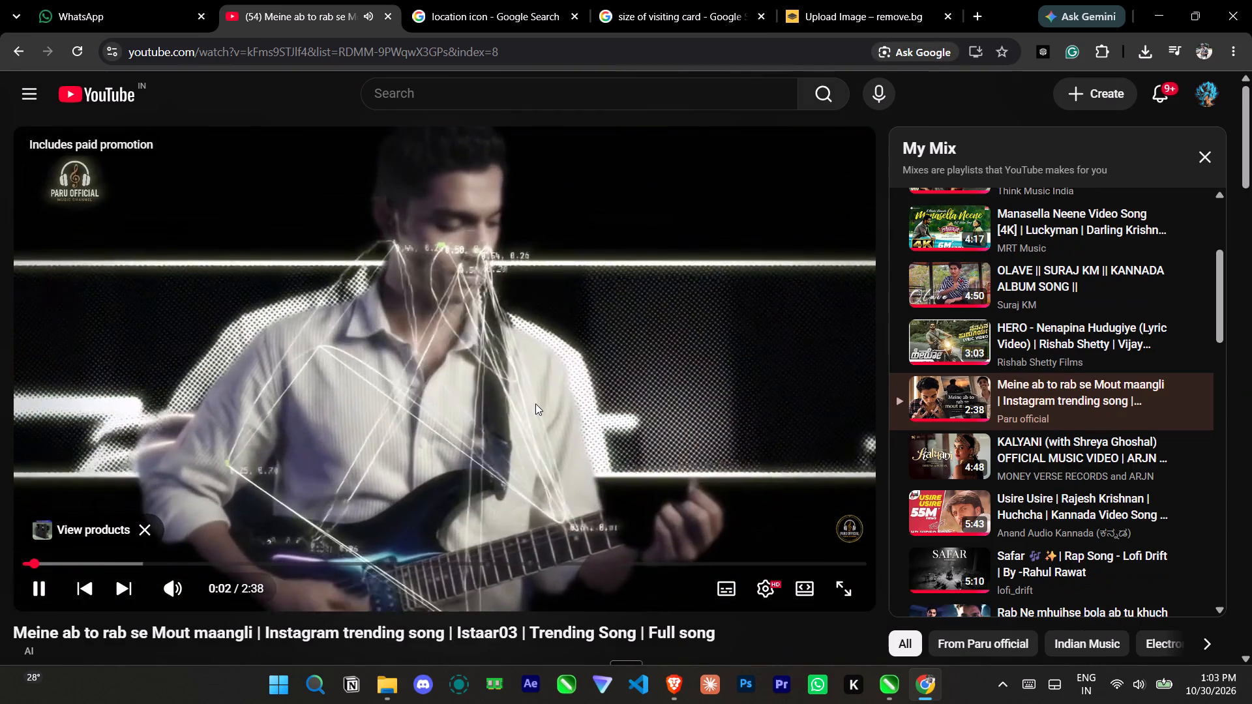